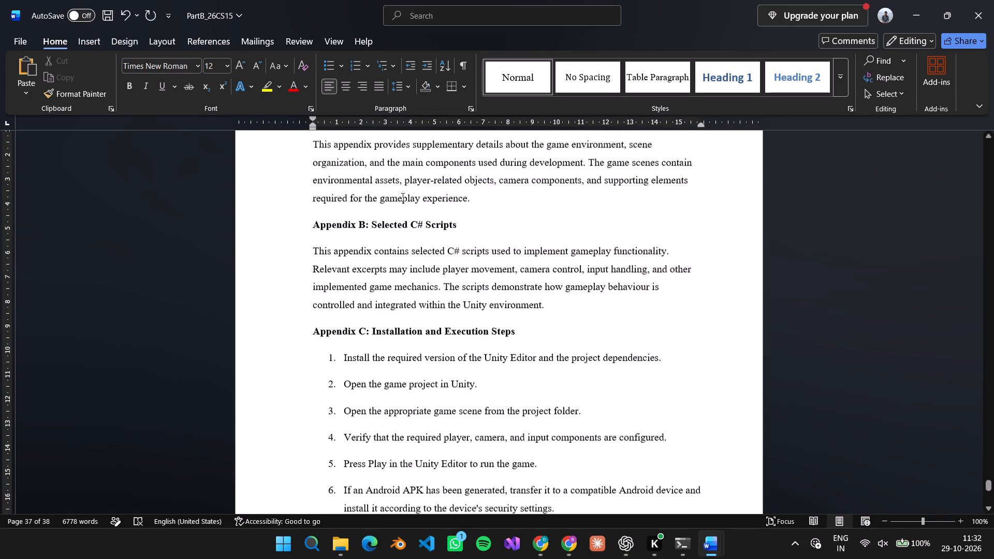
pyautogui.scroll(6, 395, 190)
pyautogui.scroll(-11, 395, 190)
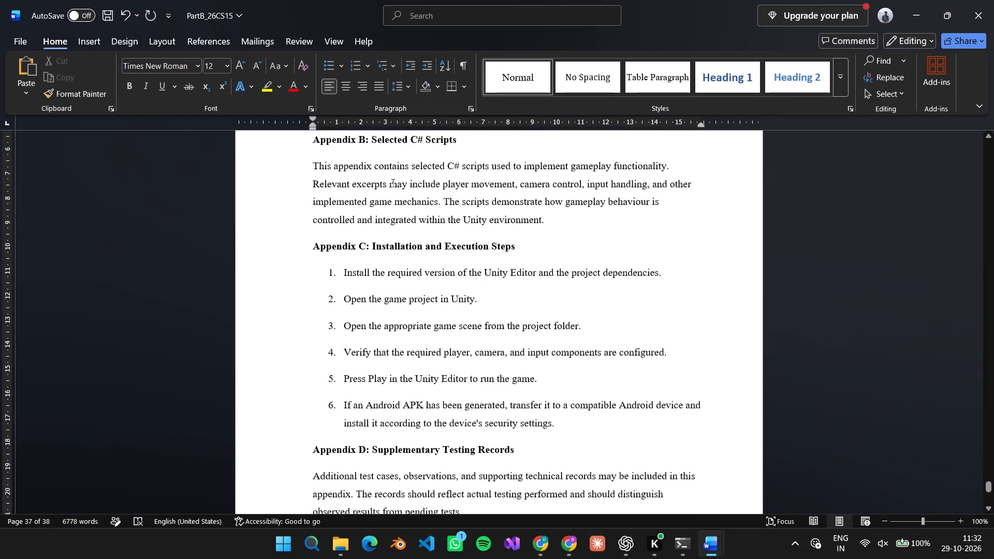
pyautogui.scroll(-15, 392, 183)
pyautogui.scroll(-7, 391, 177)
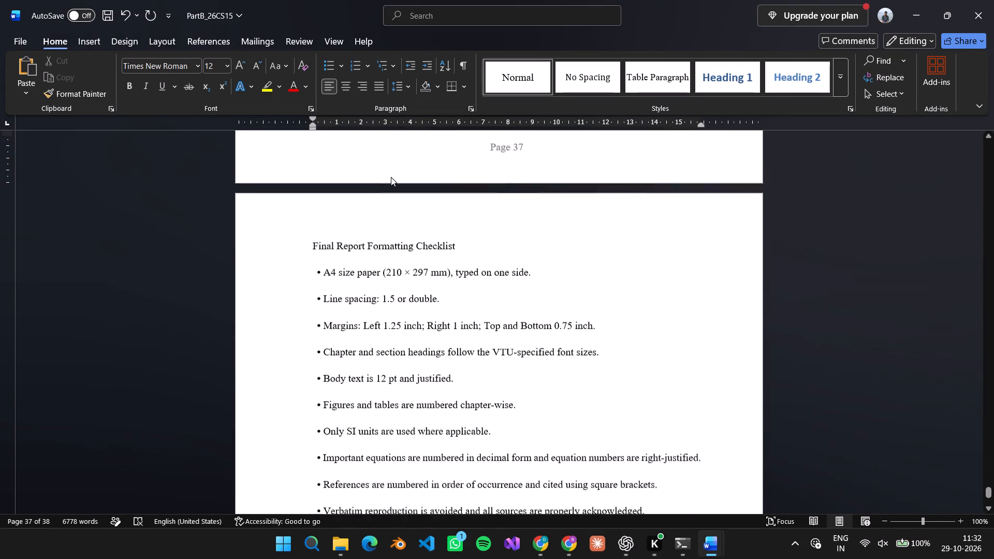
pyautogui.scroll(-19, 391, 177)
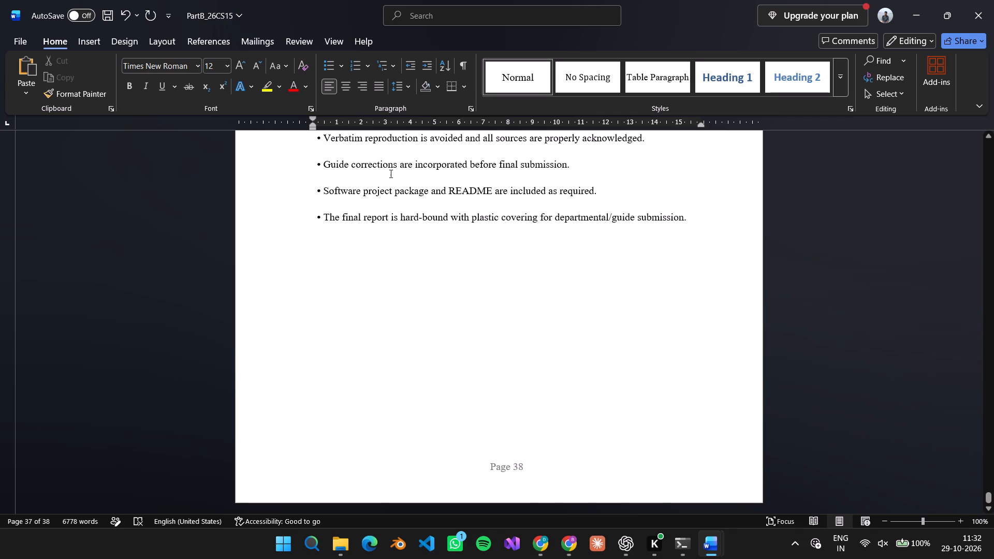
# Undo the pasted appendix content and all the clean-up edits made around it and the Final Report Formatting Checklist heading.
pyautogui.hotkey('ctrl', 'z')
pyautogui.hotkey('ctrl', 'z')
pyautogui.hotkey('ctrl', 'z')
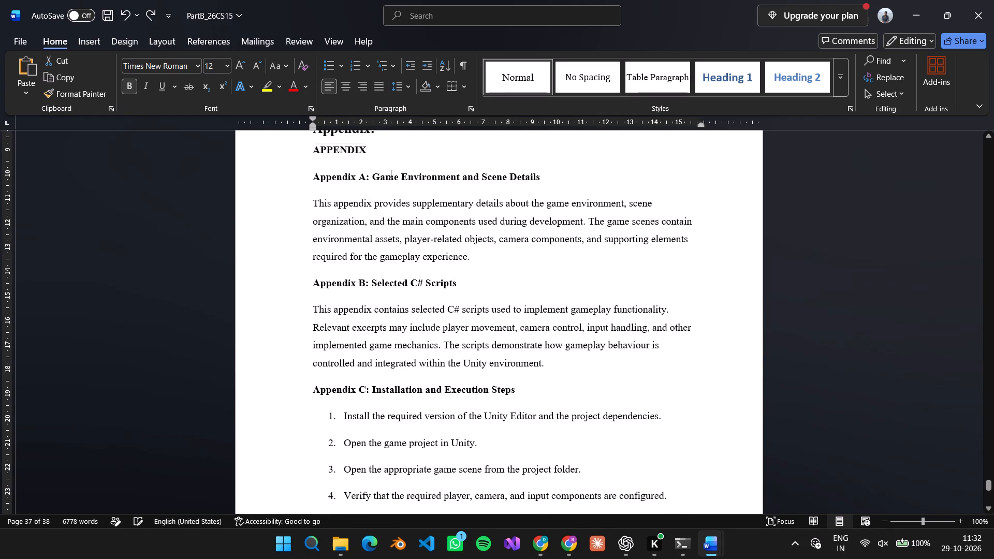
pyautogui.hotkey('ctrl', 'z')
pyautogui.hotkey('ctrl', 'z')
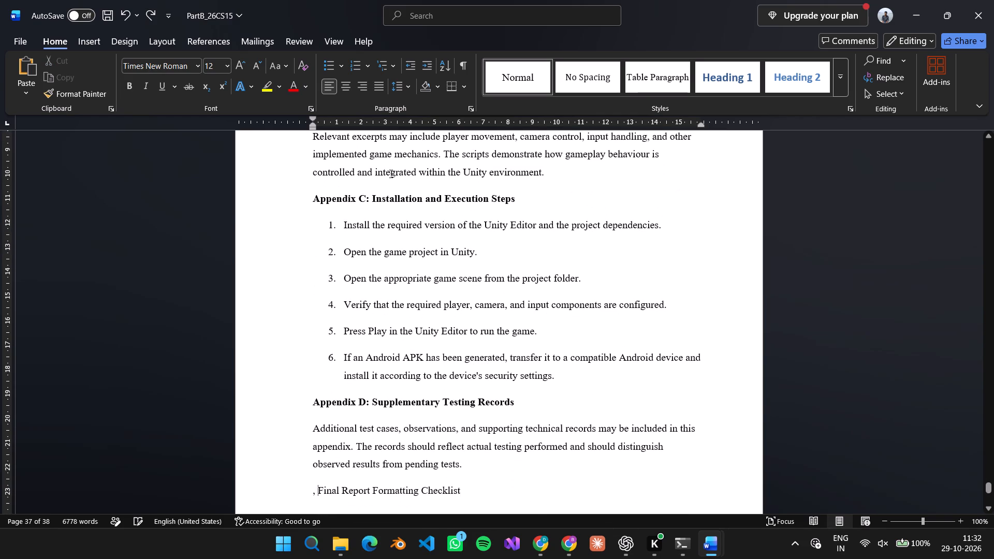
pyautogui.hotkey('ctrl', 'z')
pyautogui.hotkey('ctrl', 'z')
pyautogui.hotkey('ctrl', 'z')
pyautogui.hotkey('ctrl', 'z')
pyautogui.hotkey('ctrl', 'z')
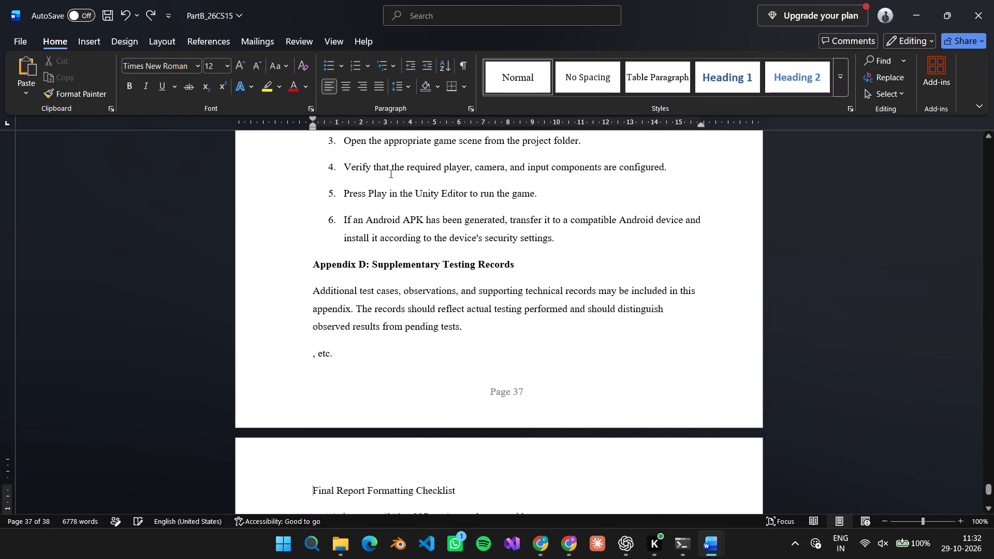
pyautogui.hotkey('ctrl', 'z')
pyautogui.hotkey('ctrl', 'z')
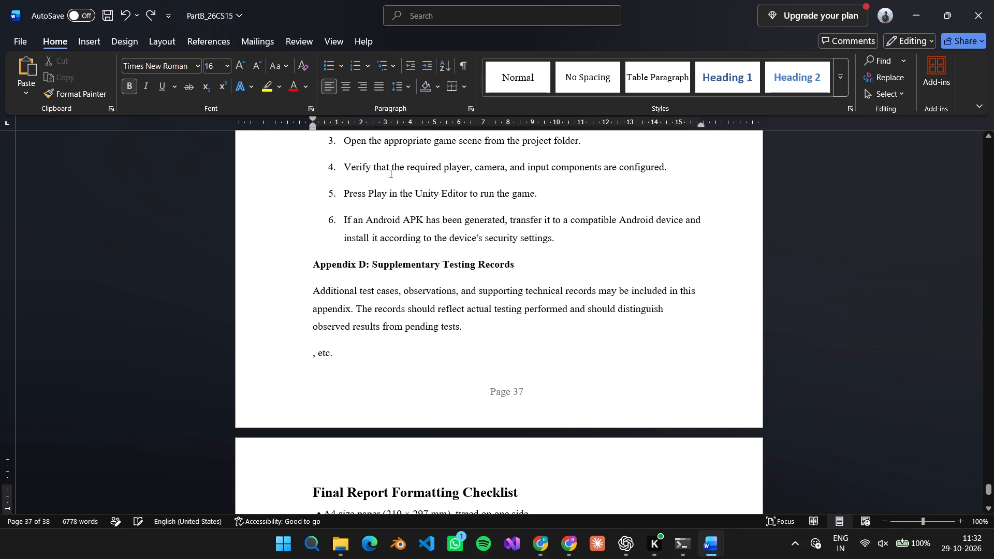
# Examine the original Appendix placeholder text and the layout of the Final Report Formatting Checklist page.
pyautogui.scroll(3, 389, 172)
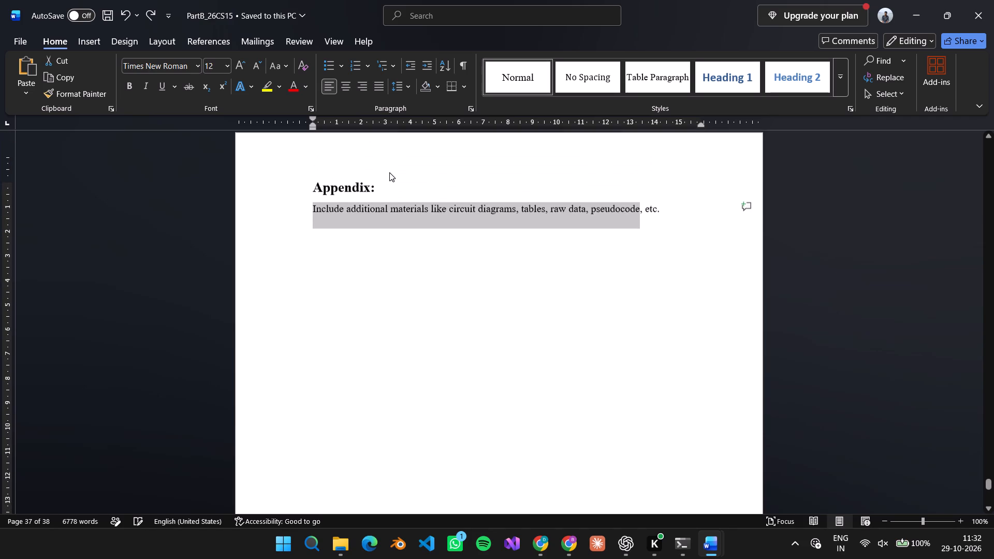
pyautogui.scroll(-20, 389, 172)
pyautogui.scroll(-8, 389, 172)
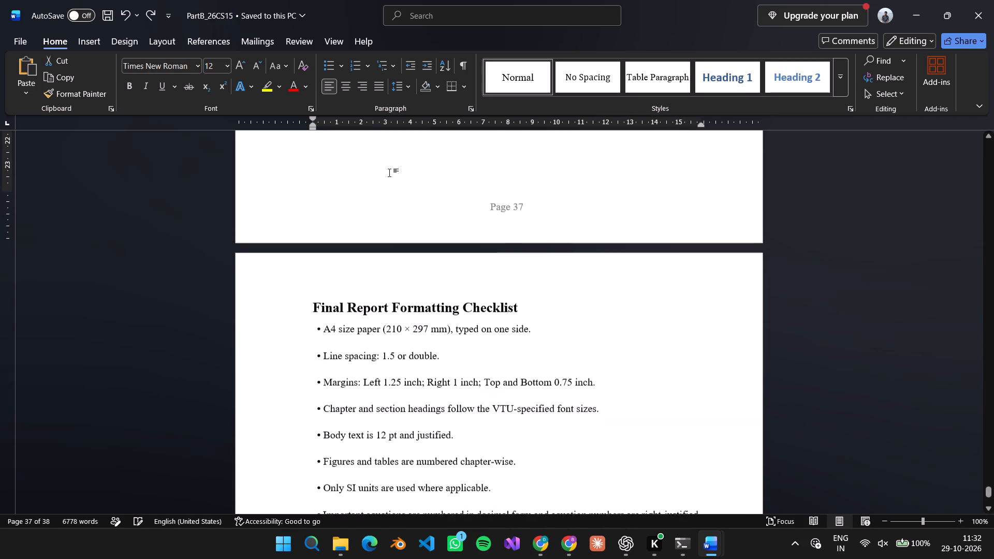
pyautogui.scroll(-8, 389, 172)
pyautogui.scroll(5, 446, 183)
pyautogui.scroll(-8, 446, 183)
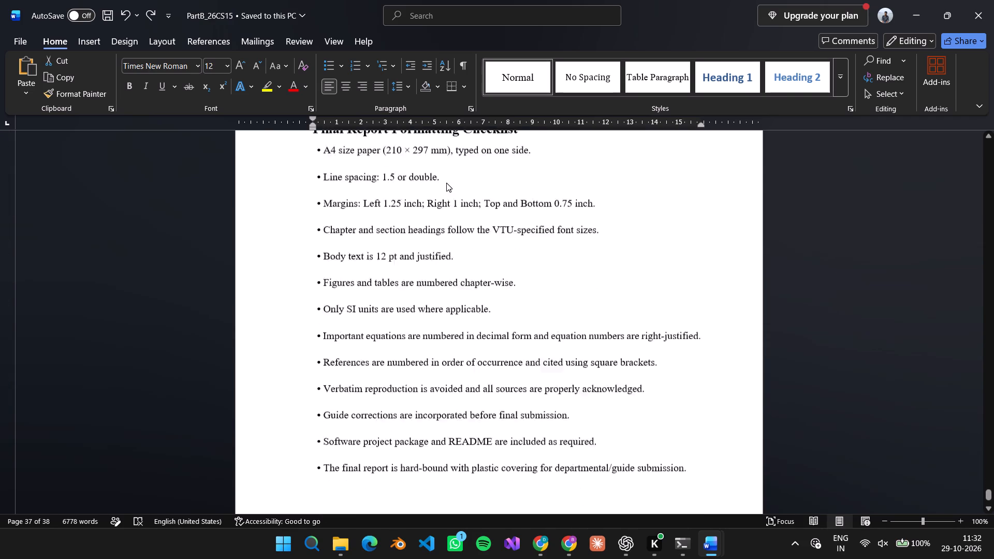
pyautogui.scroll(-16, 444, 174)
pyautogui.scroll(19, 435, 173)
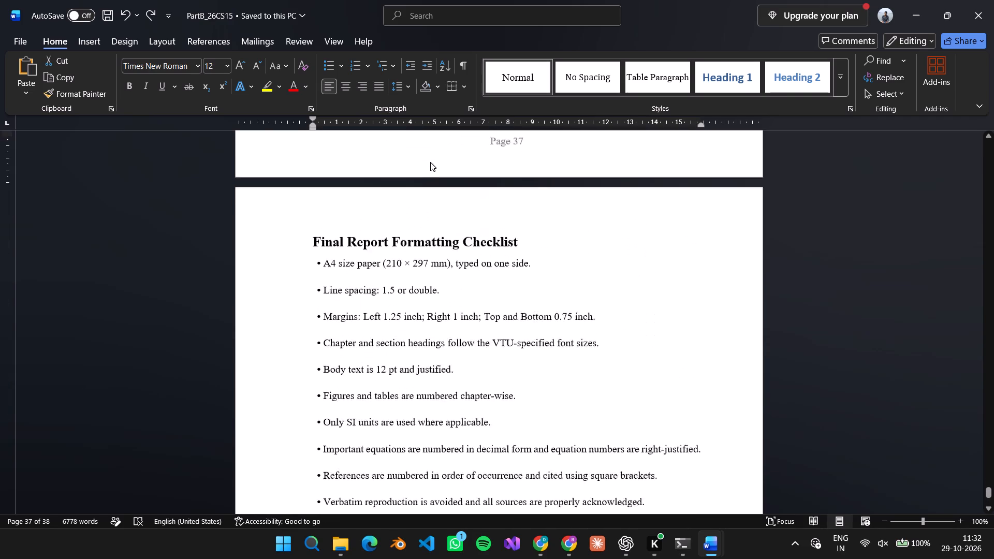
pyautogui.scroll(4, 430, 162)
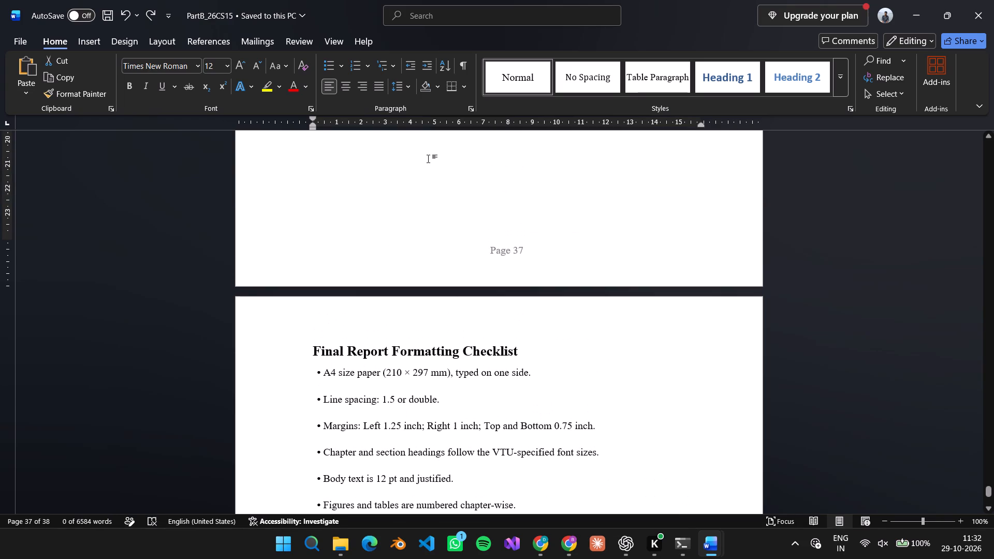
pyautogui.scroll(-7, 427, 156)
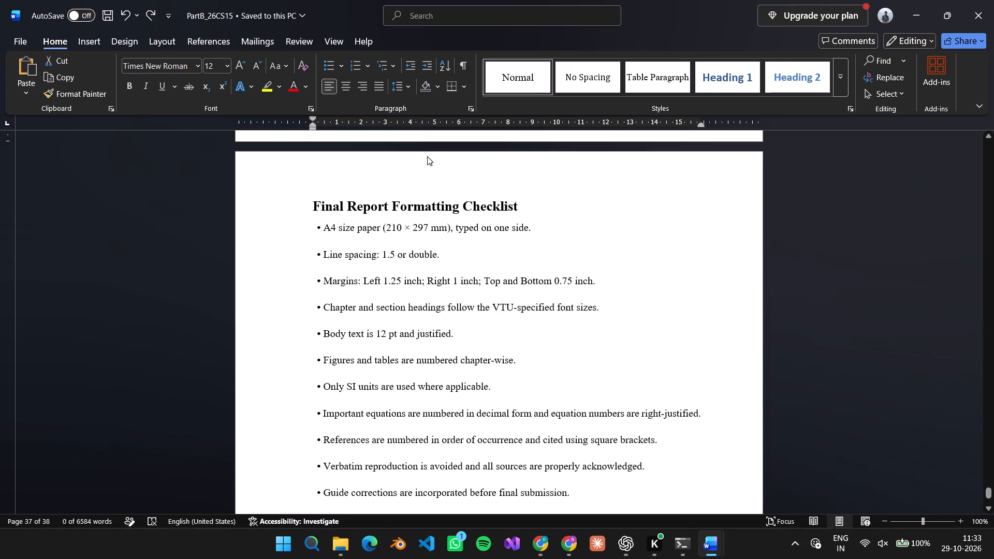
pyautogui.scroll(-11, 427, 156)
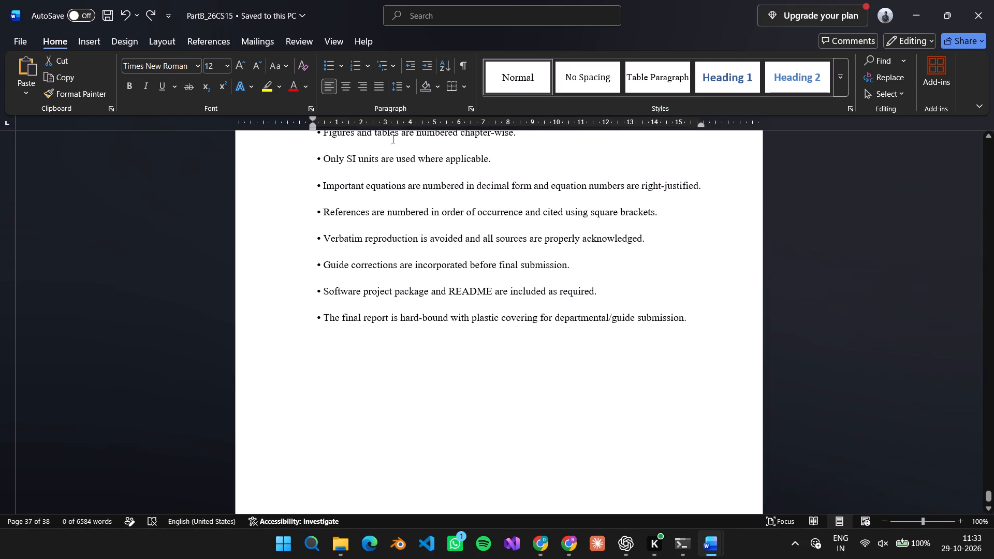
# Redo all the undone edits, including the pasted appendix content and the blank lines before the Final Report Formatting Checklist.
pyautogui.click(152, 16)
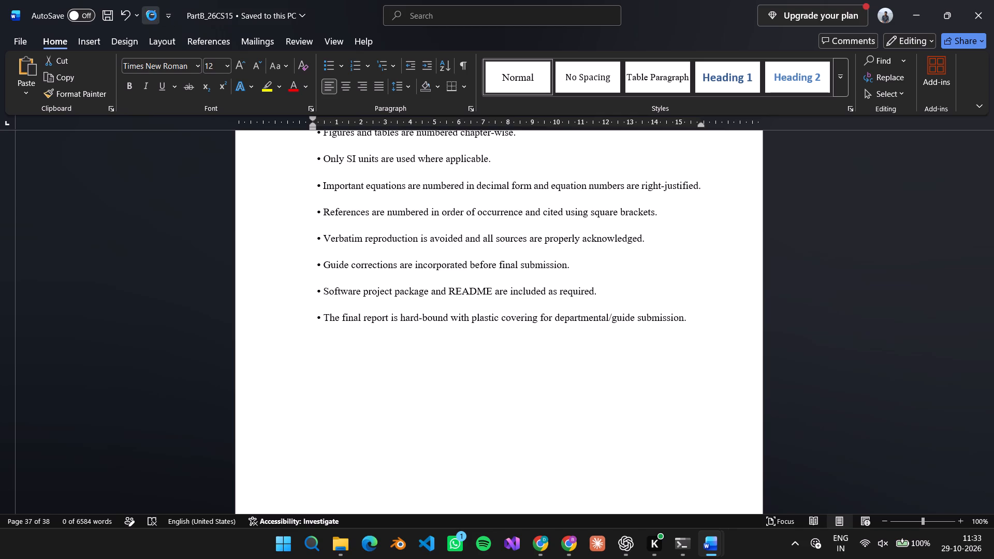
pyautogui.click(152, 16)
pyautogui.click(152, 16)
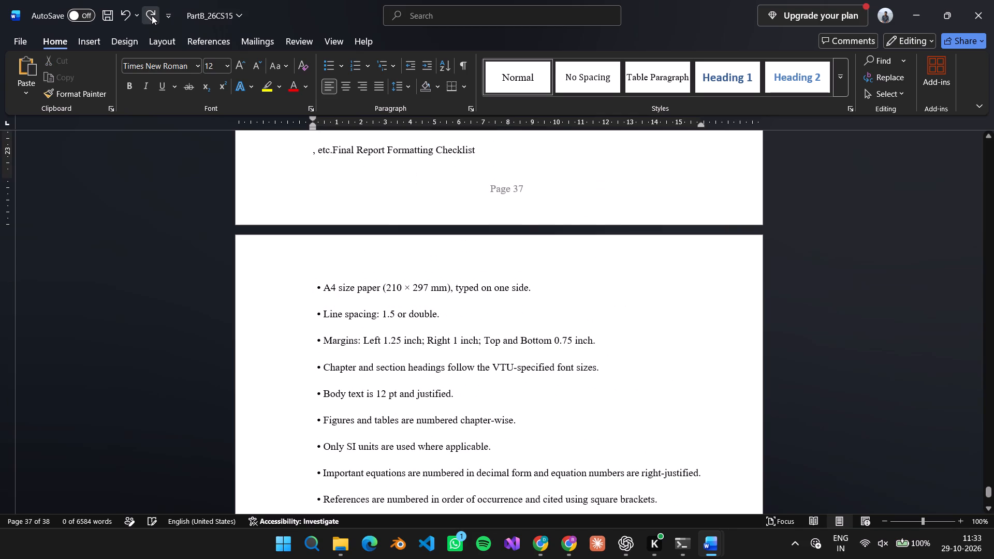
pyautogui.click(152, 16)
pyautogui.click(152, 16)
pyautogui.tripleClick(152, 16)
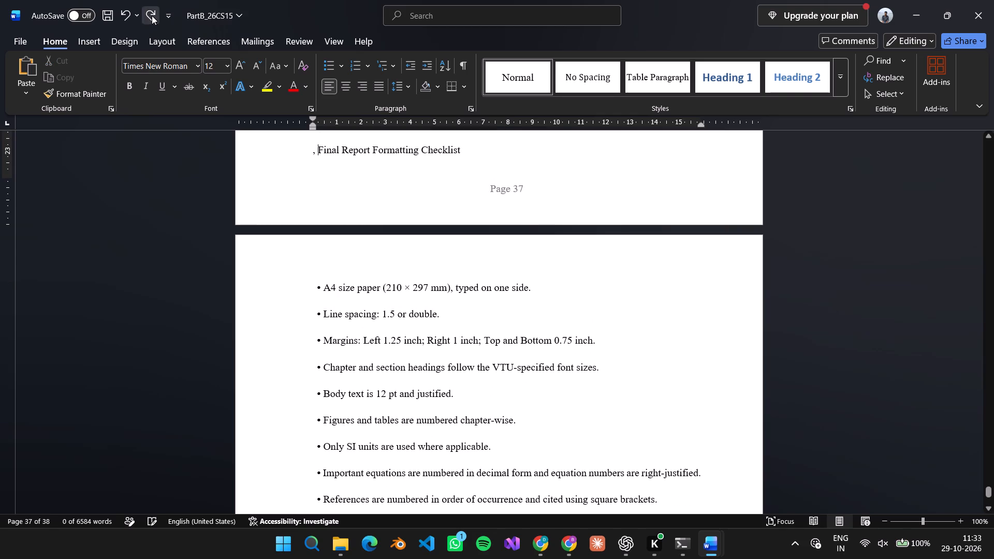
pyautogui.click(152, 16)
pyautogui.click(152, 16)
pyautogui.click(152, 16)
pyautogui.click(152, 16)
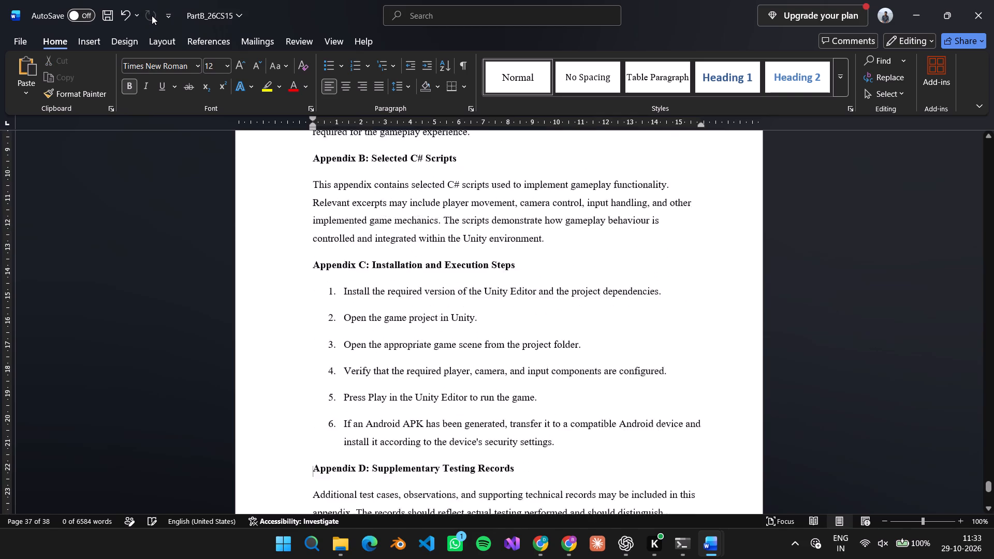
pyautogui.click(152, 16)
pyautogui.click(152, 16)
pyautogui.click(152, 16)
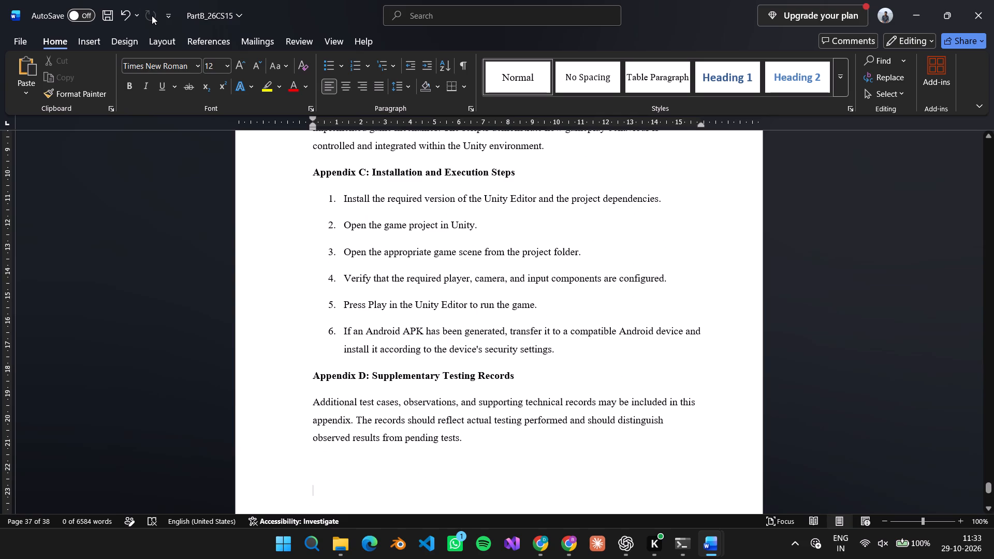
# Copy the whole Final Report Formatting Checklist, from its heading through the hard-bound final report bullet.
pyautogui.scroll(-4, 356, 245)
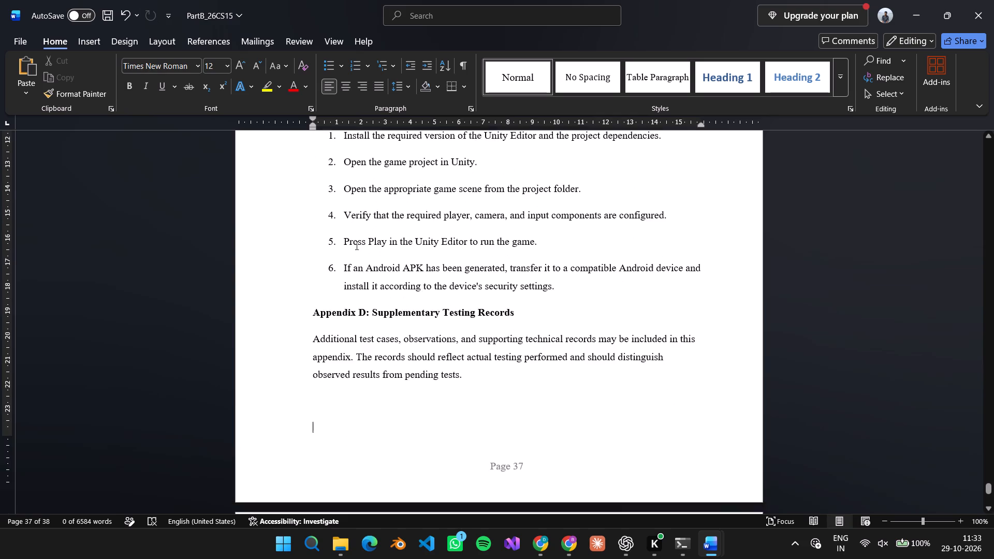
pyautogui.scroll(-14, 356, 241)
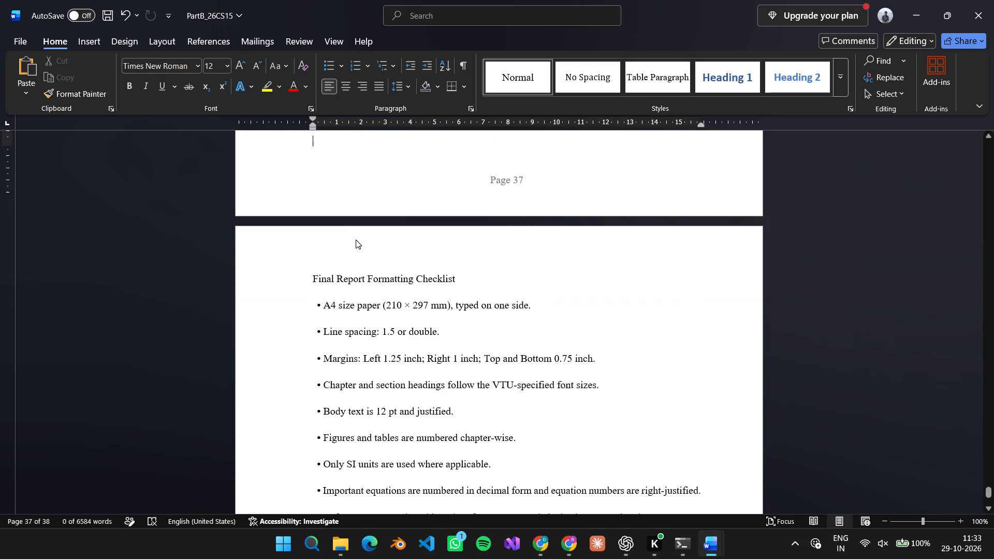
pyautogui.moveTo(310, 242); pyautogui.dragTo(533, 459)
pyautogui.scroll(-6, 525, 468)
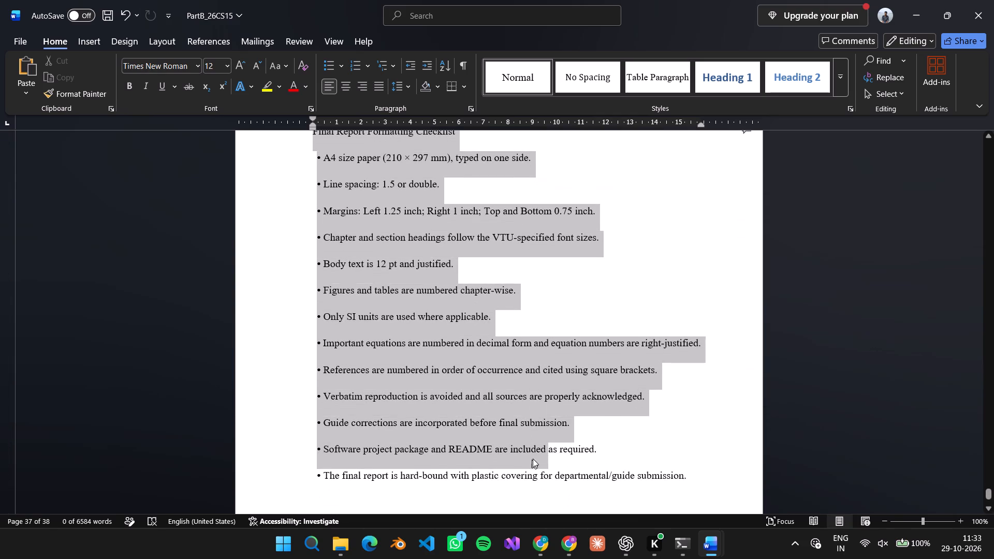
pyautogui.moveTo(533, 459); pyautogui.dragTo(759, 493)
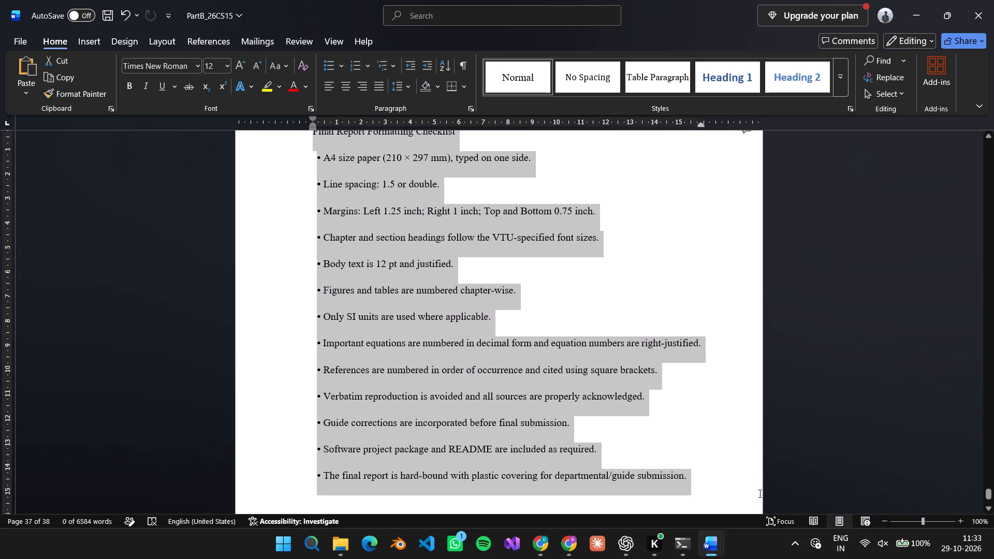
pyautogui.hotkey('ctrl', 'c')
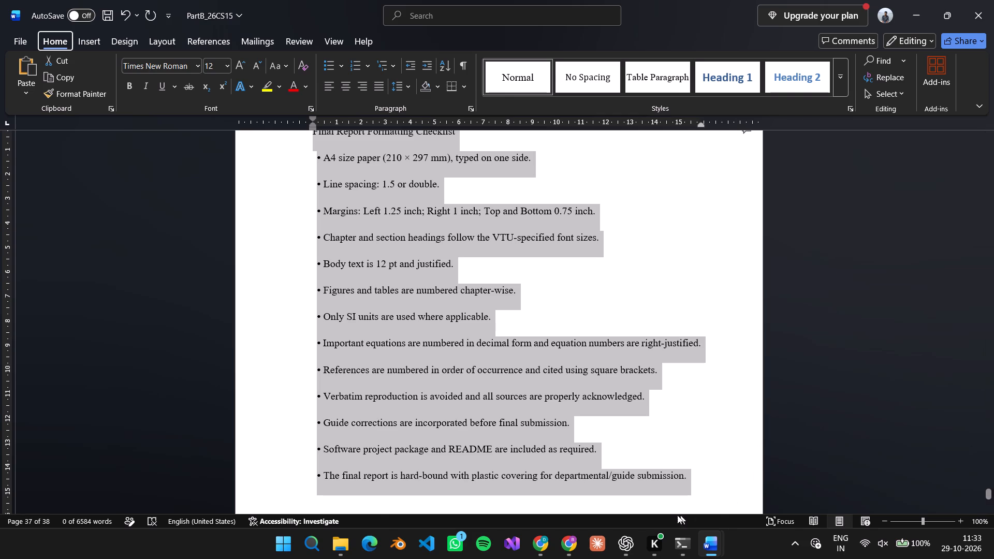
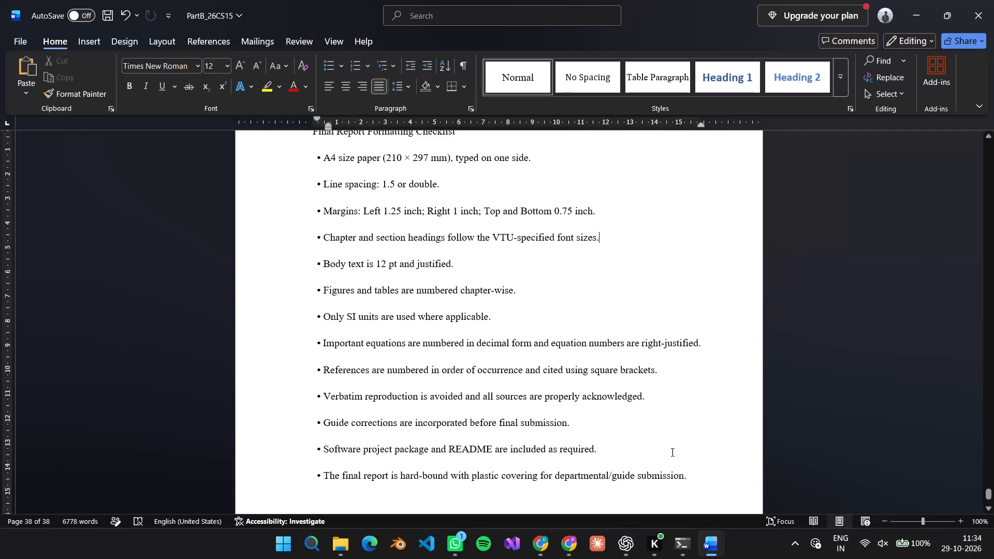
# Undo the last edit and delete the whole Final Report Formatting Checklist, from its heading through the hard-bound final report bullet.
pyautogui.hotkey('ctrl', 'z')
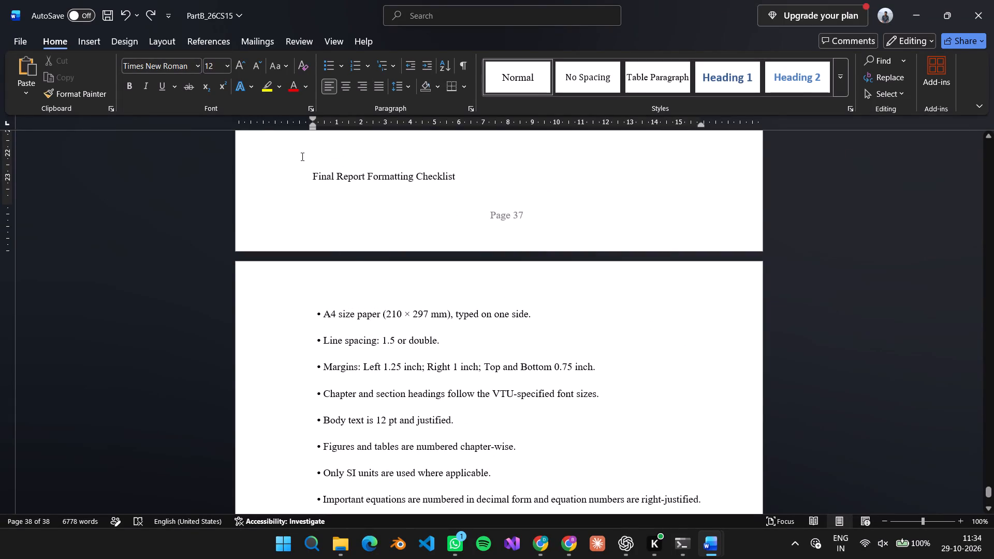
pyautogui.moveTo(301, 155); pyautogui.dragTo(632, 246)
pyautogui.scroll(-4, 458, 362)
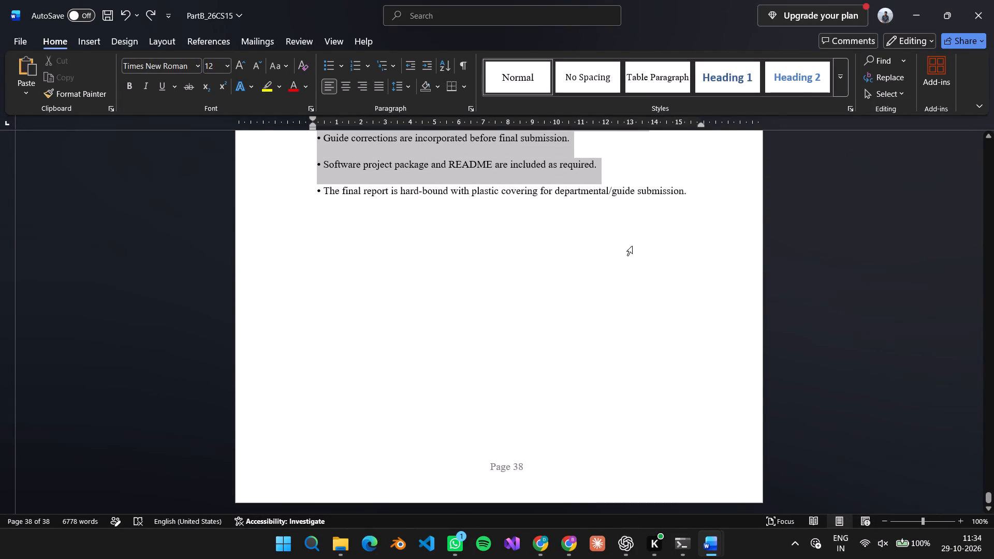
pyautogui.moveTo(632, 246); pyautogui.dragTo(670, 193)
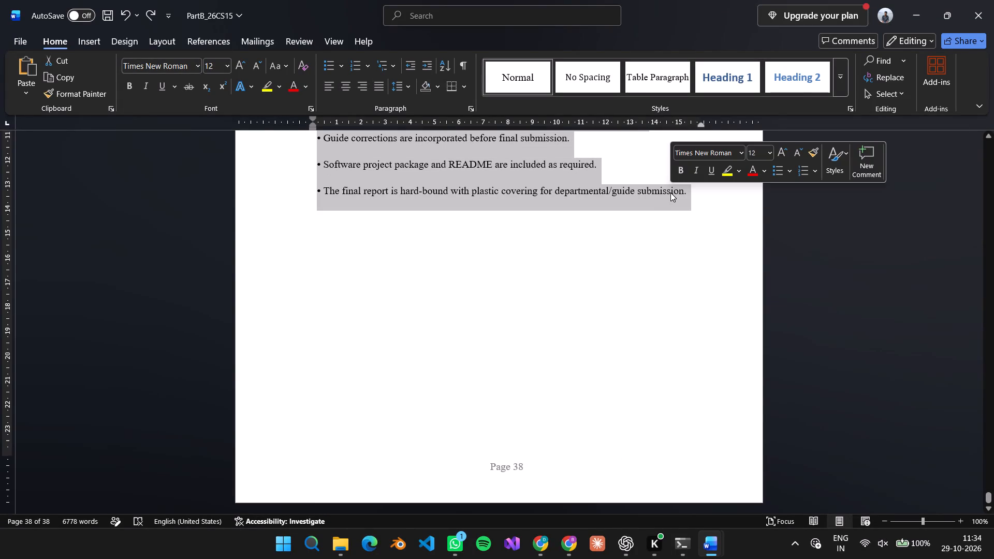
pyautogui.press('BackSpace')
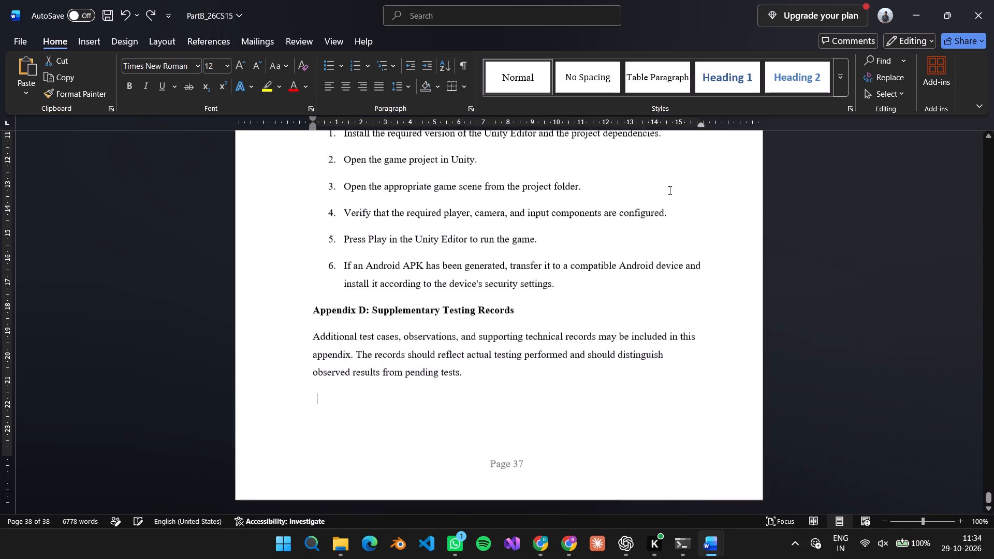
pyautogui.scroll(3, 606, 284)
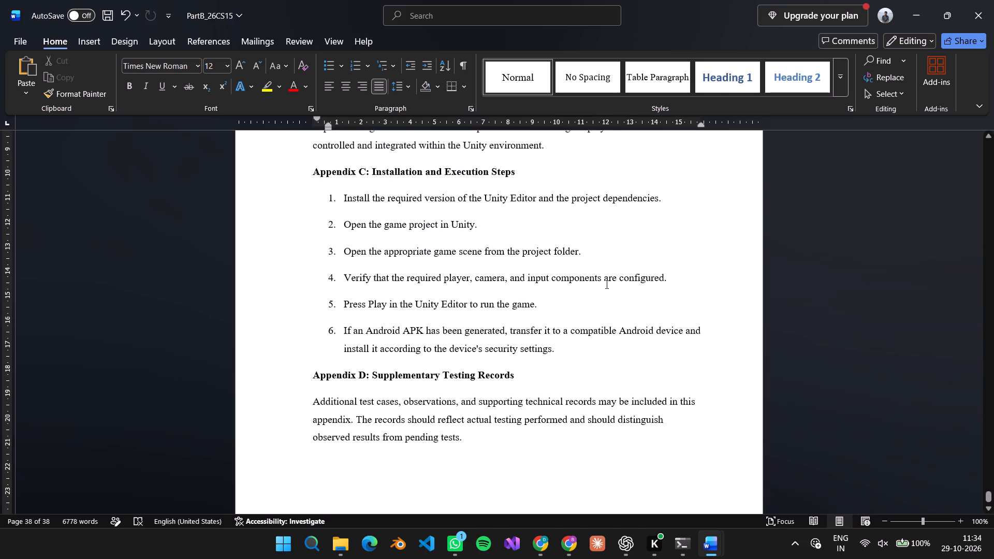
pyautogui.scroll(-4, 606, 284)
pyautogui.scroll(4, 599, 275)
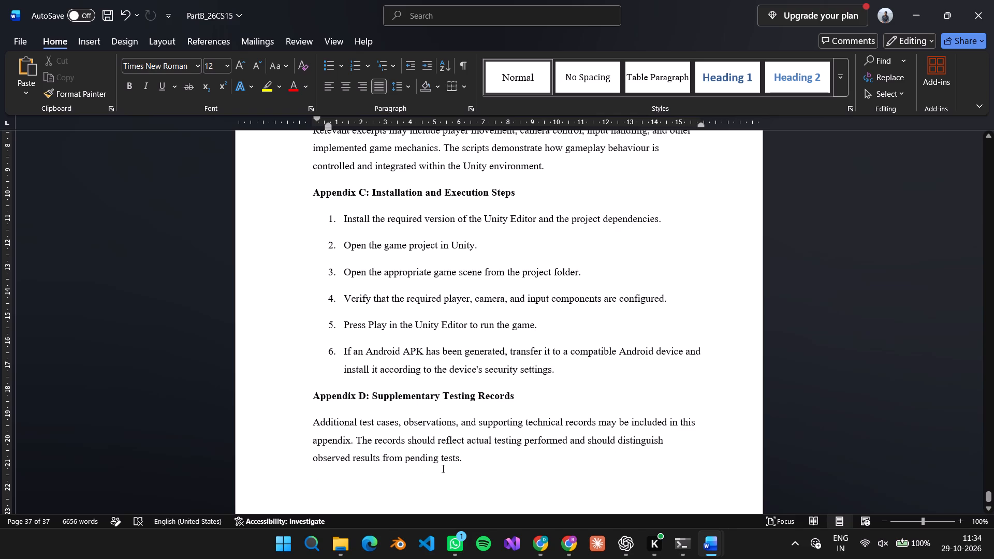
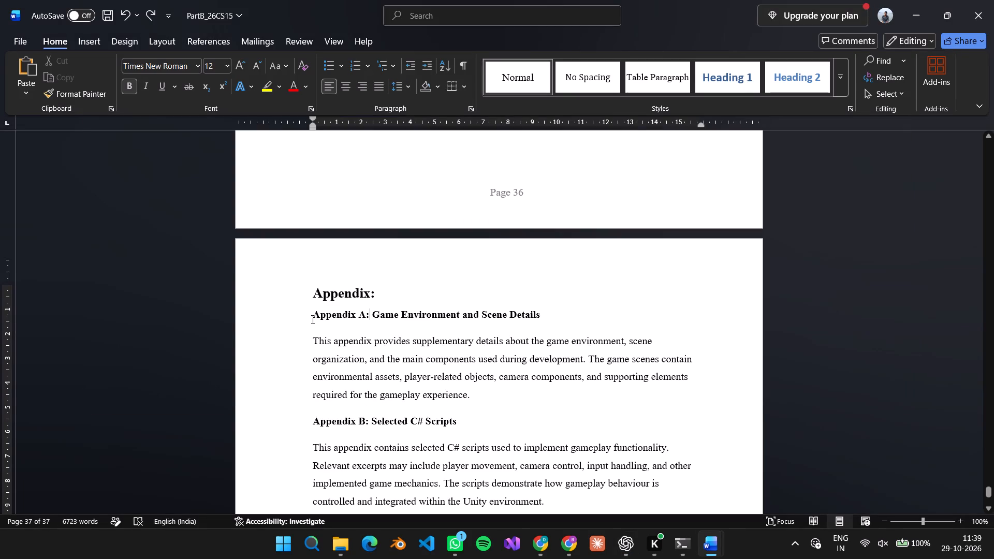
pyautogui.moveTo(312, 315); pyautogui.dragTo(362, 400)
pyautogui.scroll(-17, 356, 382)
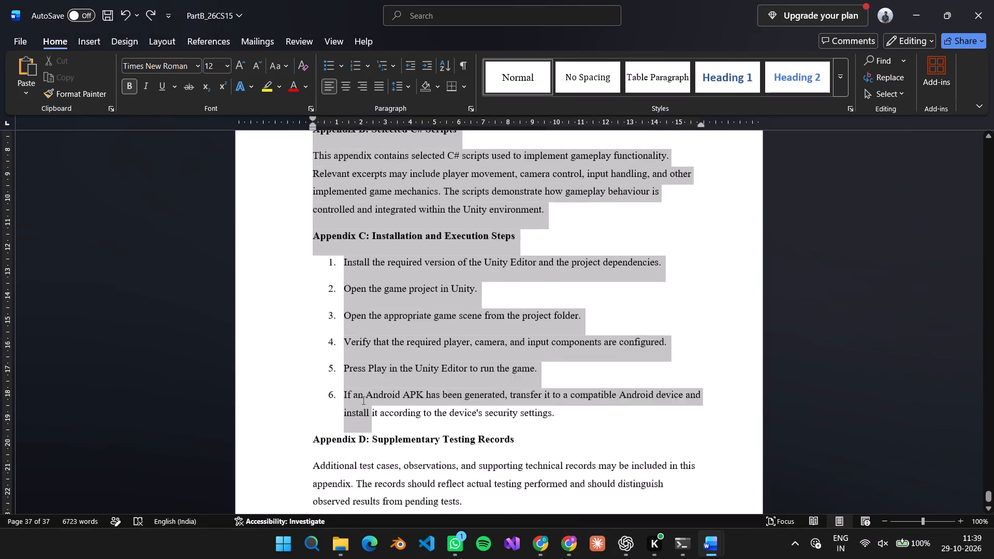
pyautogui.moveTo(362, 400); pyautogui.dragTo(398, 383)
pyautogui.scroll(-4, 362, 400)
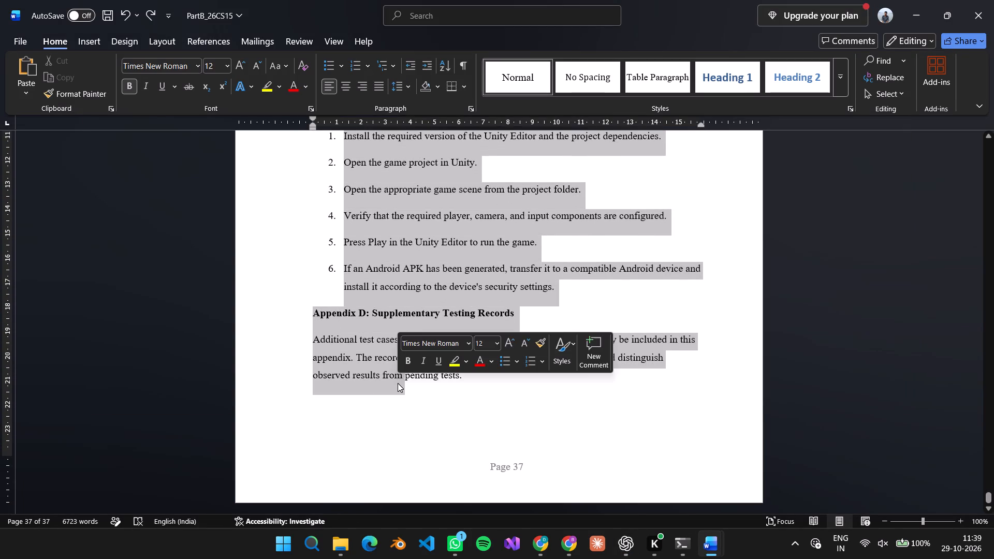
pyautogui.hotkey('ctrl', 'v')
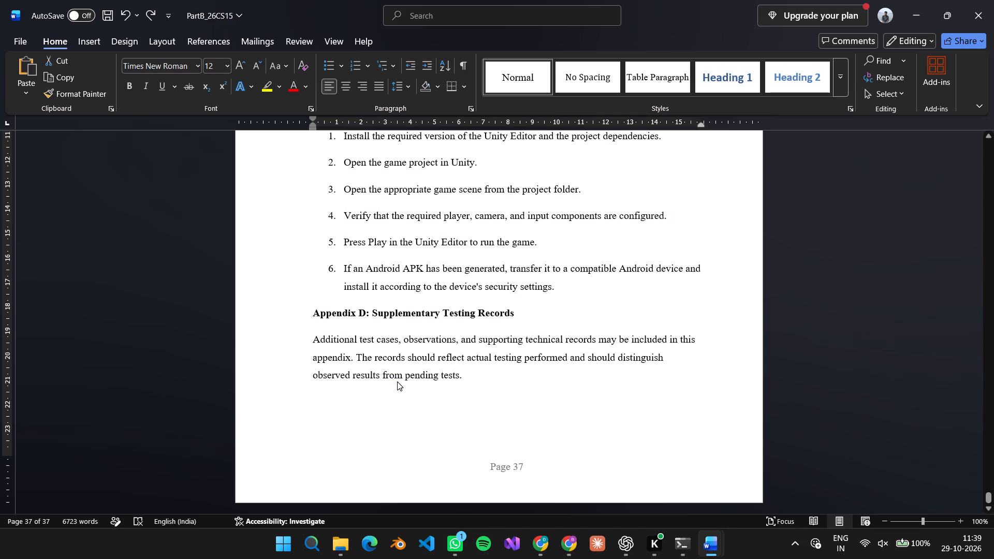
# Justify the Appendix A description paragraph and remove its bold formatting.
pyautogui.scroll(3, 391, 362)
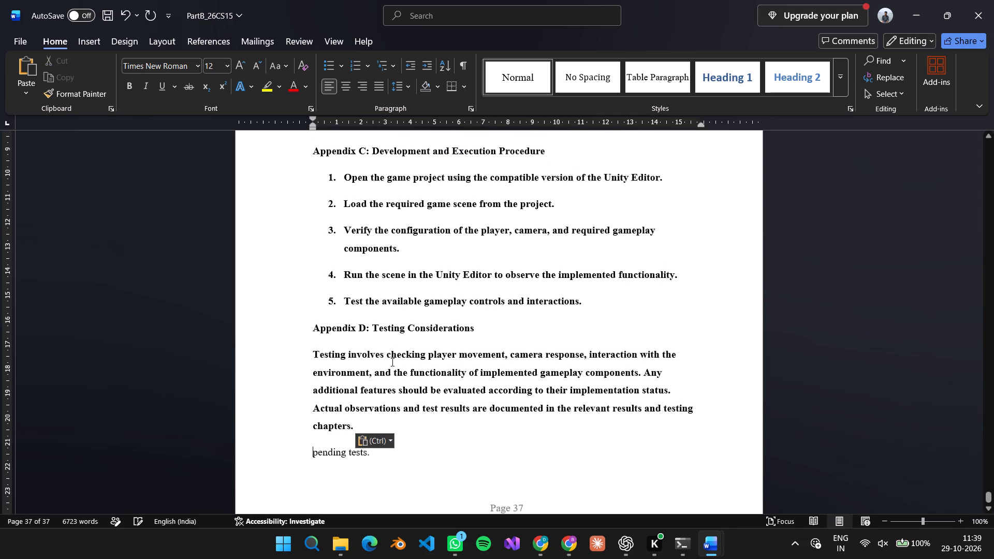
pyautogui.scroll(15, 391, 362)
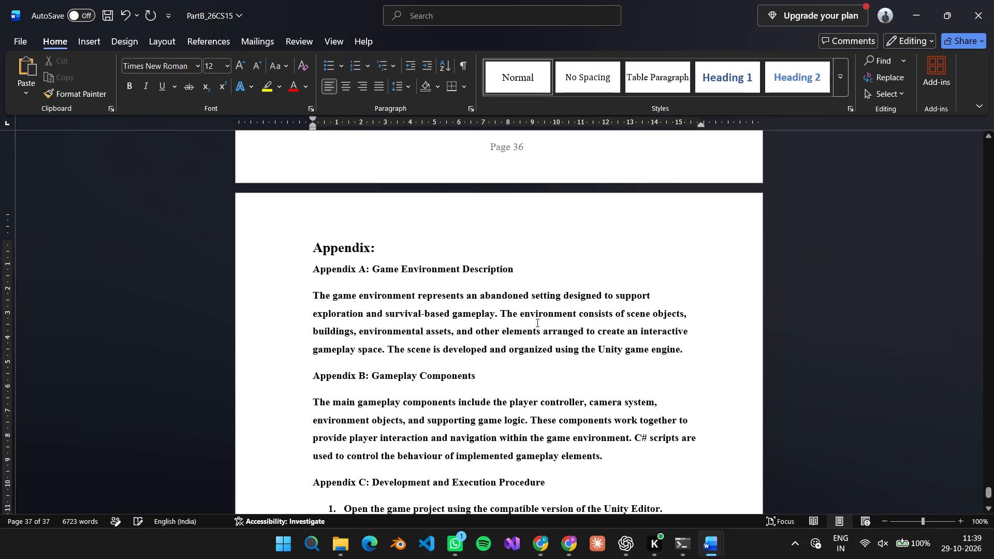
pyautogui.moveTo(660, 354); pyautogui.dragTo(276, 295)
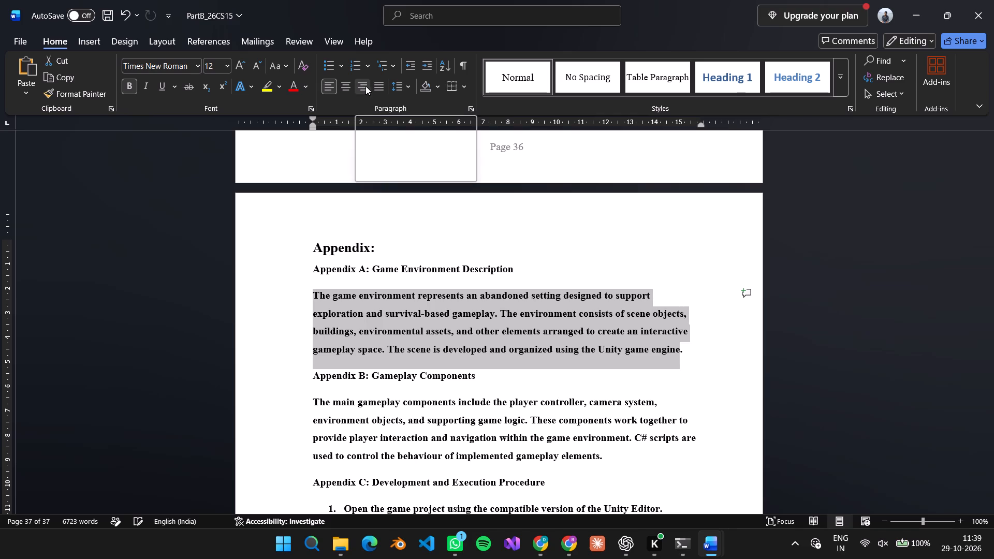
pyautogui.click(377, 83)
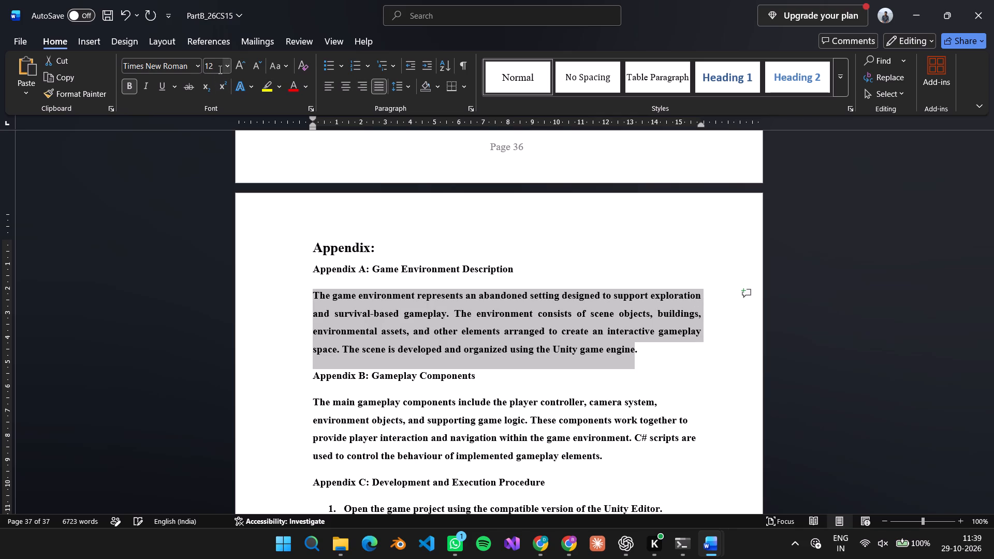
pyautogui.click(124, 90)
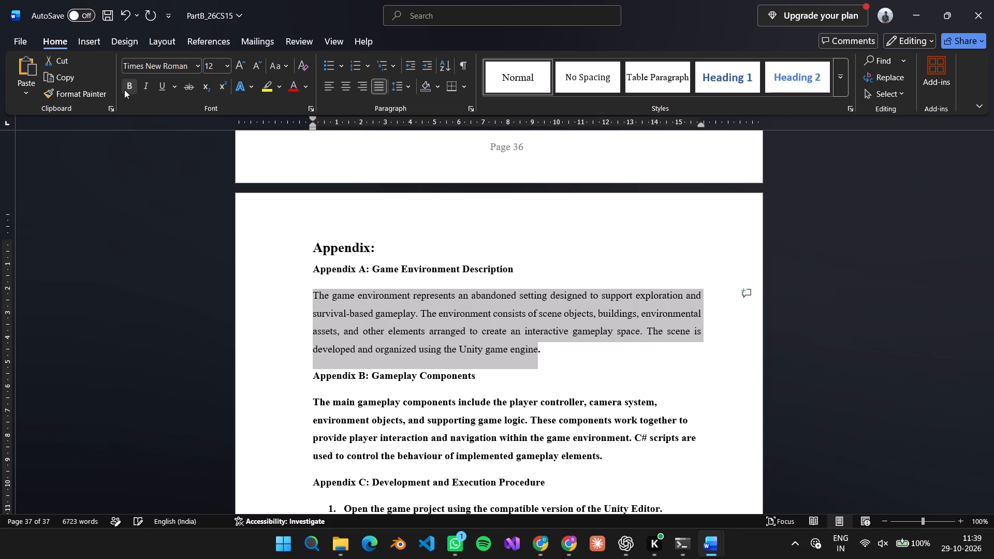
# Justify the main Appendix heading and the Appendix A subheading.
pyautogui.click(356, 267)
pyautogui.moveTo(304, 267); pyautogui.dragTo(381, 268)
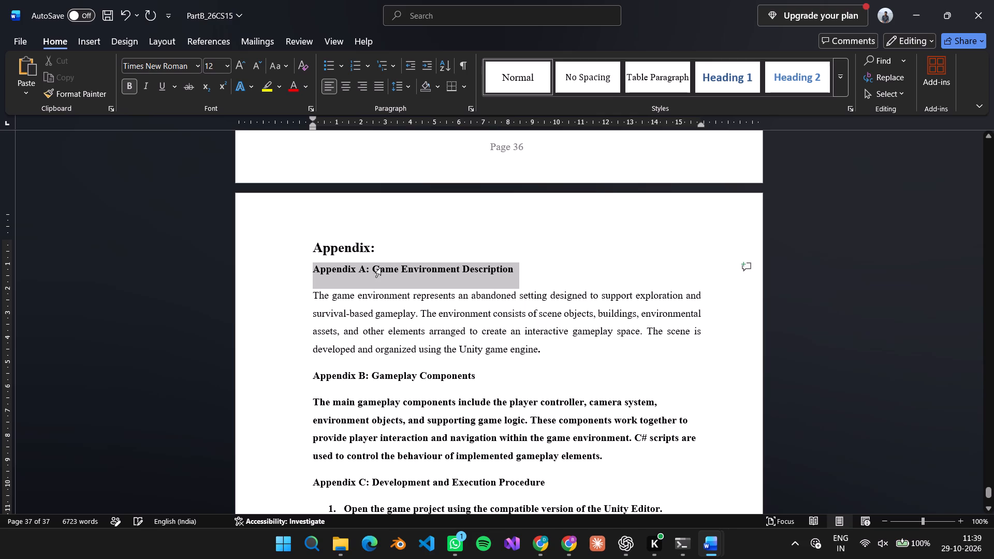
pyautogui.moveTo(381, 268); pyautogui.dragTo(423, 261)
pyautogui.click(377, 86)
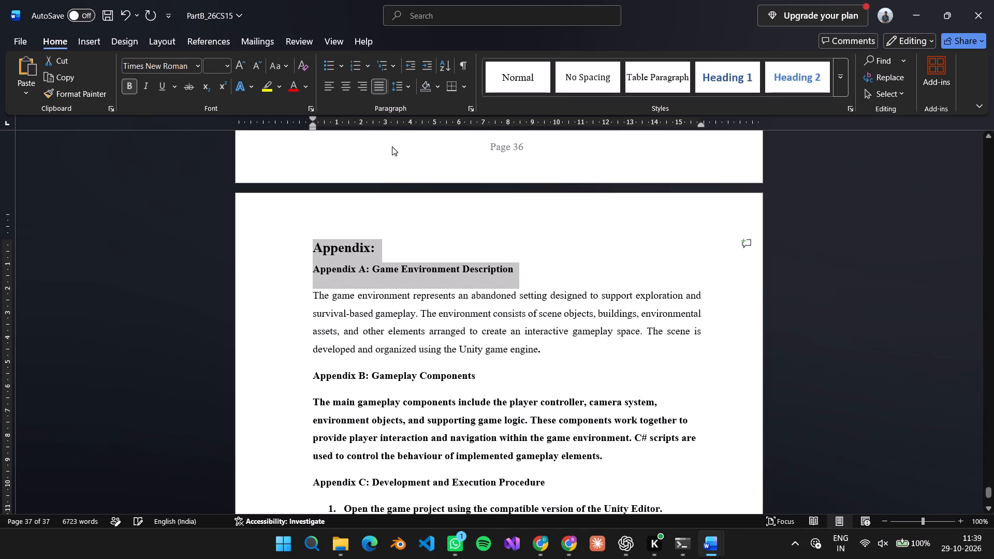
# Justify the Appendix B paragraph on the main gameplay components and remove its bold formatting.
pyautogui.scroll(-2, 388, 188)
pyautogui.click(367, 289)
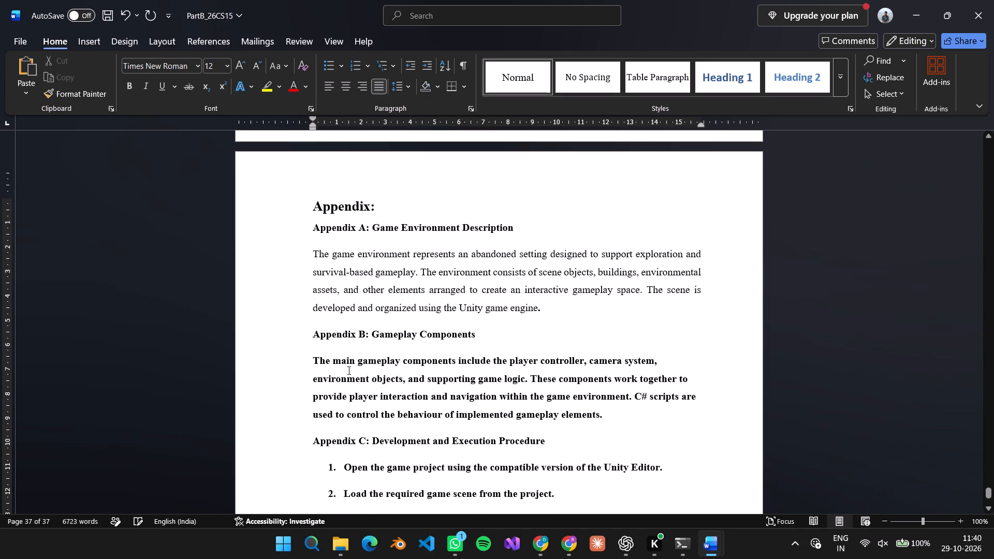
pyautogui.moveTo(311, 355); pyautogui.dragTo(433, 356)
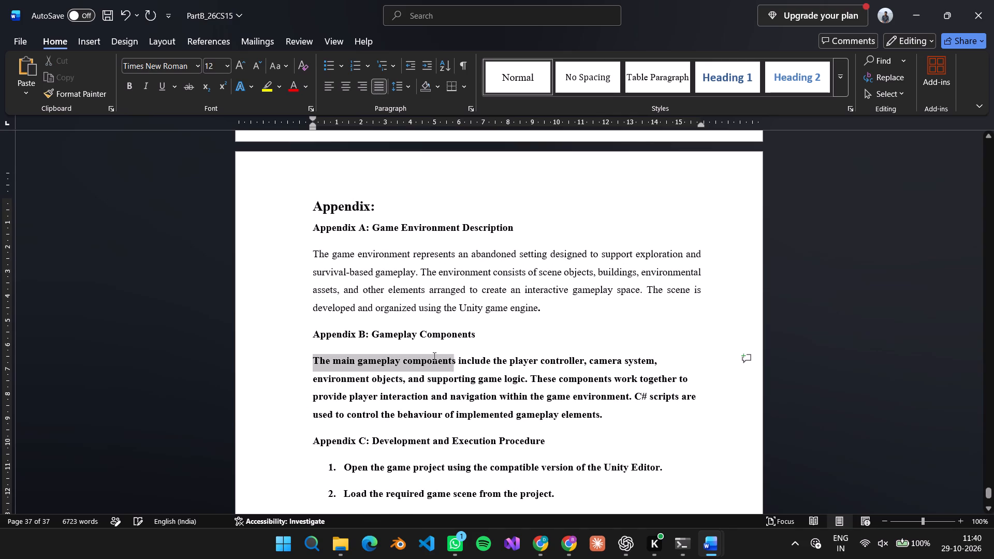
pyautogui.moveTo(433, 356); pyautogui.dragTo(618, 418)
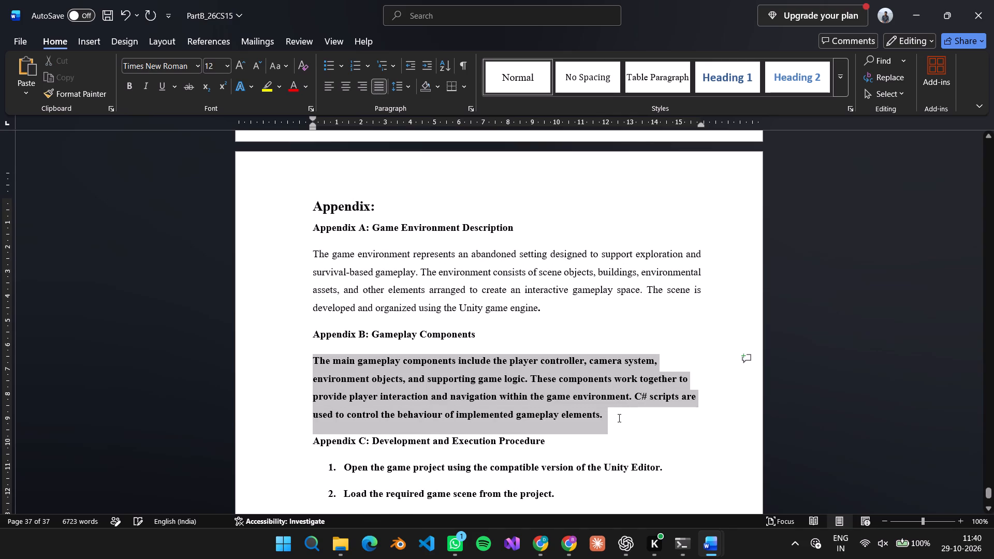
pyautogui.moveTo(618, 418); pyautogui.dragTo(618, 416)
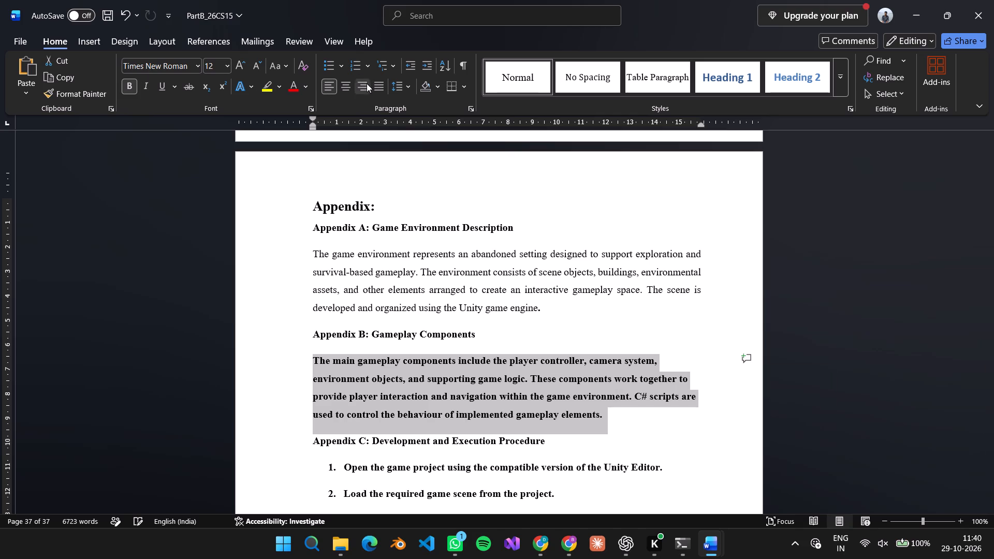
pyautogui.click(379, 84)
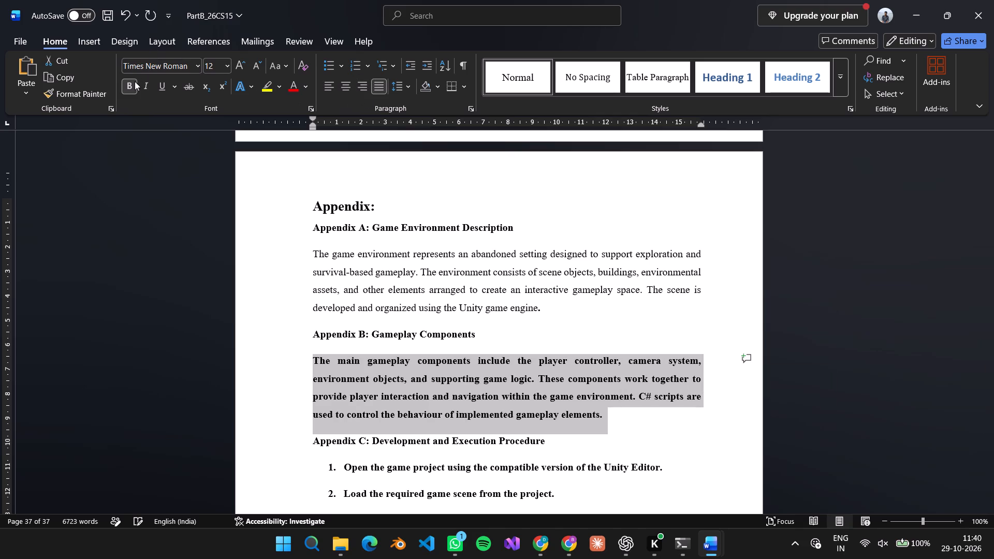
pyautogui.click(131, 87)
# Remove bold from the five numbered steps under Appendix C and justify them.
pyautogui.scroll(-3, 312, 167)
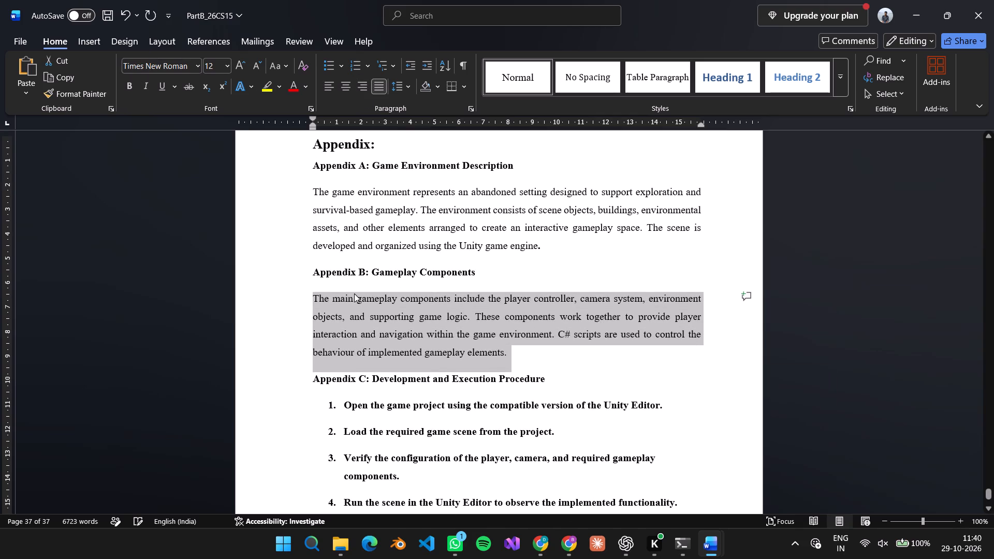
pyautogui.scroll(-2, 354, 293)
pyautogui.moveTo(326, 357); pyautogui.dragTo(370, 400)
pyautogui.scroll(-3, 370, 400)
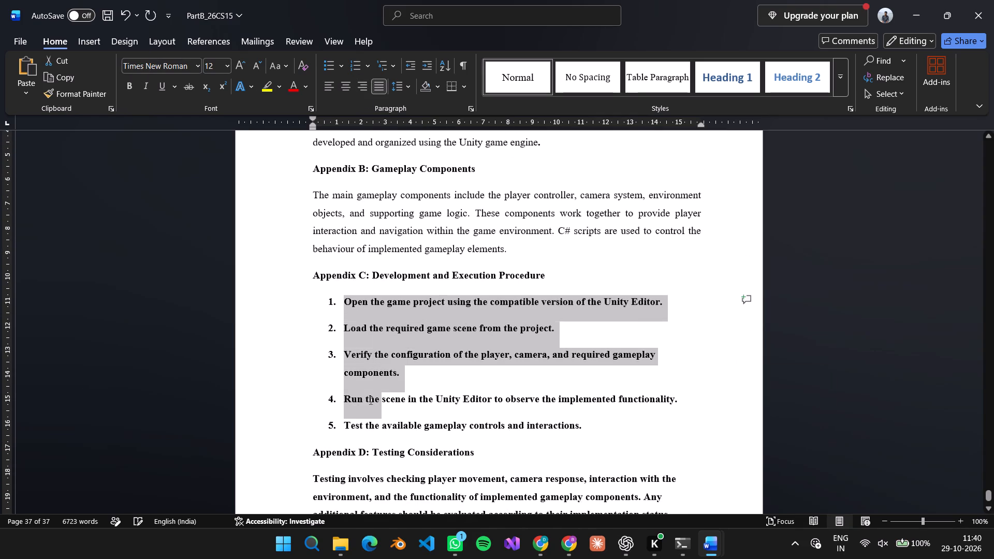
pyautogui.moveTo(370, 400); pyautogui.dragTo(595, 405)
pyautogui.scroll(-1, 377, 411)
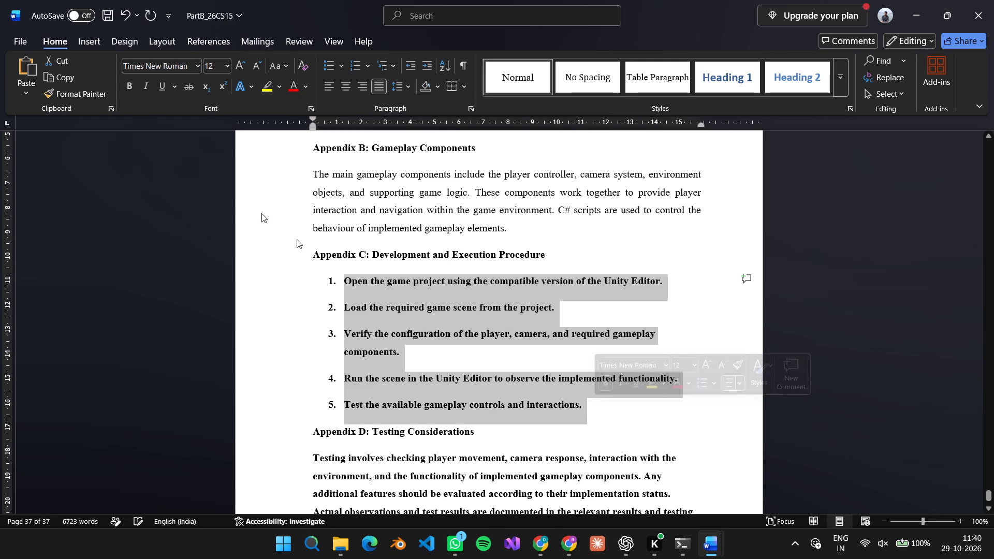
pyautogui.click(127, 86)
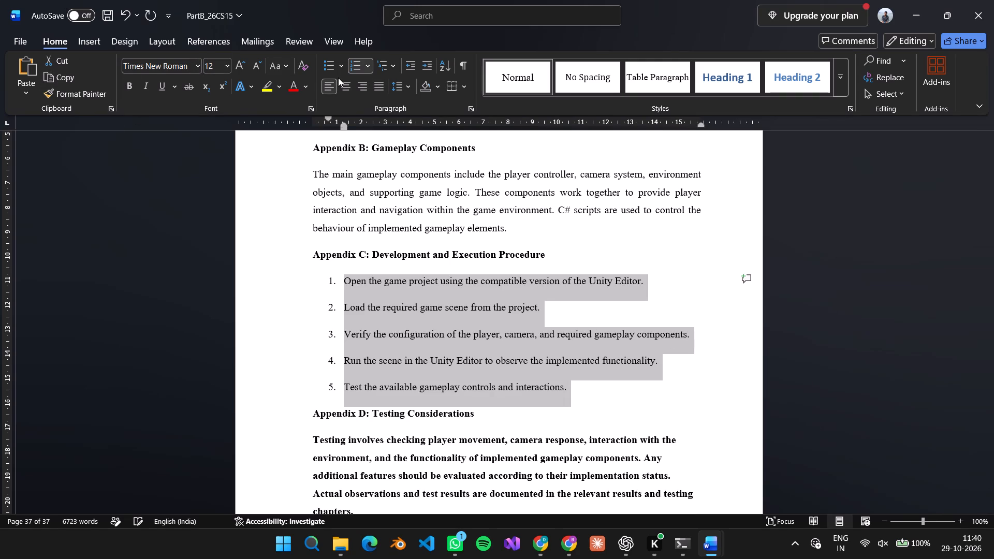
pyautogui.click(378, 81)
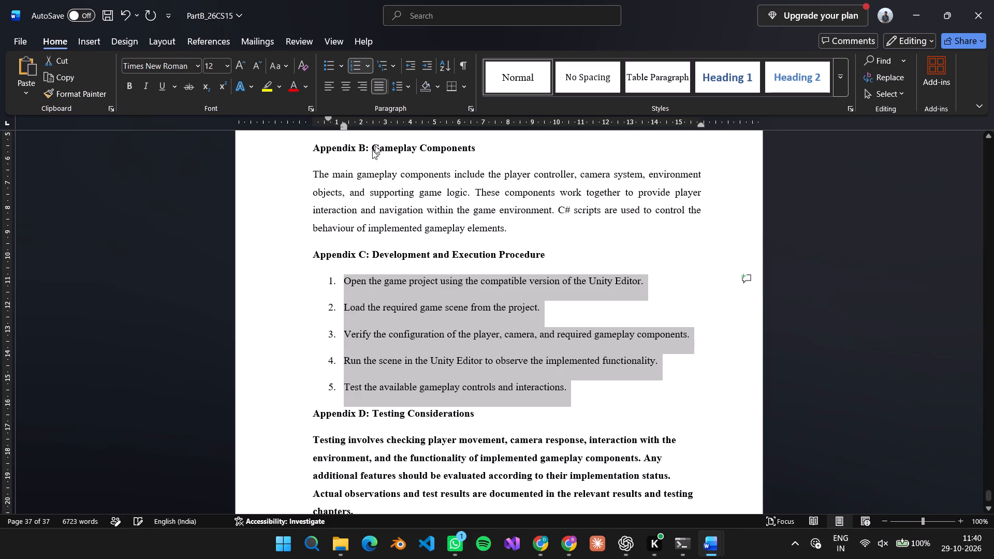
# Justify the Appendix D testing paragraph and remove its bold formatting.
pyautogui.scroll(-3, 378, 234)
pyautogui.scroll(-2, 393, 336)
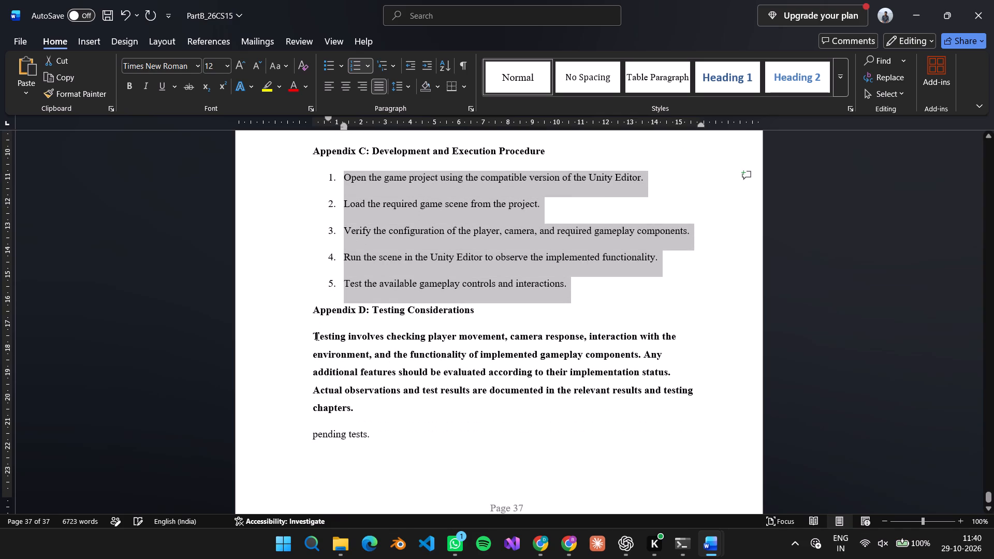
pyautogui.moveTo(313, 333); pyautogui.dragTo(375, 417)
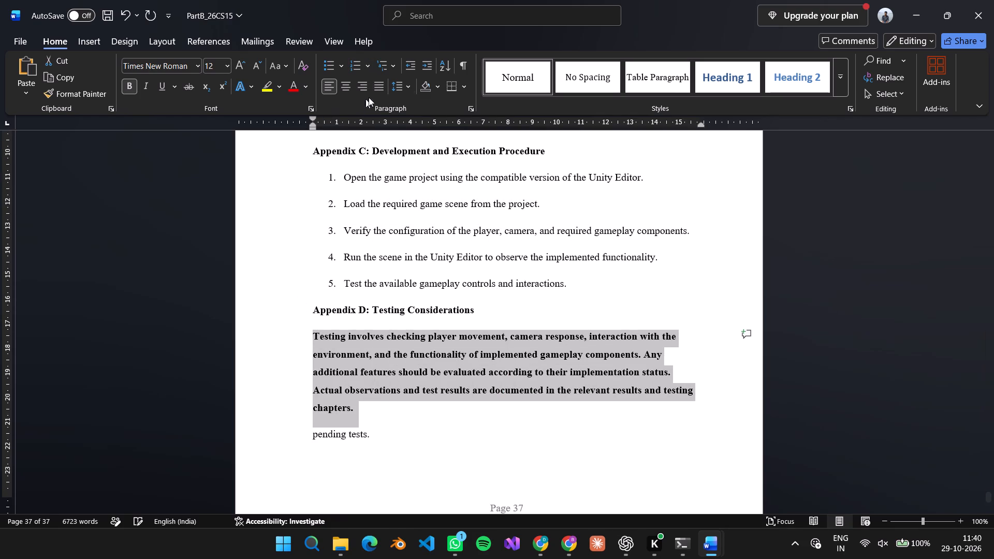
pyautogui.click(379, 86)
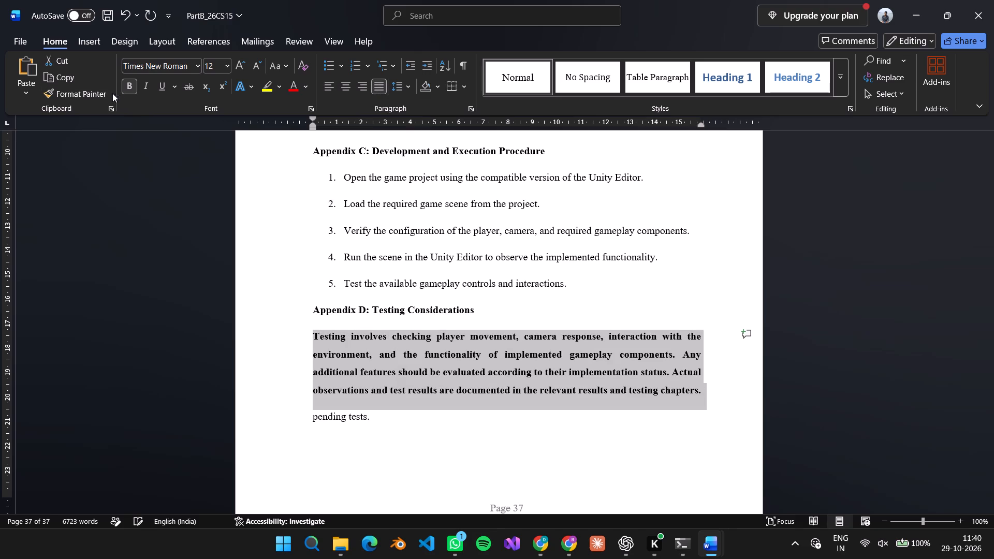
pyautogui.click(125, 86)
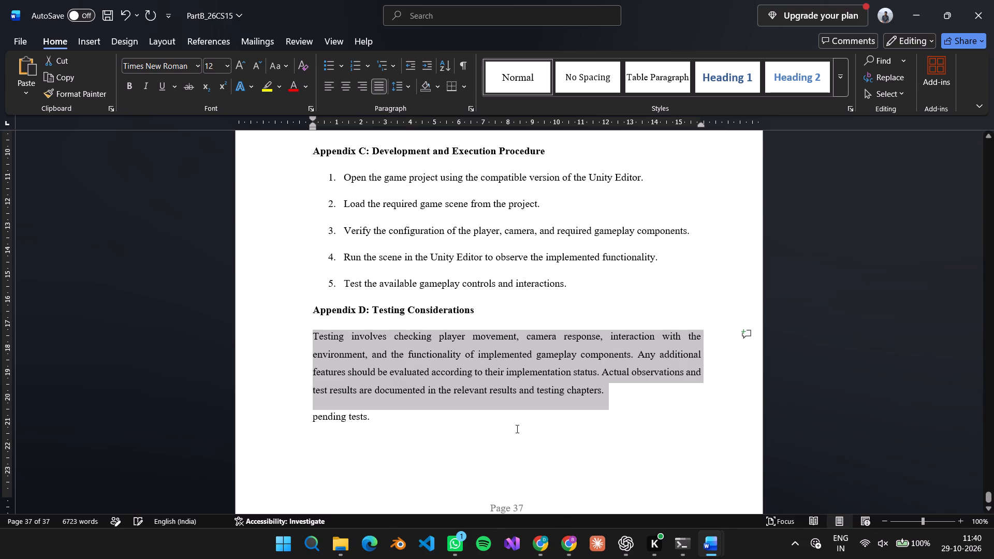
# Delete the leftover text "pending tests." below the Appendix D paragraph.
pyautogui.click(459, 428)
pyautogui.moveTo(421, 417); pyautogui.dragTo(261, 417)
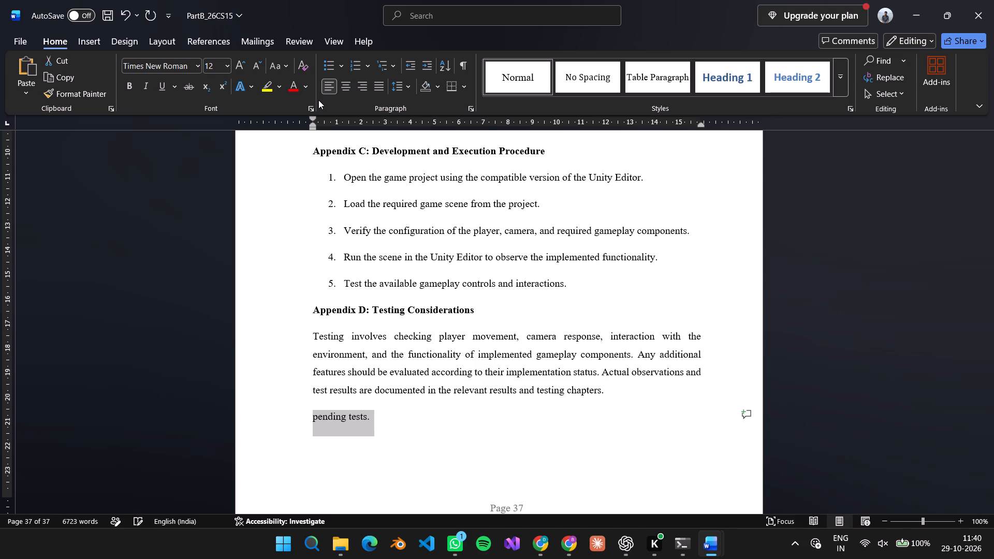
pyautogui.press('BackSpace')
# Set the line spacing of the whole Appendix, from its heading through Appendix D, to 1.5.
pyautogui.scroll(3, 440, 319)
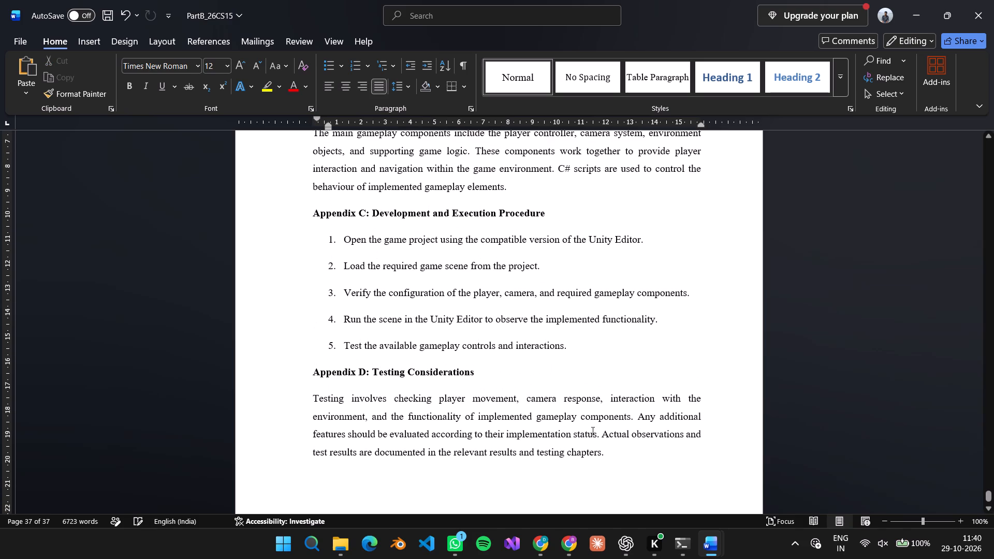
pyautogui.moveTo(608, 459); pyautogui.dragTo(303, 176)
pyautogui.scroll(8, 303, 176)
pyautogui.scroll(-1, 303, 176)
pyautogui.scroll(2, 303, 176)
pyautogui.click(401, 92)
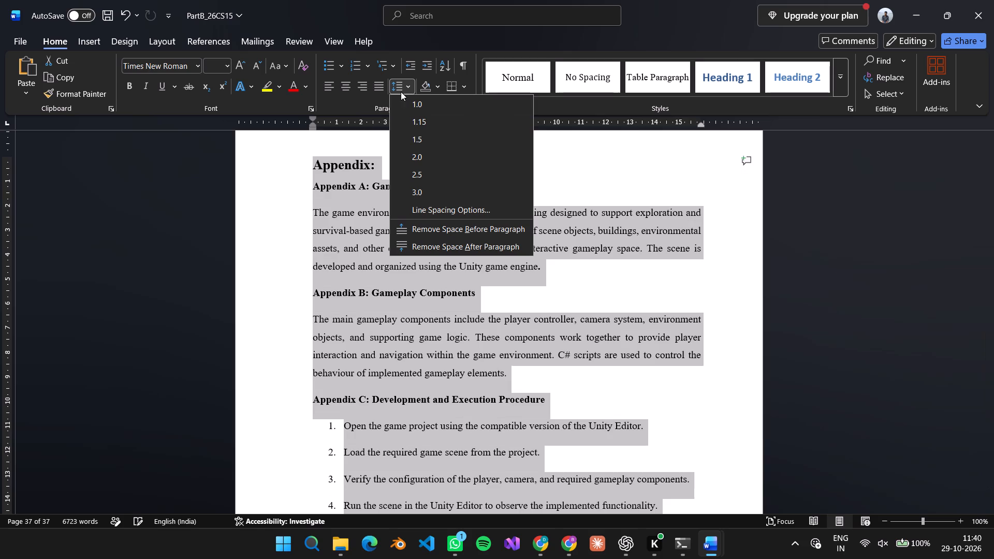
pyautogui.click(416, 143)
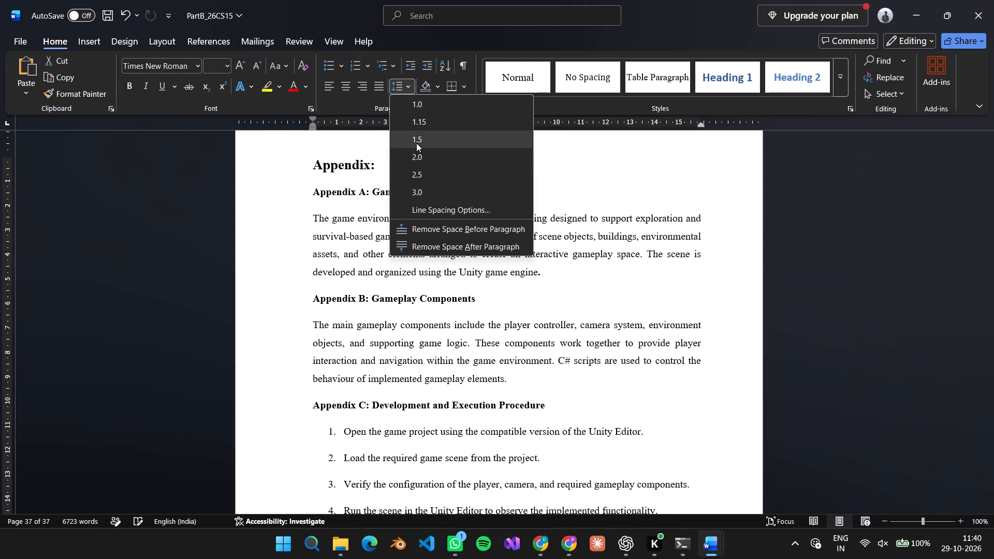
pyautogui.click(422, 170)
# Review the formatted Appendix through Appendix D, and look back at the references before it.
pyautogui.scroll(-4, 527, 171)
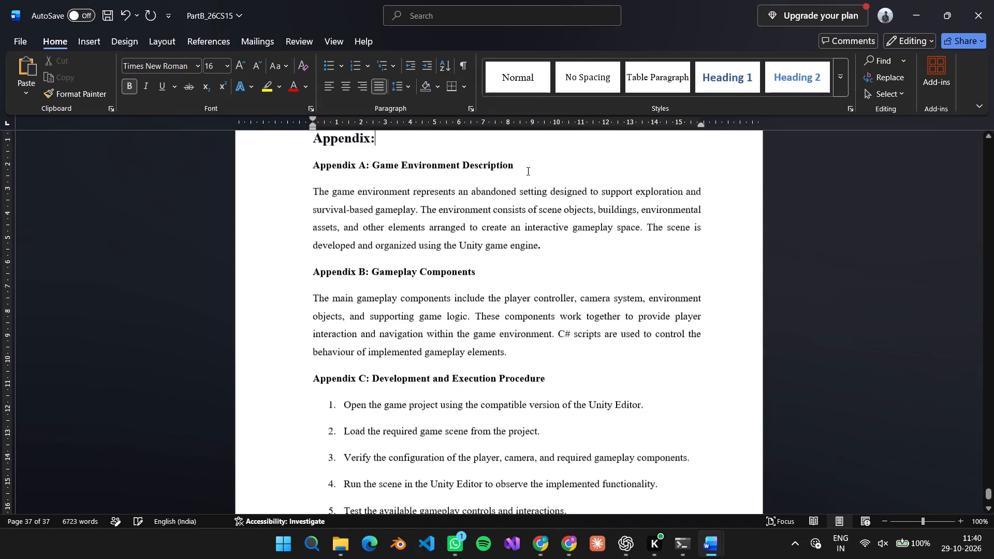
pyautogui.scroll(-16, 527, 171)
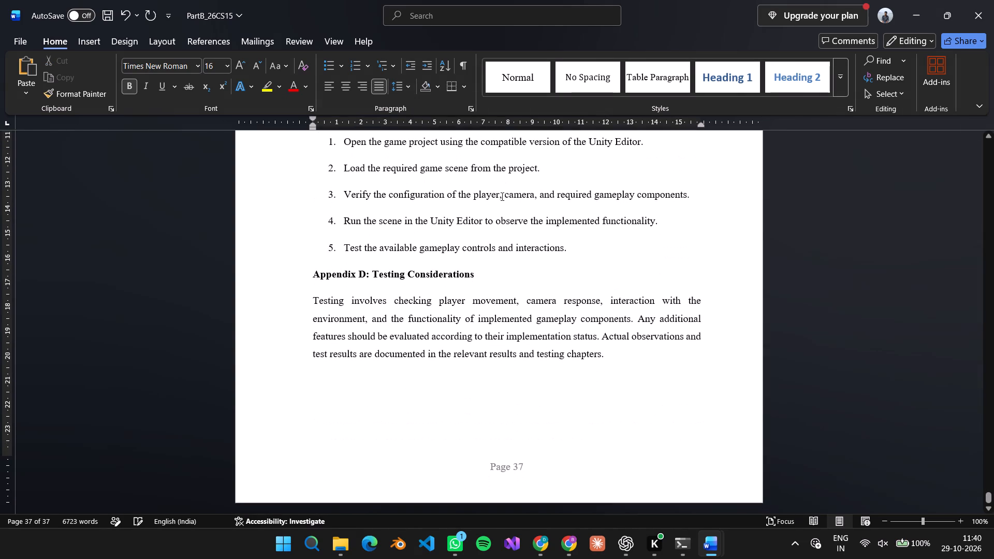
pyautogui.scroll(2, 545, 256)
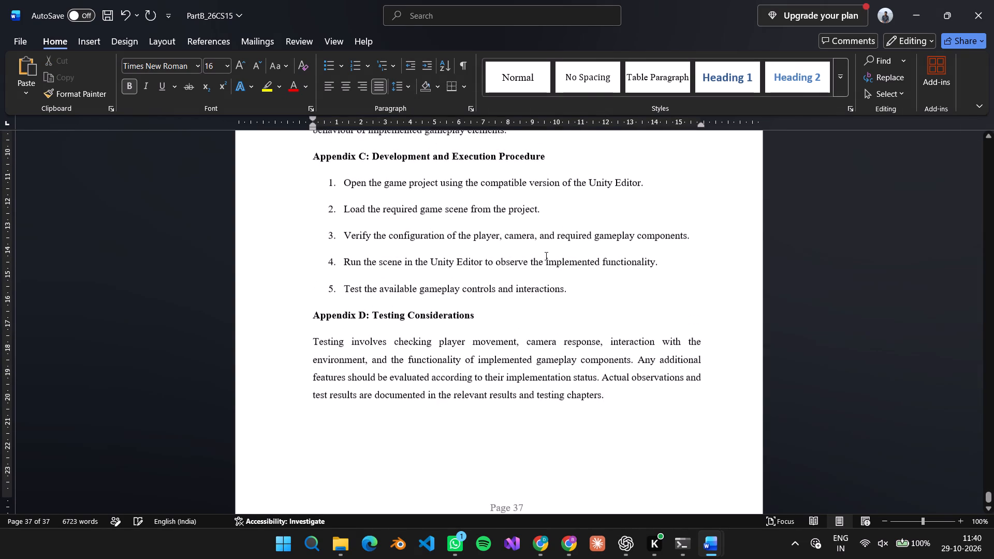
pyautogui.scroll(3, 545, 256)
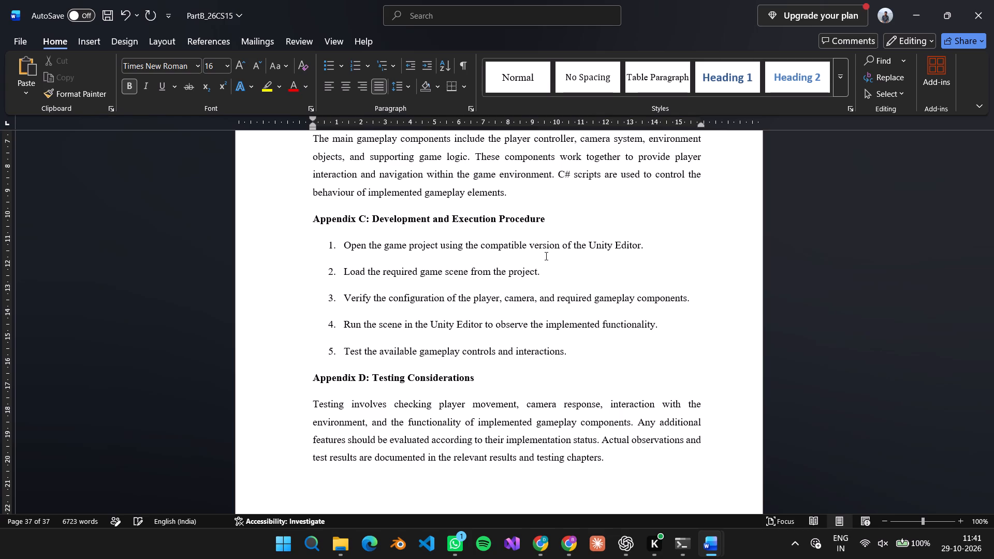
pyautogui.scroll(4, 533, 288)
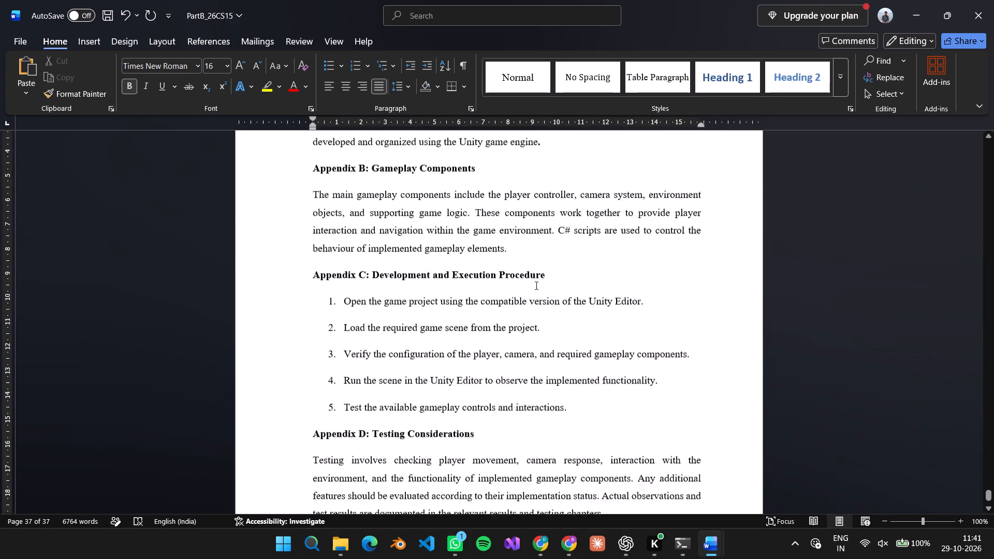
pyautogui.scroll(20, 535, 285)
pyautogui.scroll(20, 535, 285)
pyautogui.scroll(10, 535, 285)
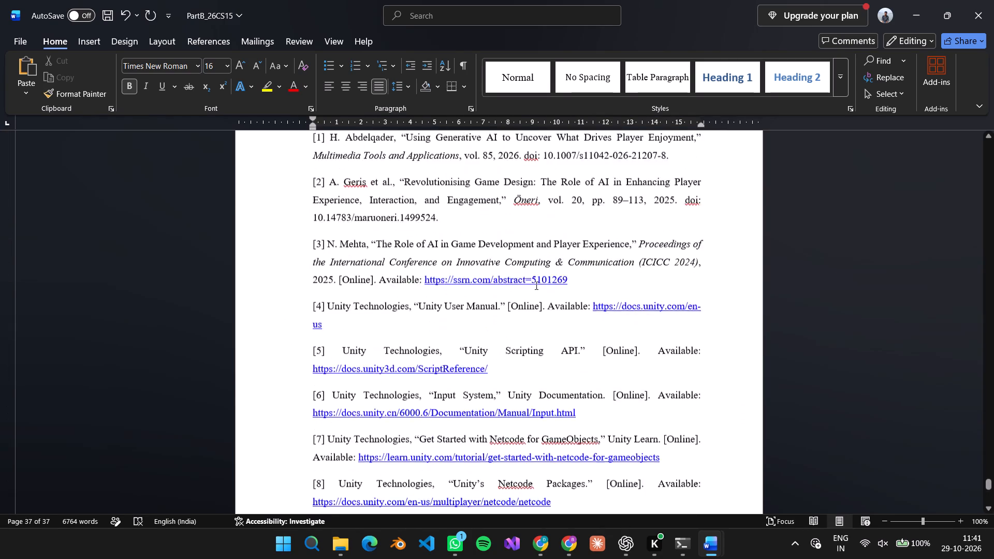
# Look back through Chapters 7 and 6 of the report to check which content still needs adapting, ending at section 6.1 Results.
pyautogui.scroll(20, 535, 285)
pyautogui.scroll(20, 535, 285)
pyautogui.scroll(10, 535, 285)
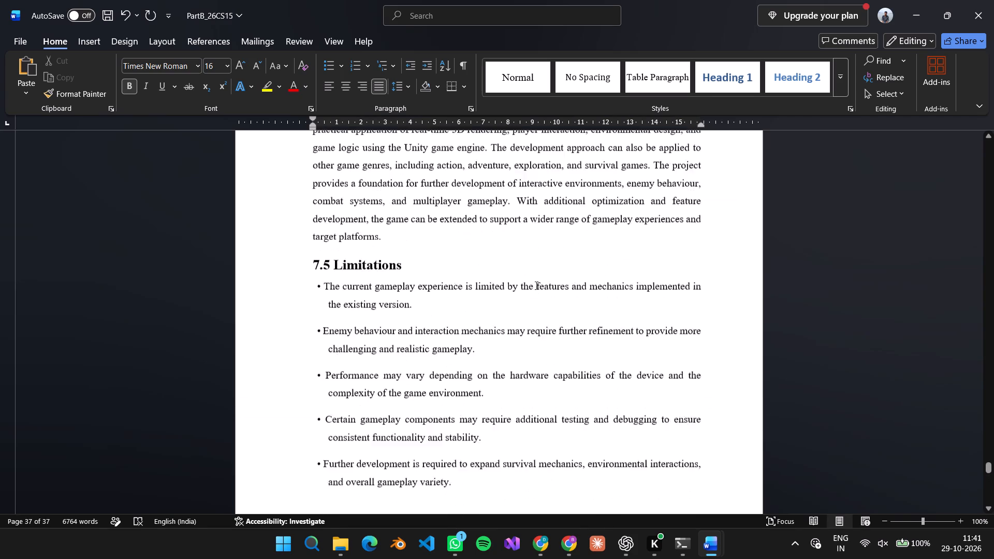
pyautogui.scroll(20, 535, 285)
pyautogui.scroll(20, 535, 285)
pyautogui.scroll(10, 535, 285)
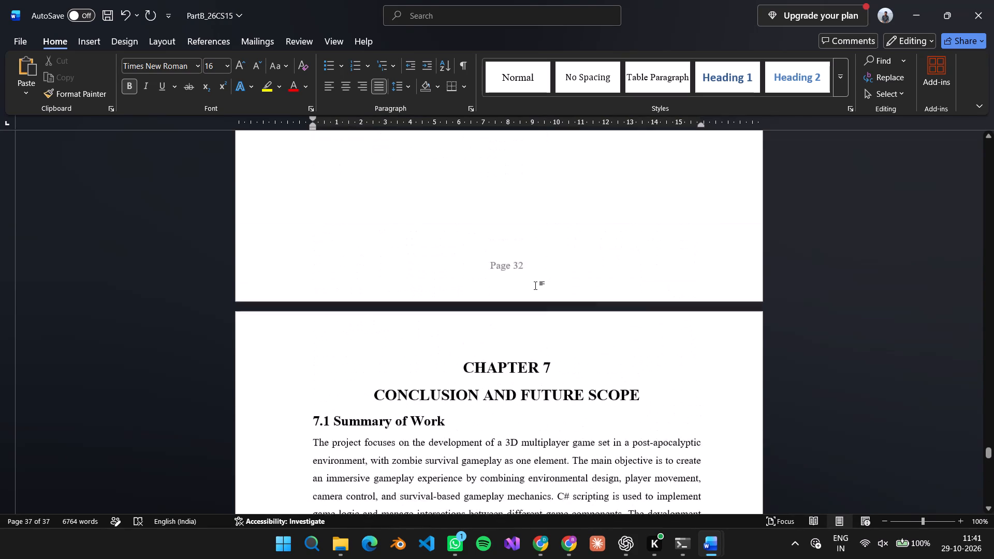
pyautogui.scroll(20, 535, 285)
pyautogui.scroll(11, 535, 285)
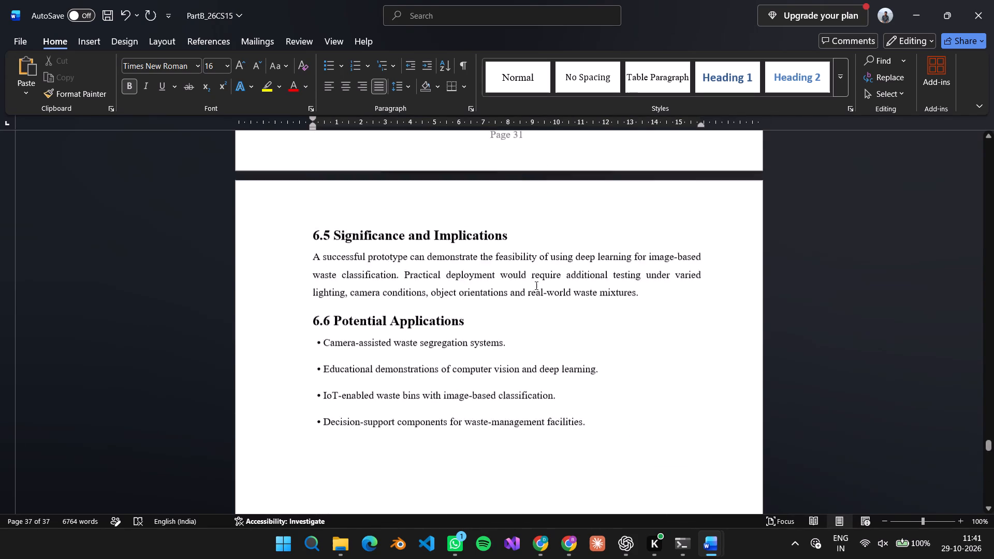
pyautogui.scroll(20, 535, 285)
pyautogui.scroll(16, 535, 285)
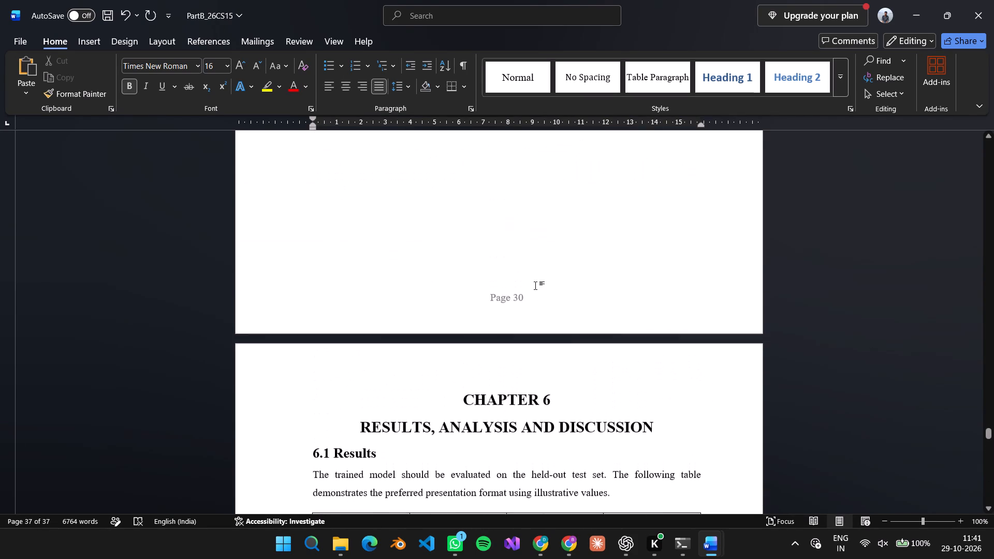
pyautogui.scroll(-9, 535, 285)
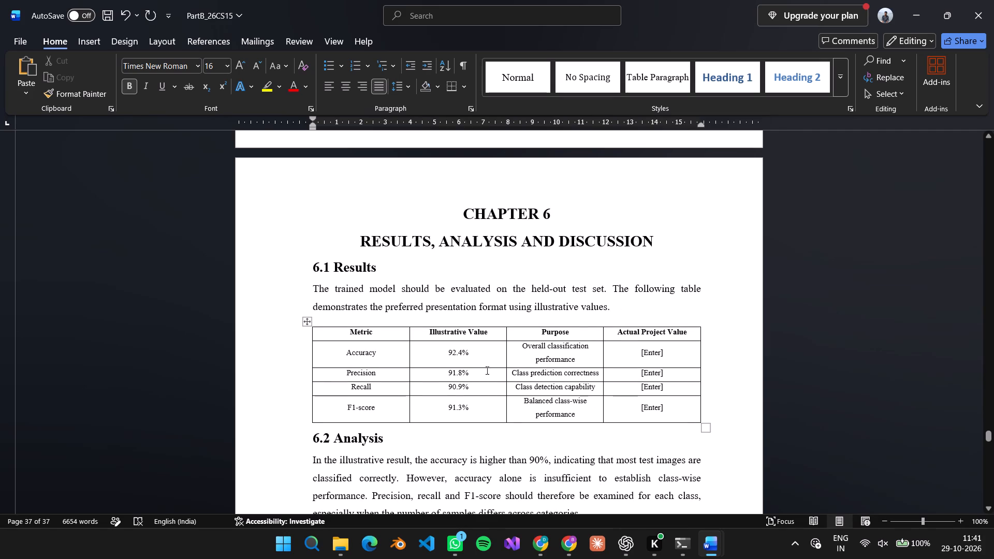
# Switch to the sample report and compare its Chapter 6 results section with section 6.1 Results in the PartB_26CS15 report.
pyautogui.hotkey('alt', 'Tab')
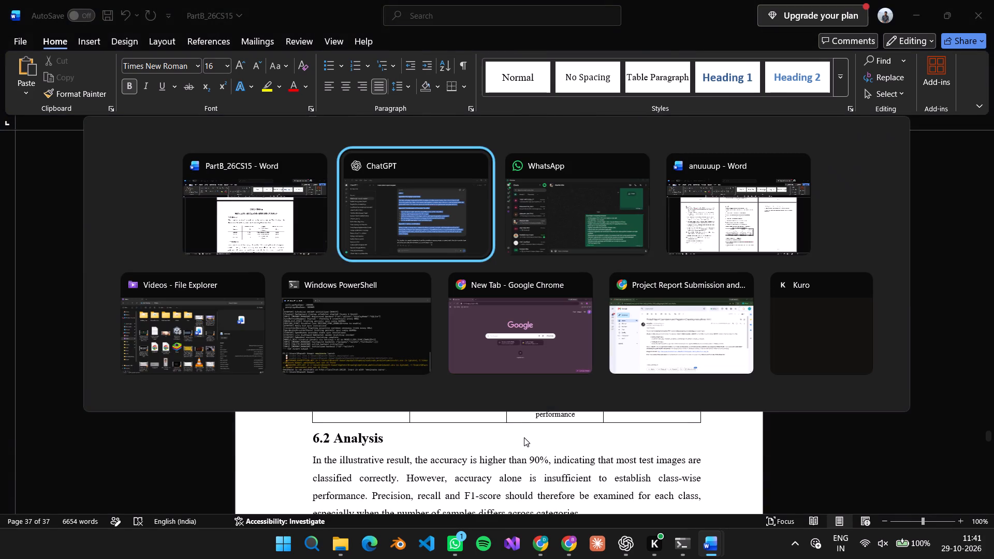
pyautogui.hotkey('alt', 'Tab')
pyautogui.hotkey('alt', 'Tab')
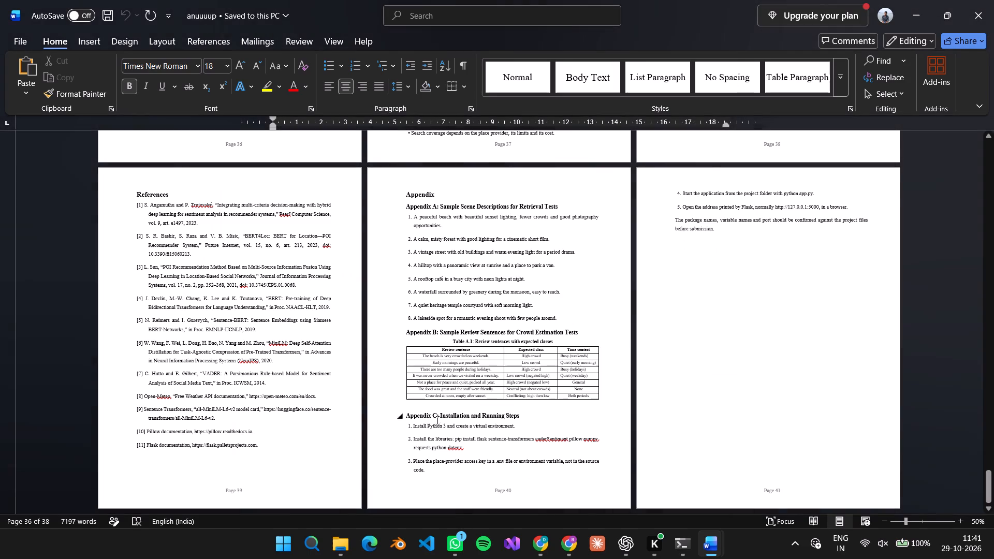
pyautogui.scroll(20, 436, 420)
pyautogui.scroll(20, 436, 420)
pyautogui.scroll(2, 436, 420)
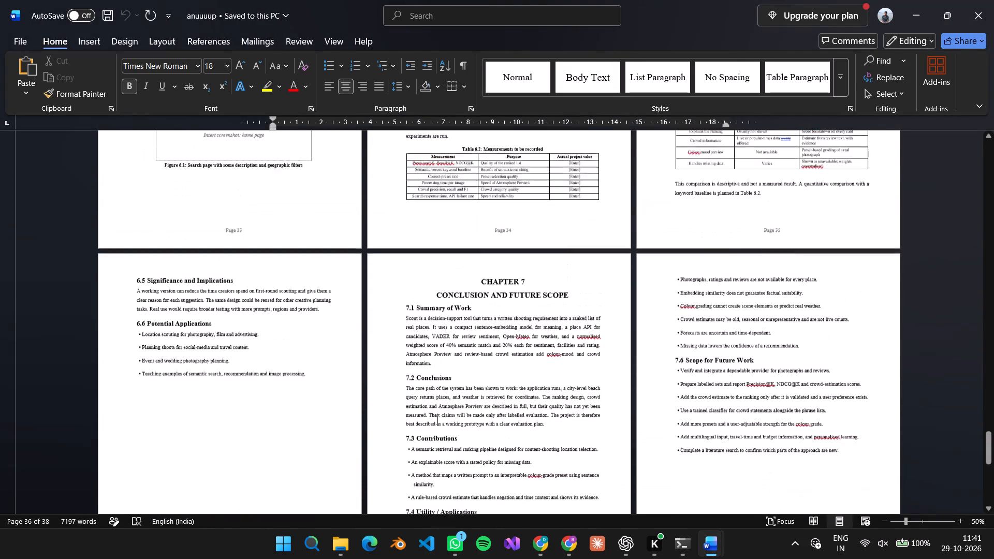
pyautogui.scroll(20, 436, 420)
pyautogui.scroll(1, 436, 420)
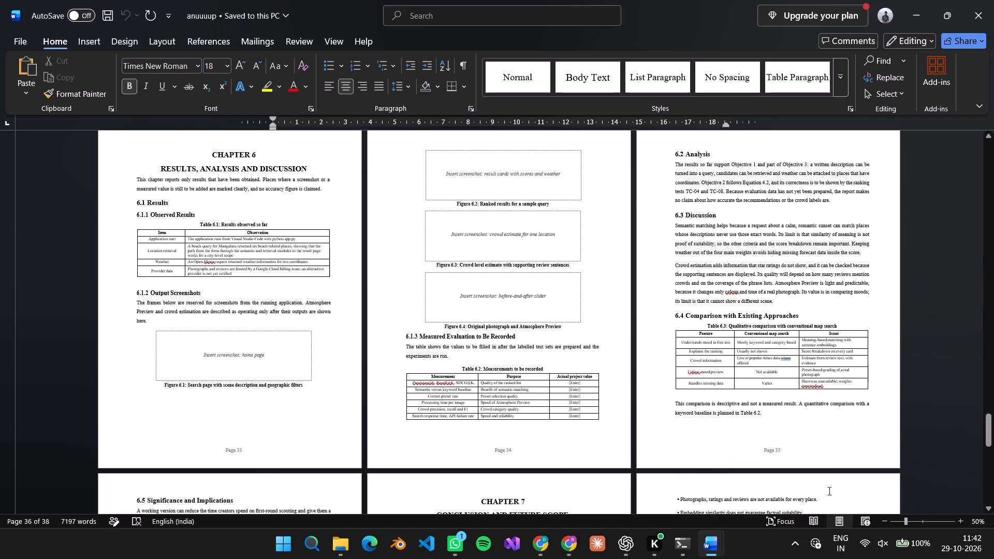
pyautogui.keyDown('ctrl'); pyautogui.scroll(3, 484, 433); pyautogui.keyUp('ctrl')
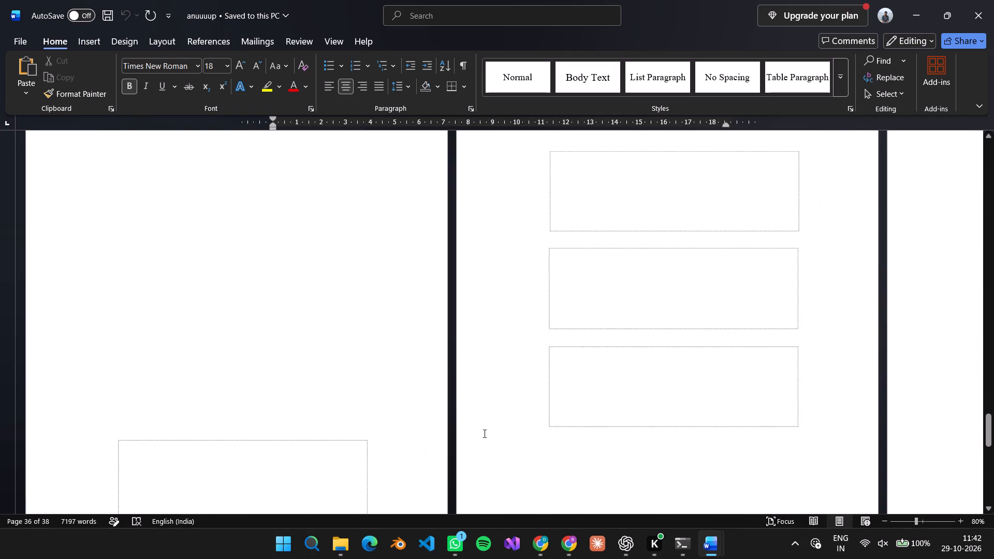
pyautogui.scroll(3, 366, 307)
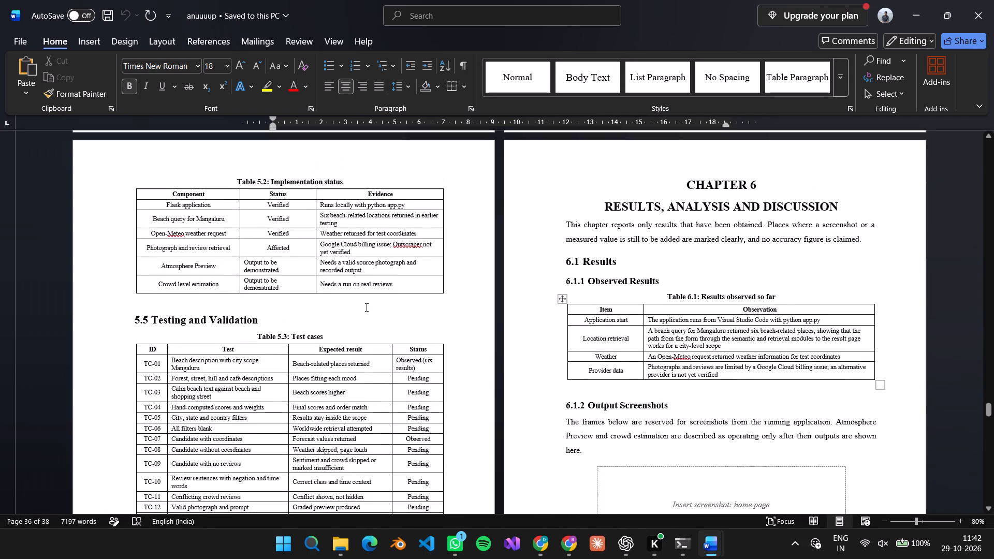
pyautogui.scroll(-3, 459, 308)
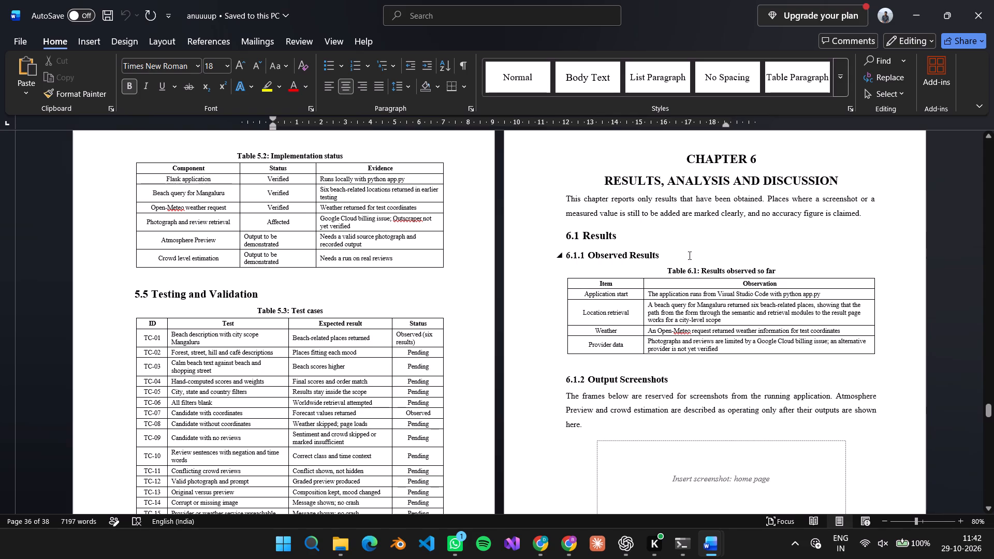
pyautogui.hotkey('alt', 'Tab')
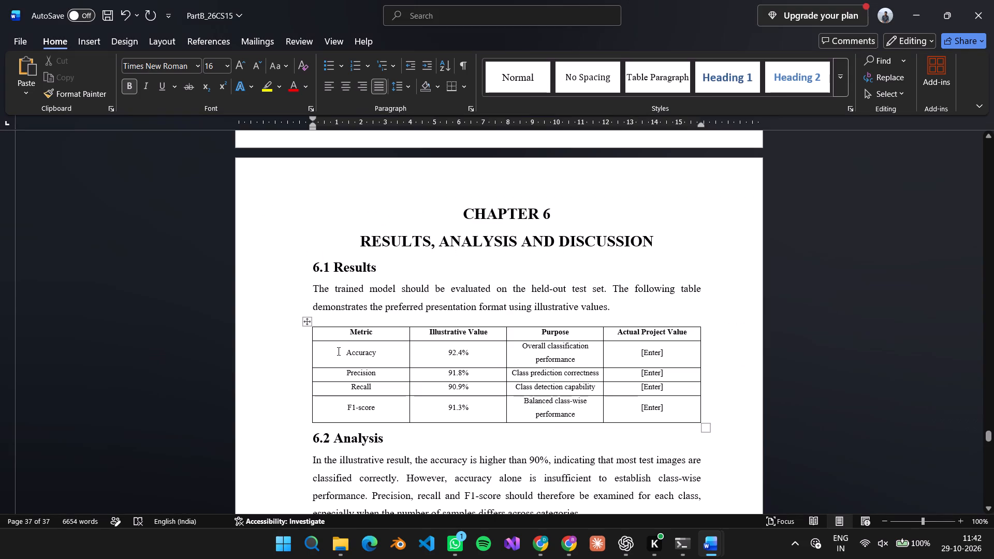
pyautogui.hotkey('alt', 'Tab')
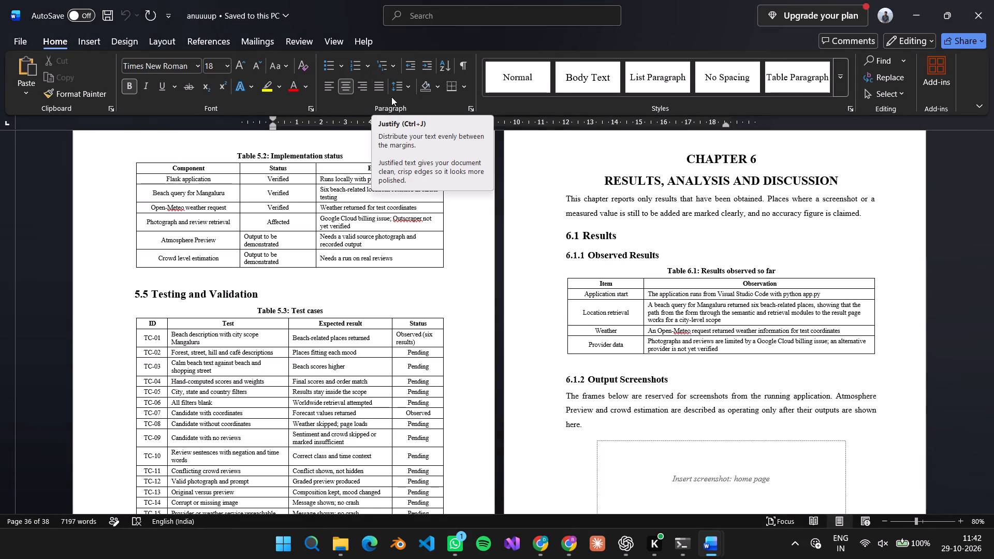
pyautogui.press('Pause')
pyautogui.press('Print')
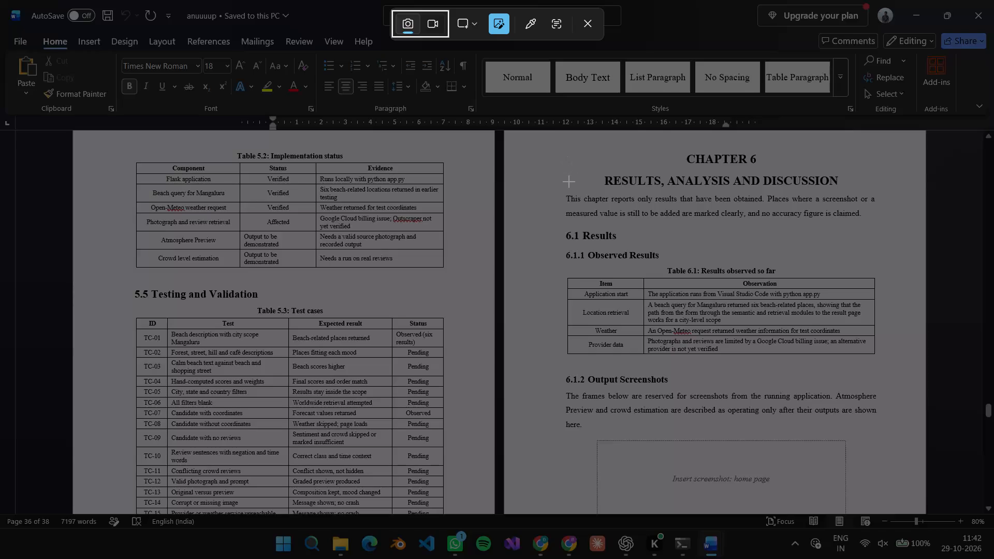
pyautogui.moveTo(566, 190); pyautogui.dragTo(787, 308)
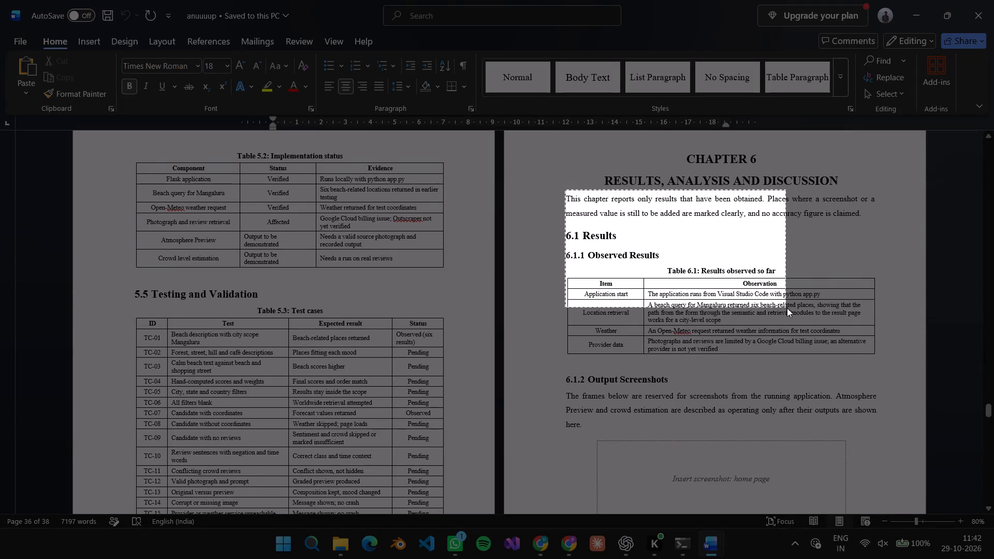
pyautogui.moveTo(787, 308); pyautogui.dragTo(892, 370)
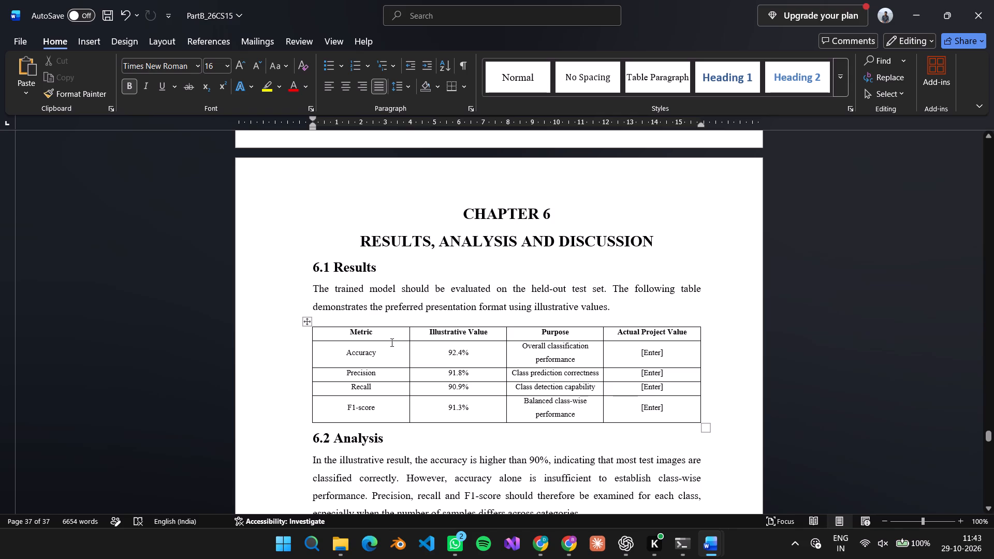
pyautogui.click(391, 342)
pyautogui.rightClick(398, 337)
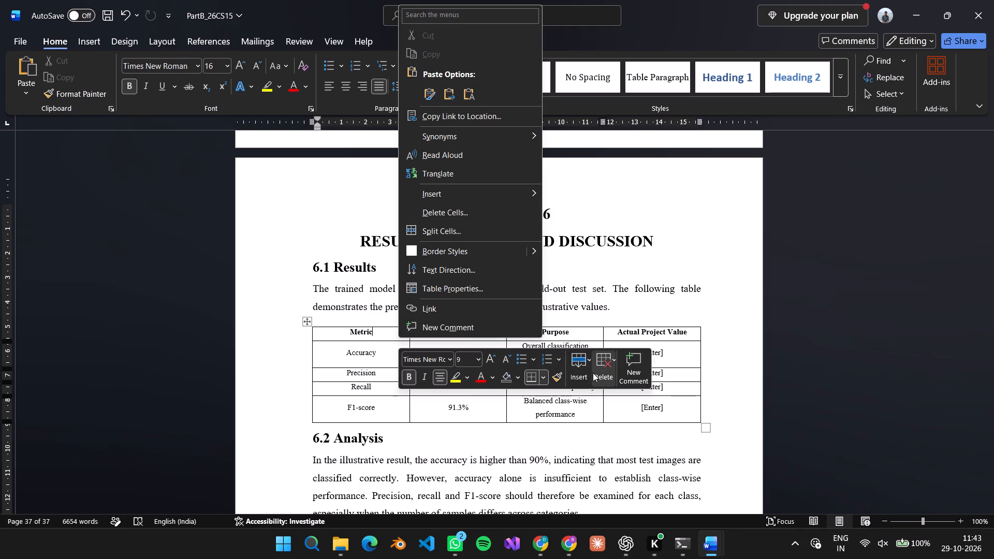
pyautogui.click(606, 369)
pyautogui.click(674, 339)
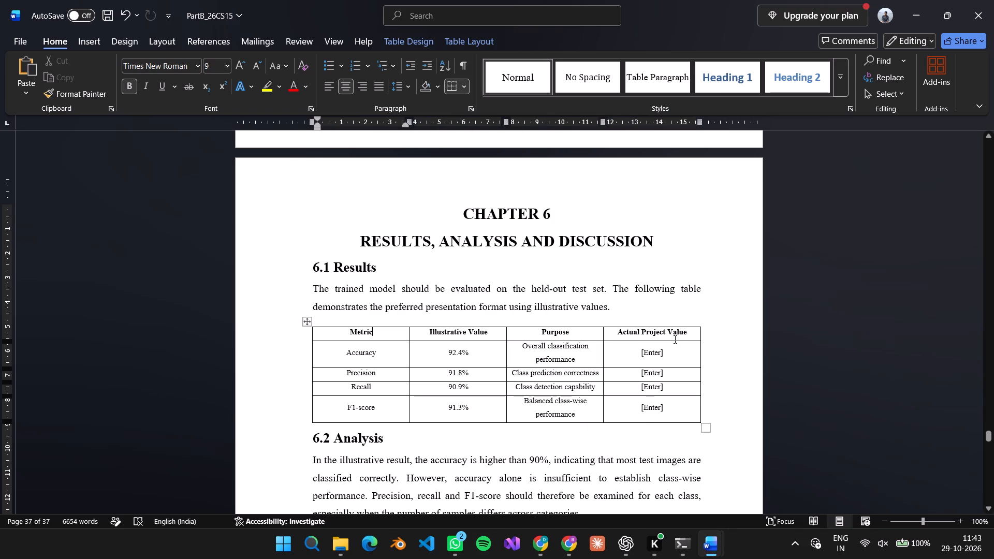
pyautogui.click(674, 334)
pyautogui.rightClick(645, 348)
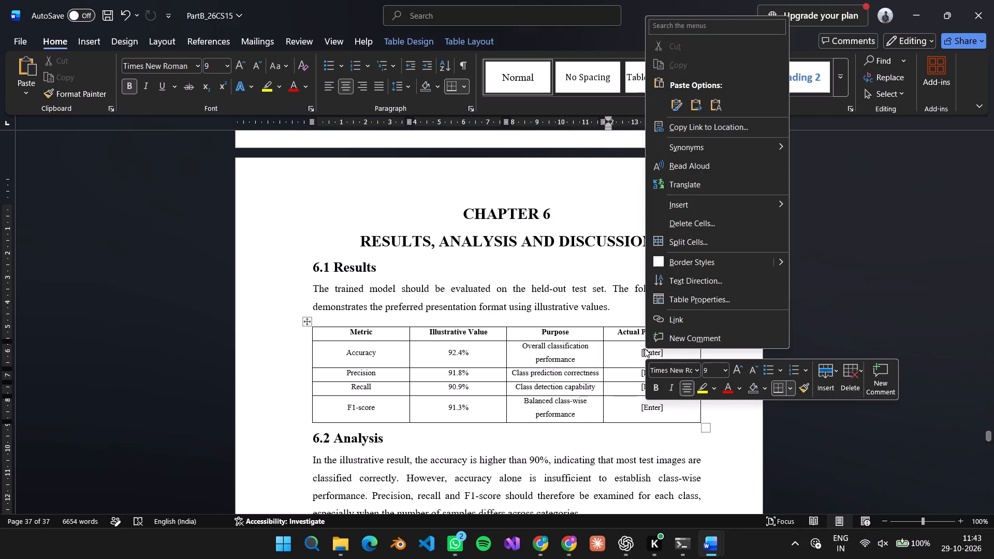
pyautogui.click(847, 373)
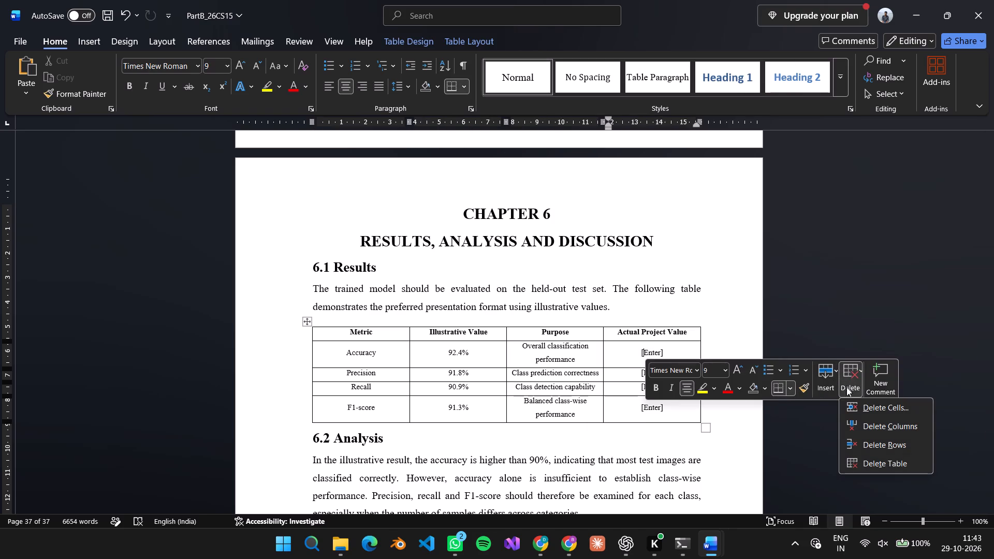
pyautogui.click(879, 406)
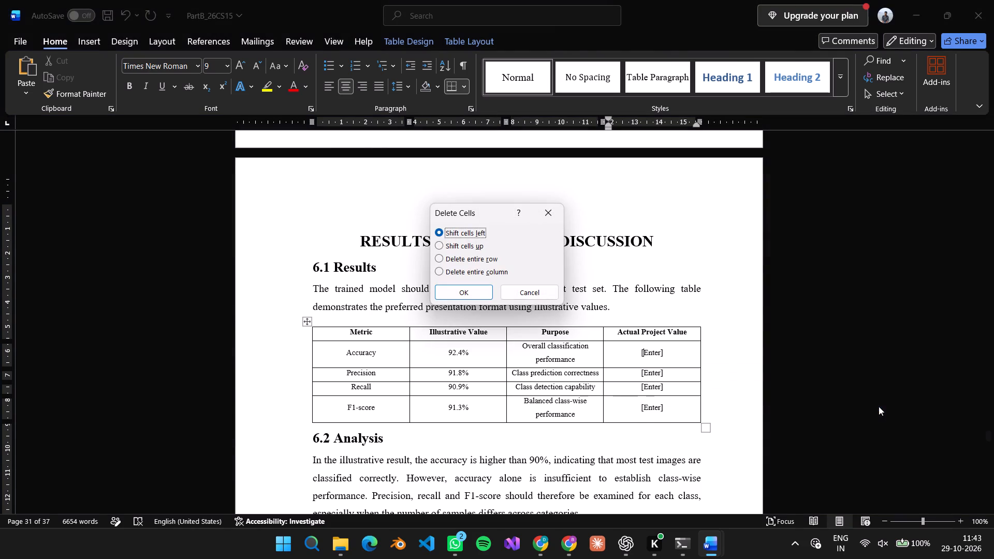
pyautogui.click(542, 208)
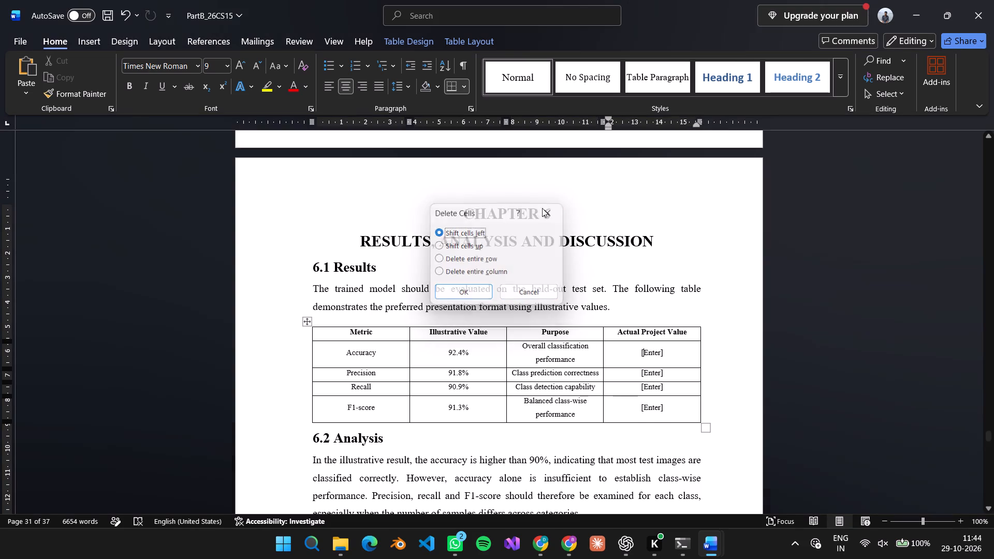
# Delete the Purpose and Actual Project Value columns from the 6.1 Results table.
pyautogui.rightClick(592, 387)
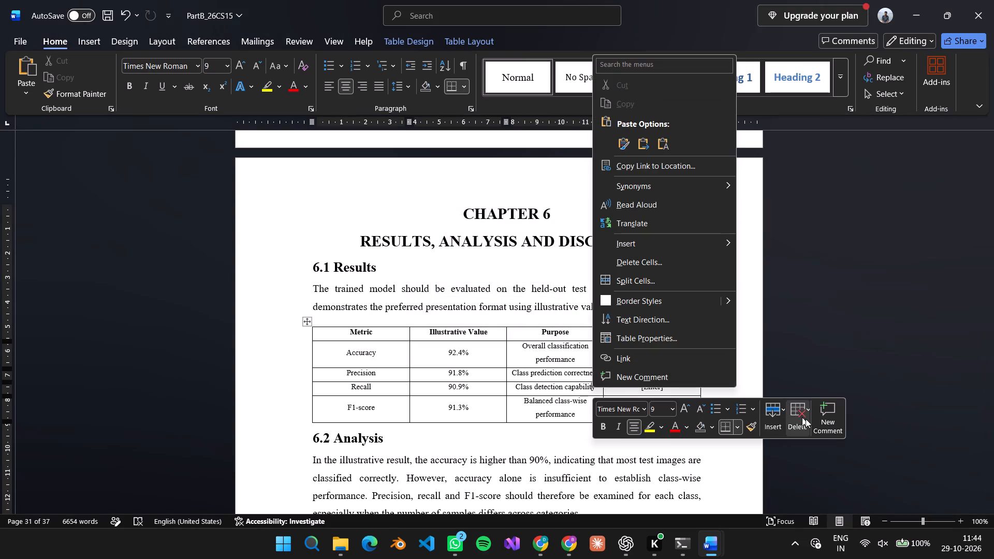
pyautogui.click(799, 419)
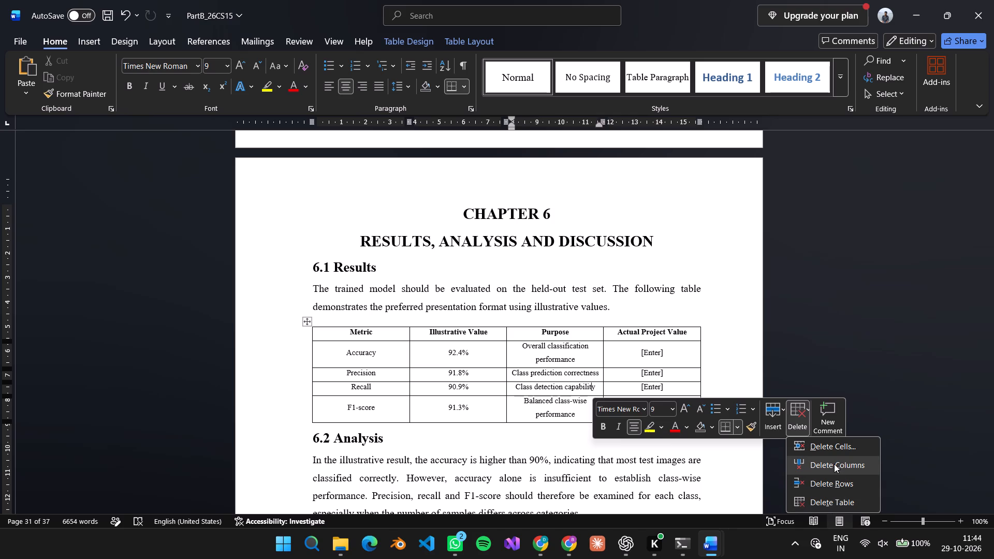
pyautogui.click(834, 464)
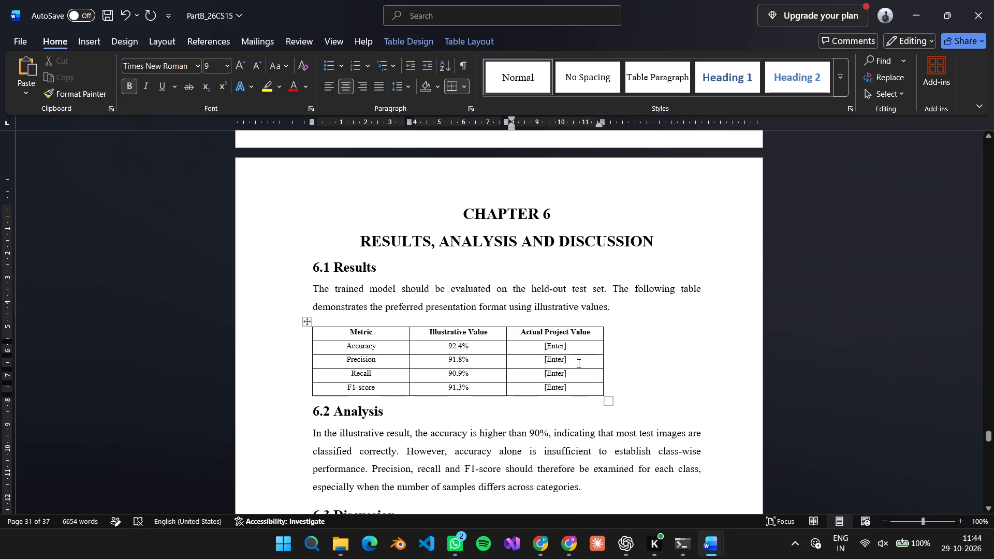
pyautogui.click(577, 344)
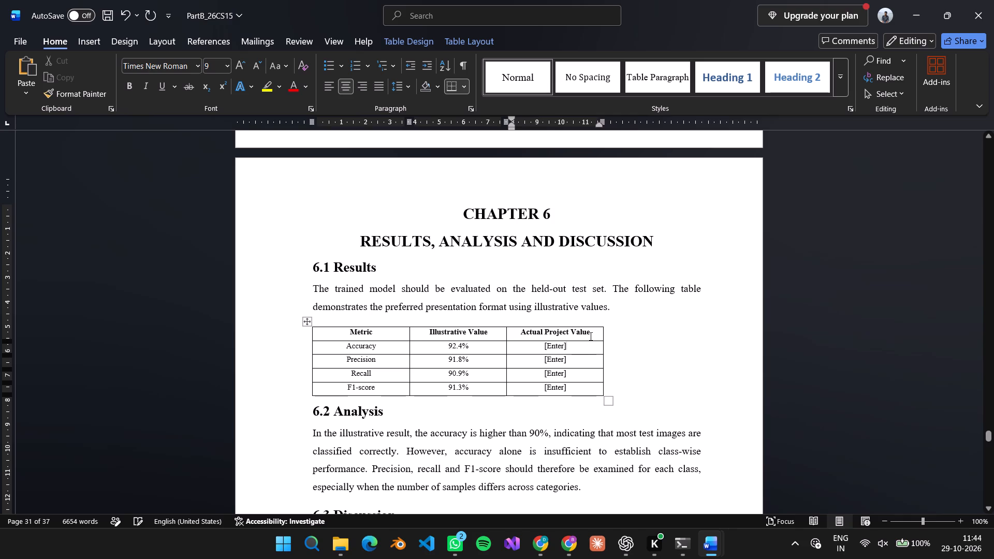
pyautogui.click(590, 336)
pyautogui.rightClick(590, 336)
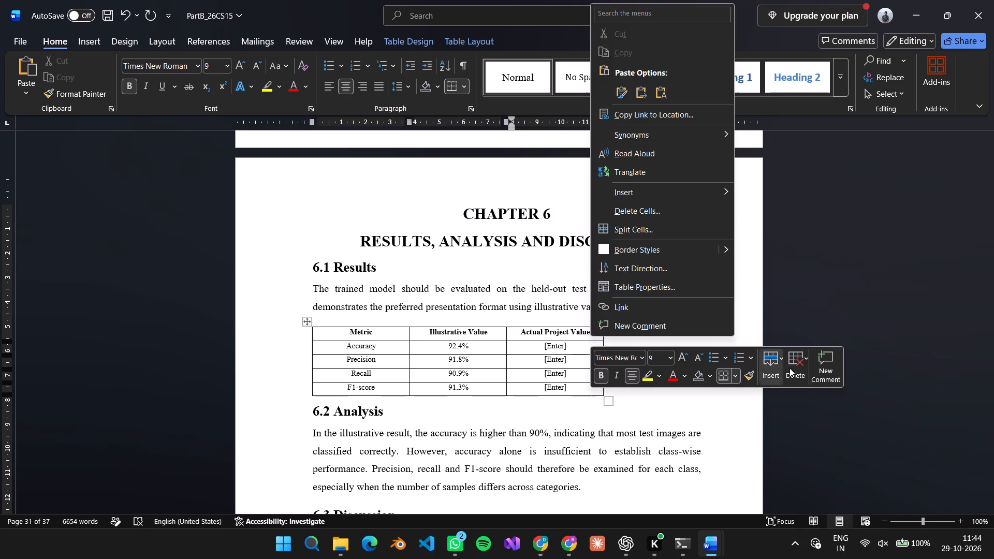
pyautogui.click(796, 371)
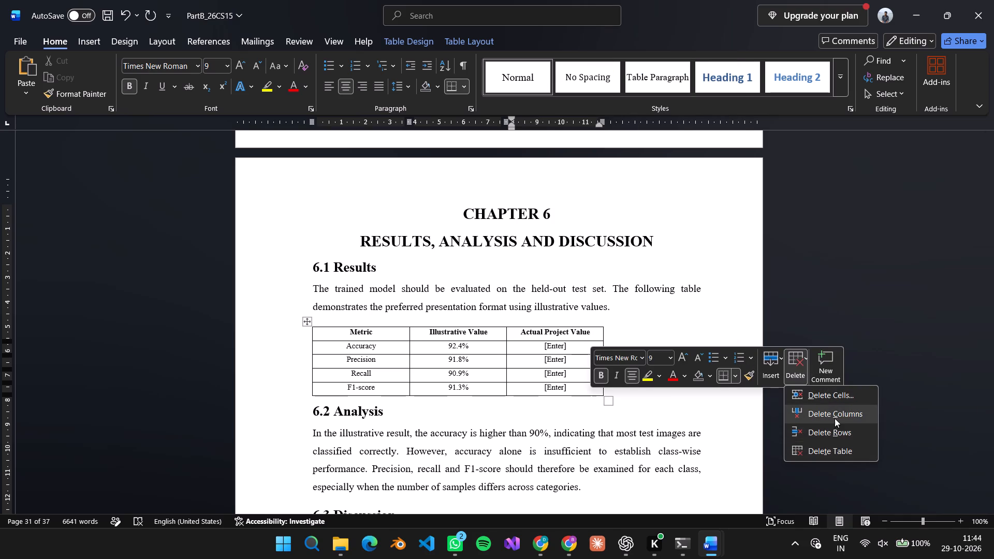
pyautogui.click(835, 417)
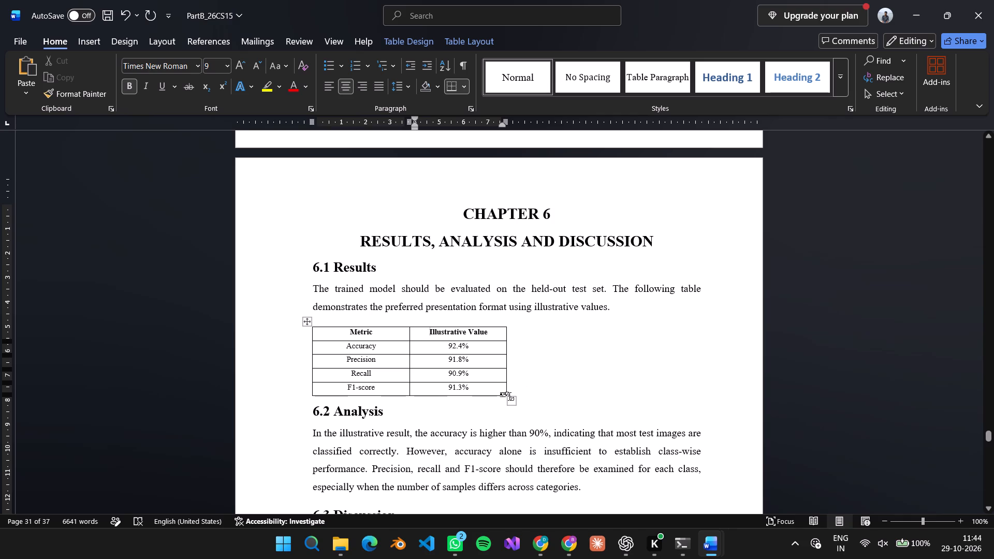
# Widen the remaining two-column results table to nearly the full text width.
pyautogui.moveTo(509, 396); pyautogui.dragTo(668, 380)
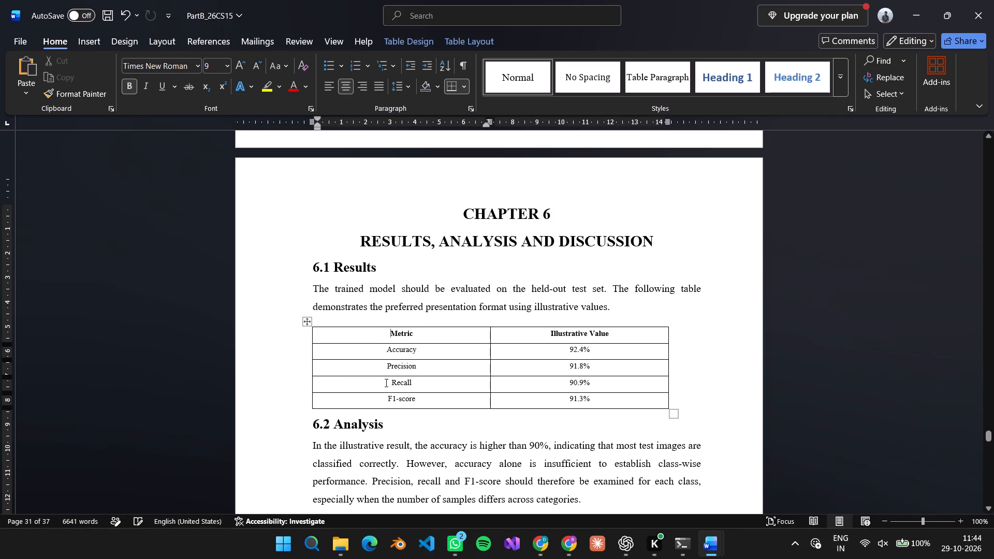
# Replace the "Metric" header cell of the results table with the copied item name "Game environment".
pyautogui.click(417, 336)
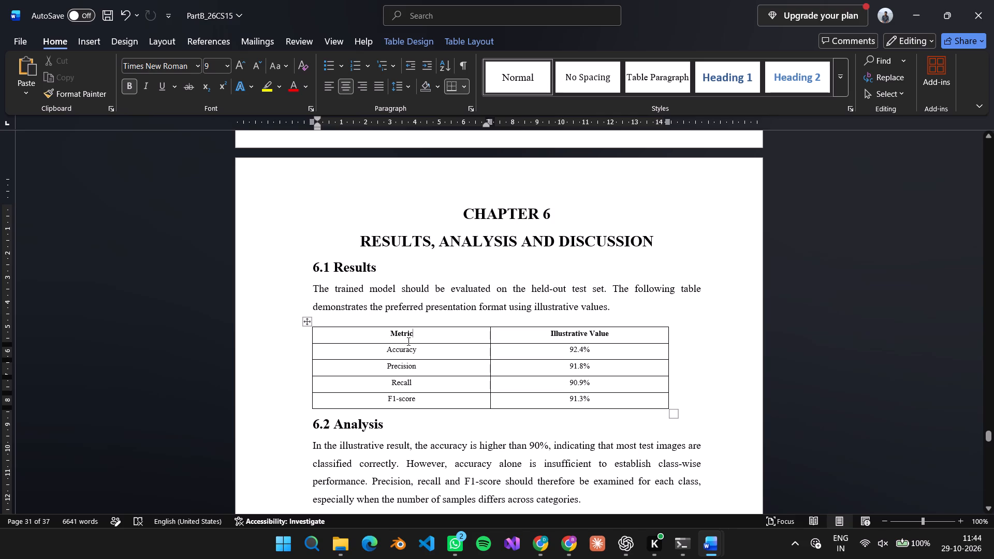
pyautogui.doubleClick(407, 341)
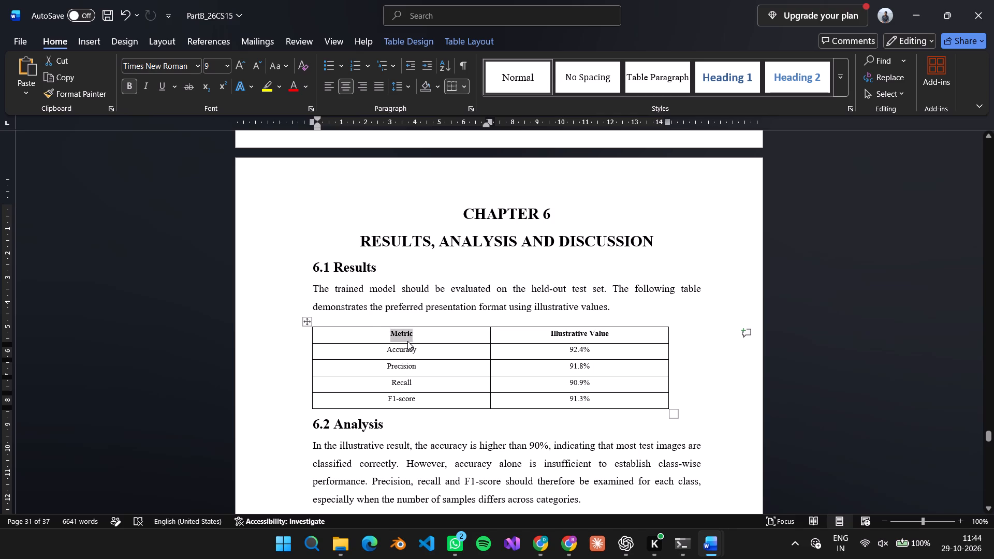
pyautogui.hotkey('ctrl', 'v')
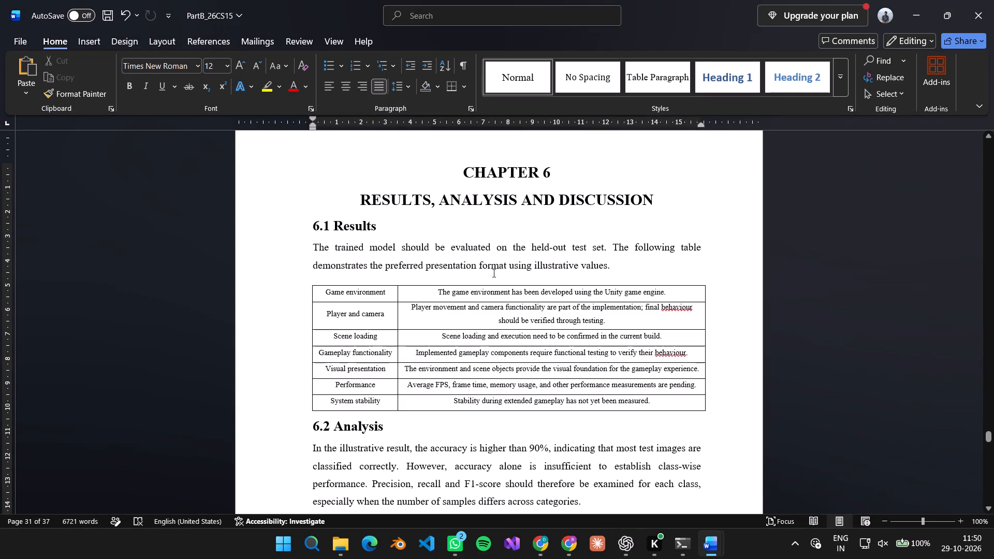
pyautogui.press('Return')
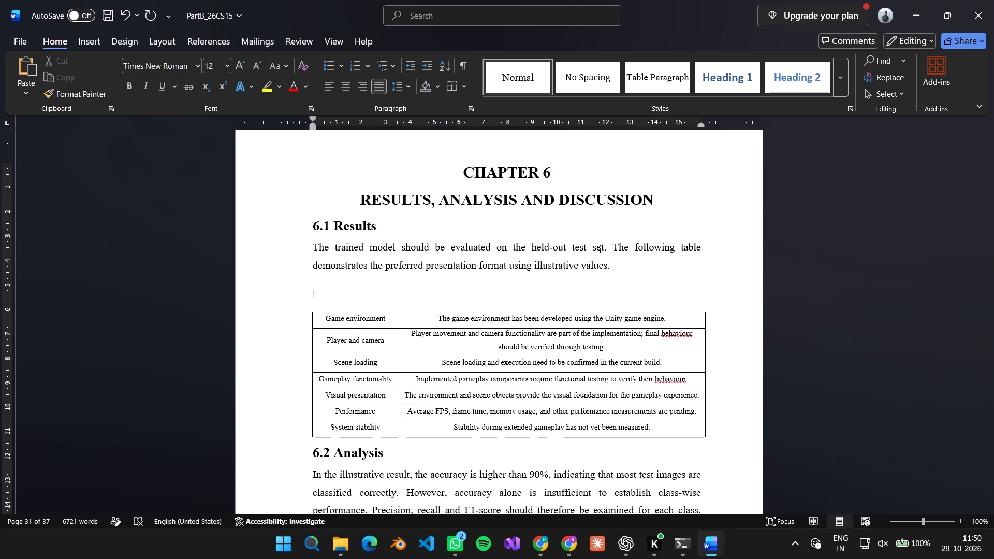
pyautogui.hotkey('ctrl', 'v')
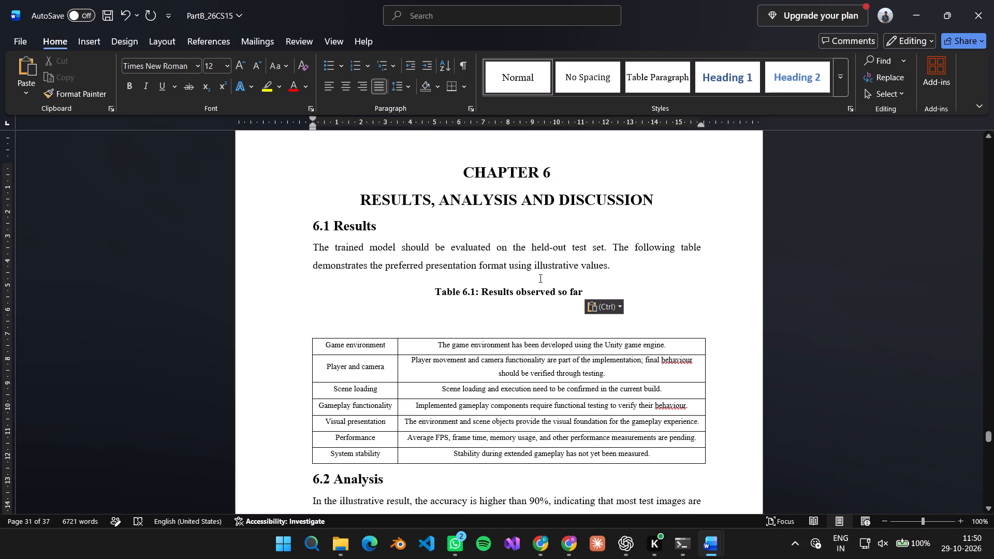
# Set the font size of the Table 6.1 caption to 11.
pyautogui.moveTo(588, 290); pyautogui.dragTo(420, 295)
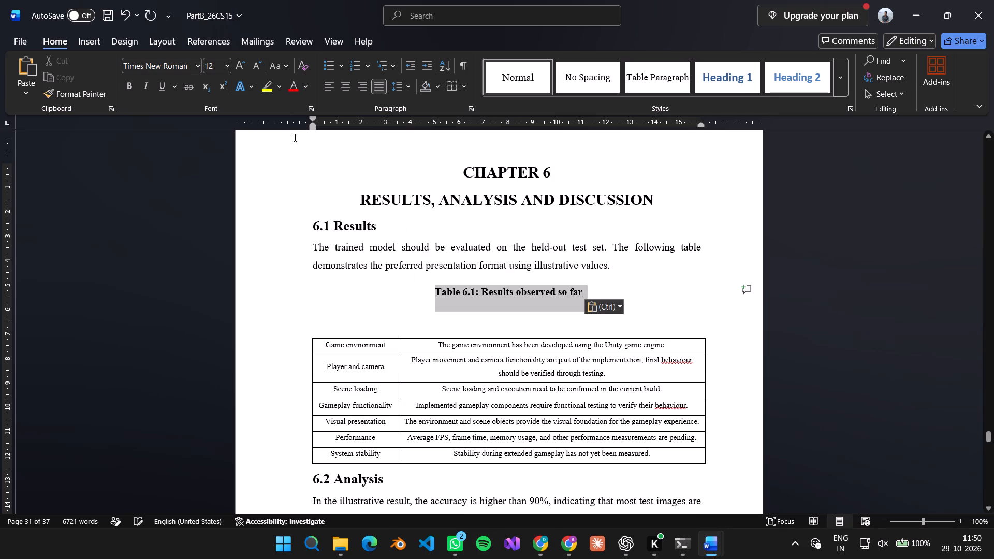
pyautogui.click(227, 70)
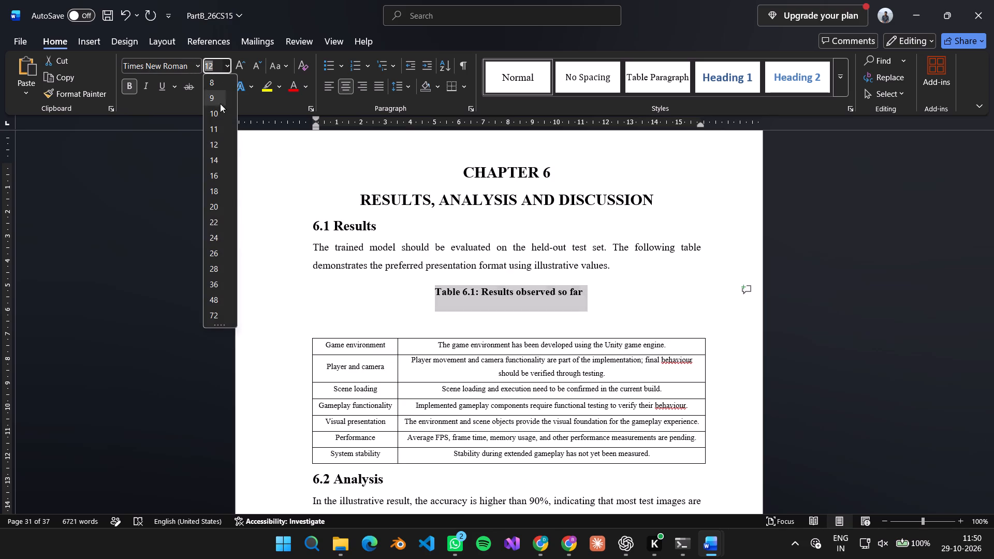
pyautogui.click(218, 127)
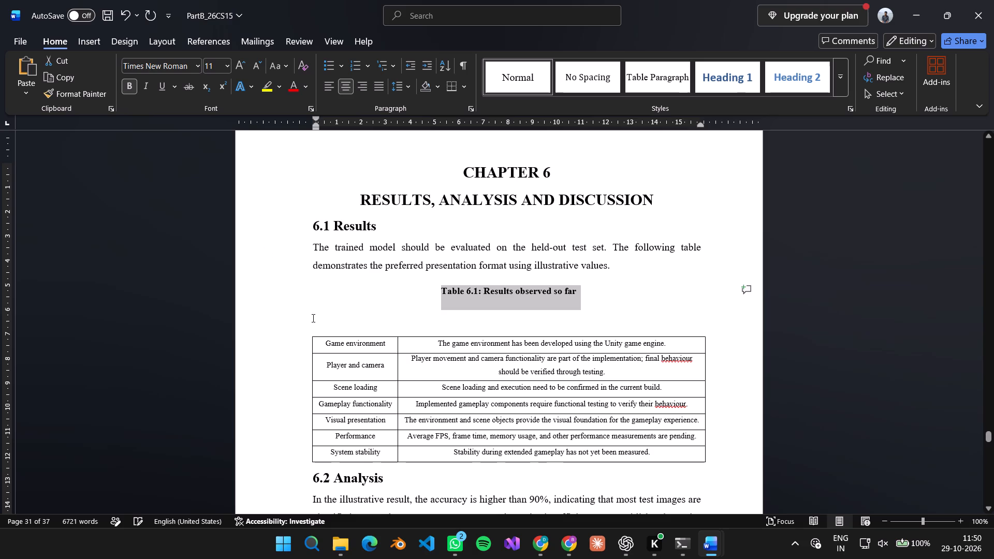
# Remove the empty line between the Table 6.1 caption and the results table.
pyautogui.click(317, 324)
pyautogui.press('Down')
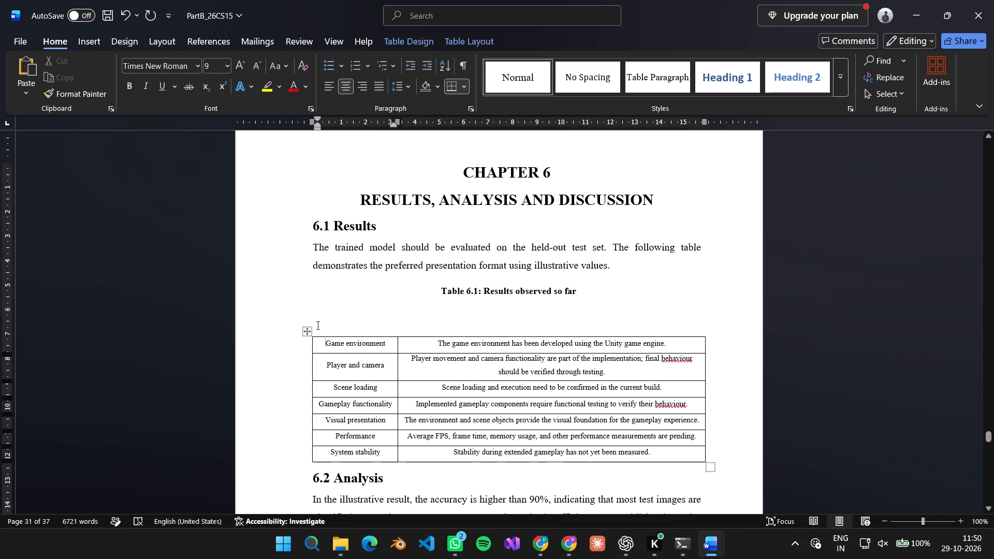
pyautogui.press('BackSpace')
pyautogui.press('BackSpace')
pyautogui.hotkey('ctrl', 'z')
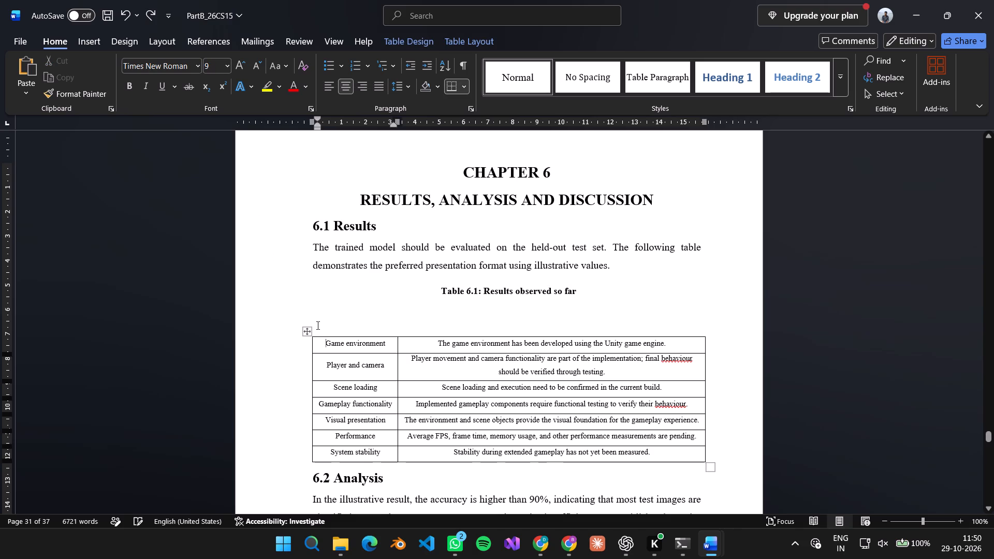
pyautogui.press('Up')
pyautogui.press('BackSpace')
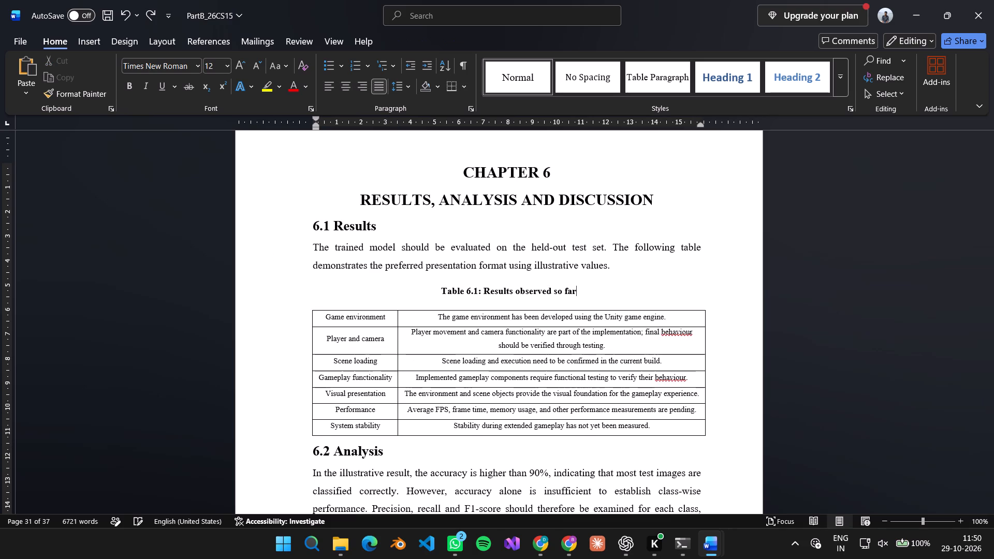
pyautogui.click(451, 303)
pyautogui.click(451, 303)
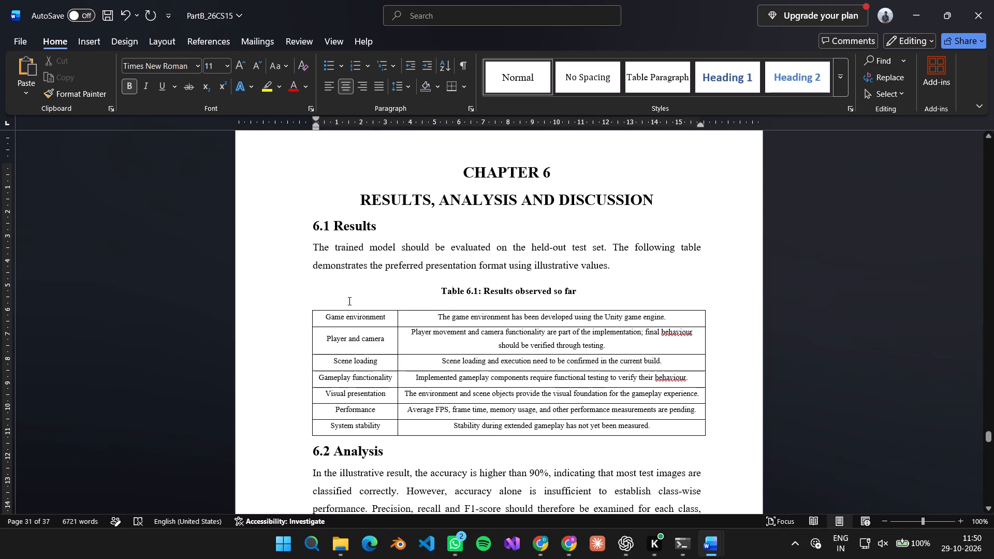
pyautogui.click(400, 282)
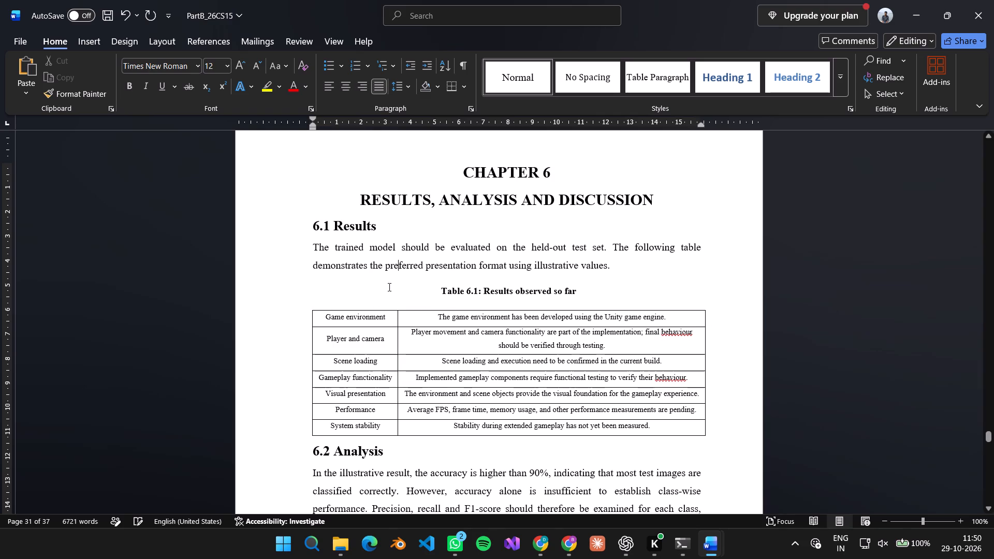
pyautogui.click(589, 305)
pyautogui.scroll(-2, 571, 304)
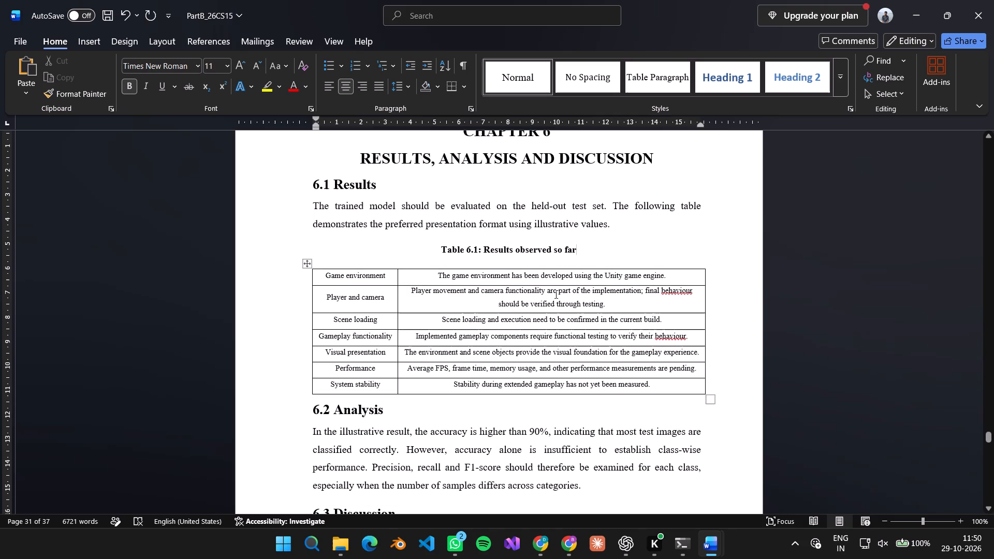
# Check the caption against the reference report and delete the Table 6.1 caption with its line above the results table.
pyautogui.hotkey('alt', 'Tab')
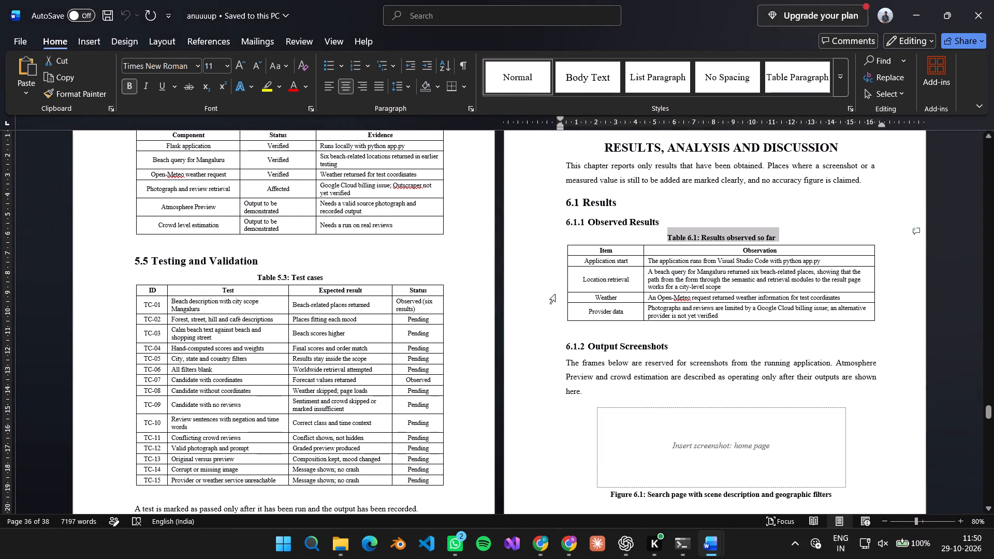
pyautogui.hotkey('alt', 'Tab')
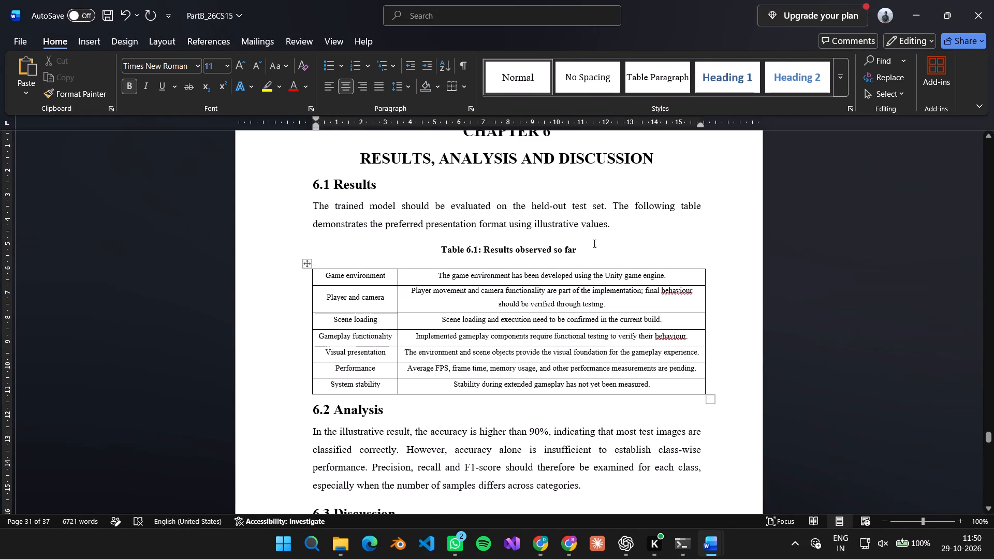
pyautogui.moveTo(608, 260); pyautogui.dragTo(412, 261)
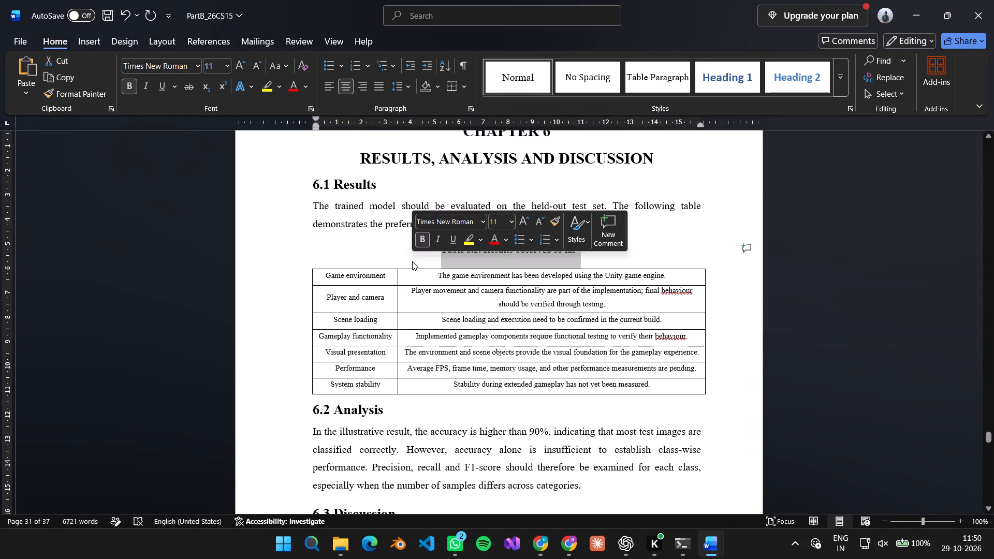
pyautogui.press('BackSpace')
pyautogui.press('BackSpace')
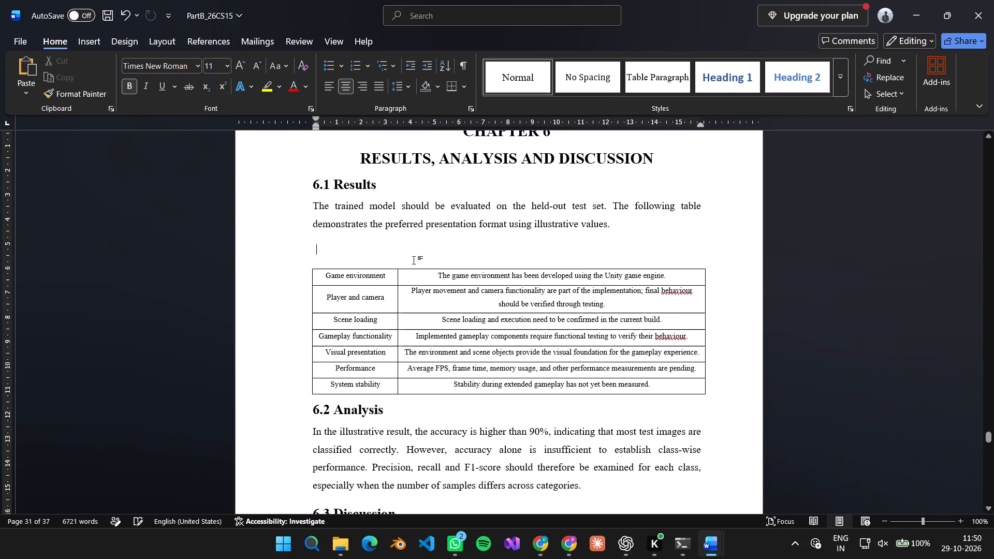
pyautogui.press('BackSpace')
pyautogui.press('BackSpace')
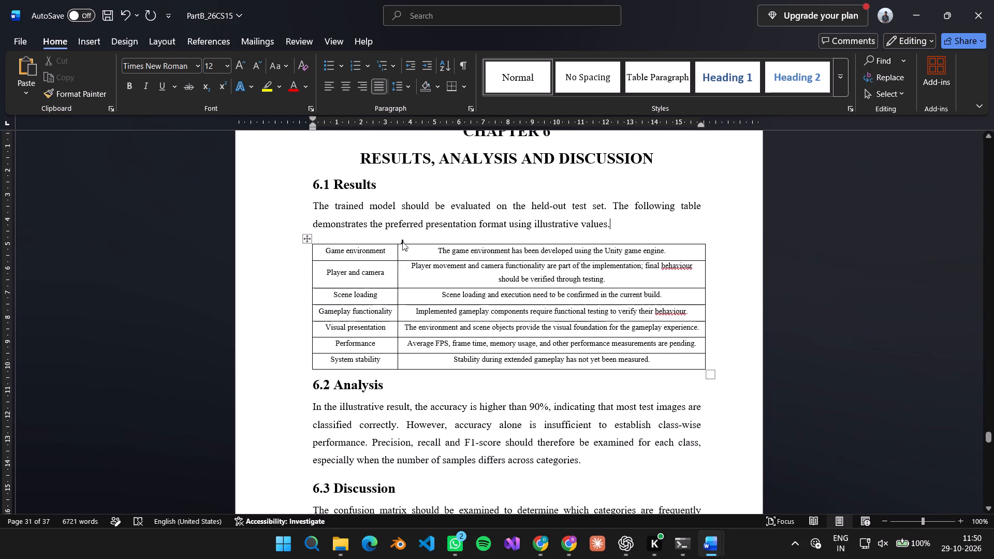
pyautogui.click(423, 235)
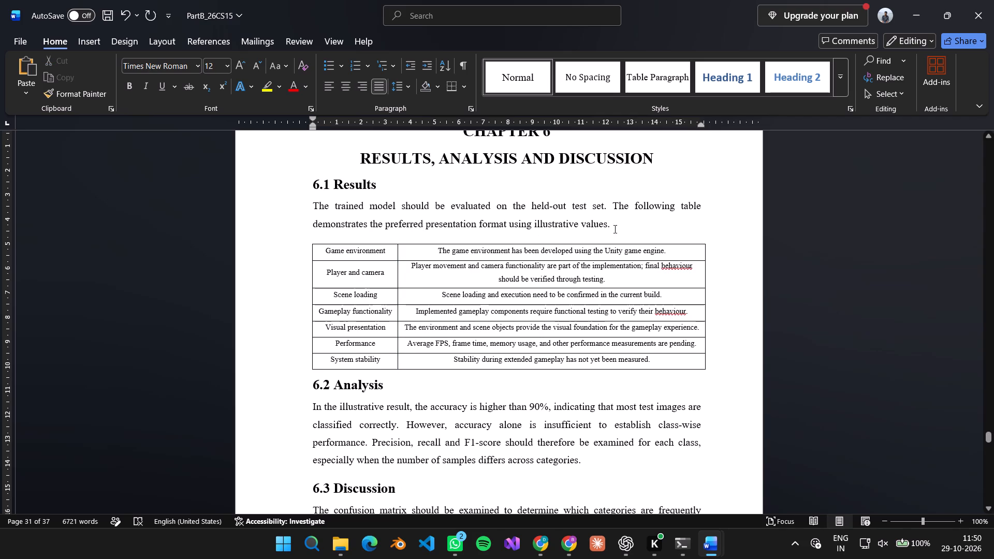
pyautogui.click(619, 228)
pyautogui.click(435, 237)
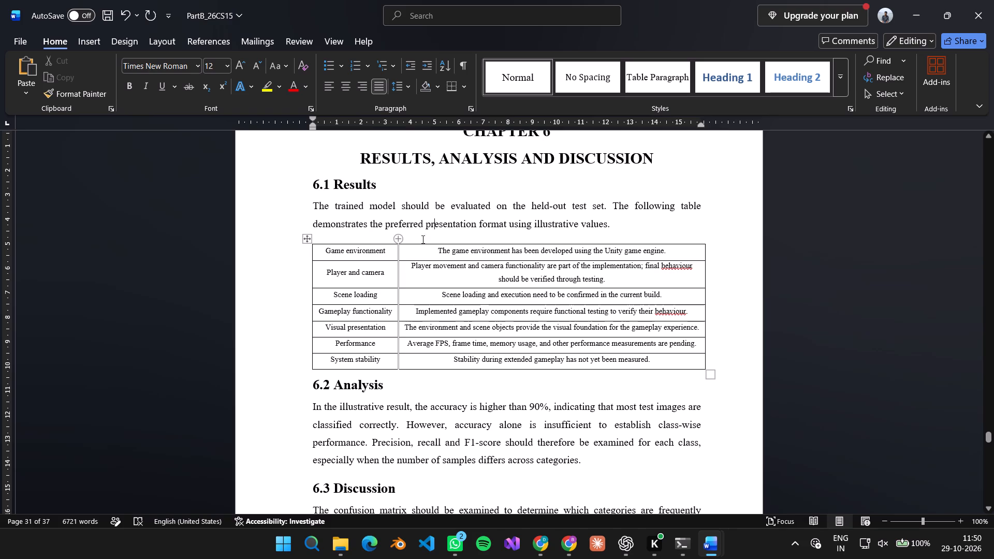
# Copy the caption "Table 6.1: Results observed so far" from the reference report onto a new line above the Decay report's results table.
pyautogui.click(429, 239)
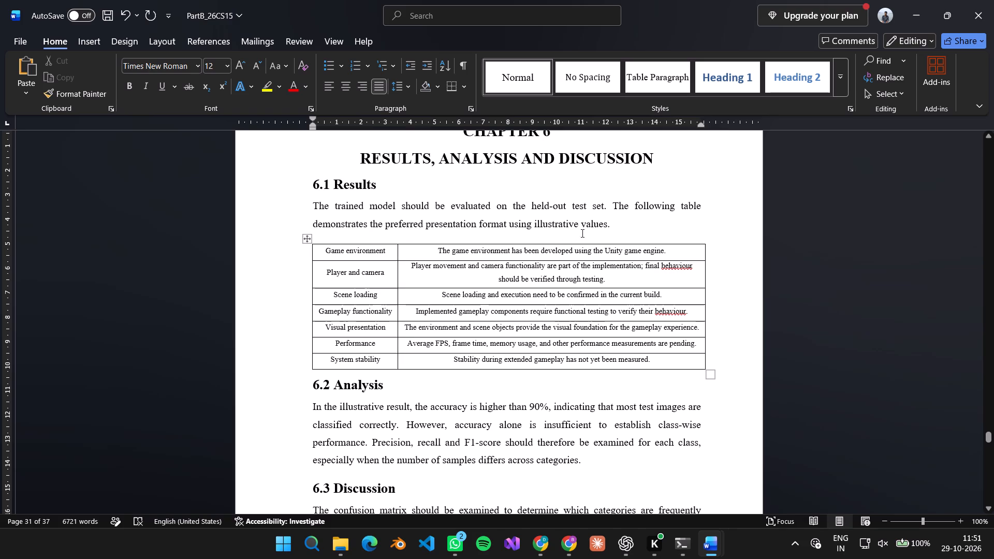
pyautogui.click(637, 229)
pyautogui.hotkey('alt', 'Tab')
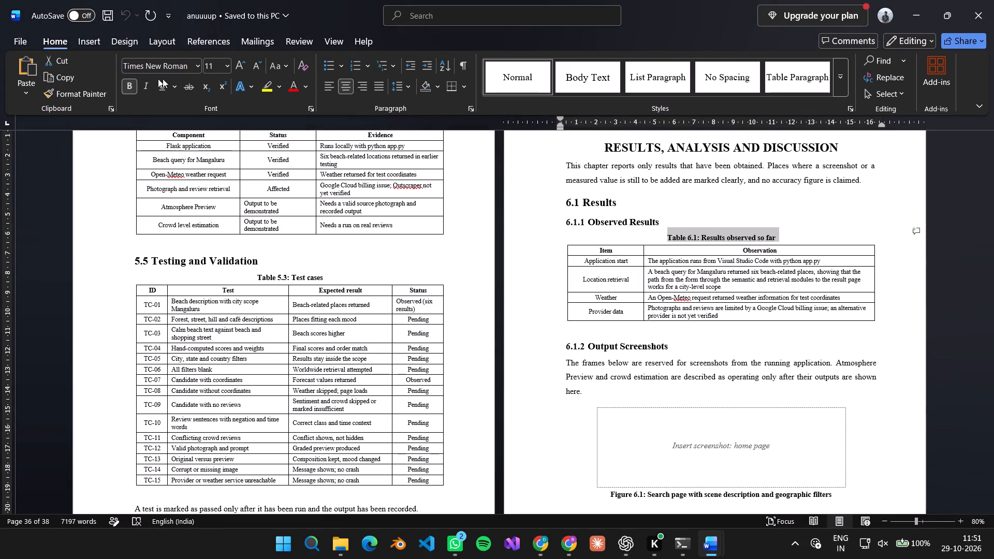
pyautogui.rightClick(751, 230)
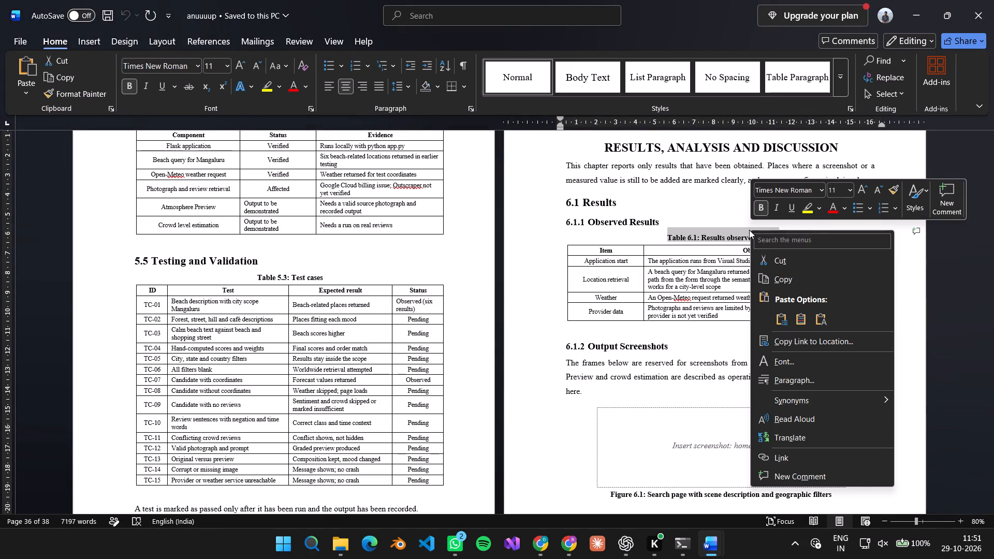
pyautogui.click(782, 277)
pyautogui.hotkey('alt', 'Tab')
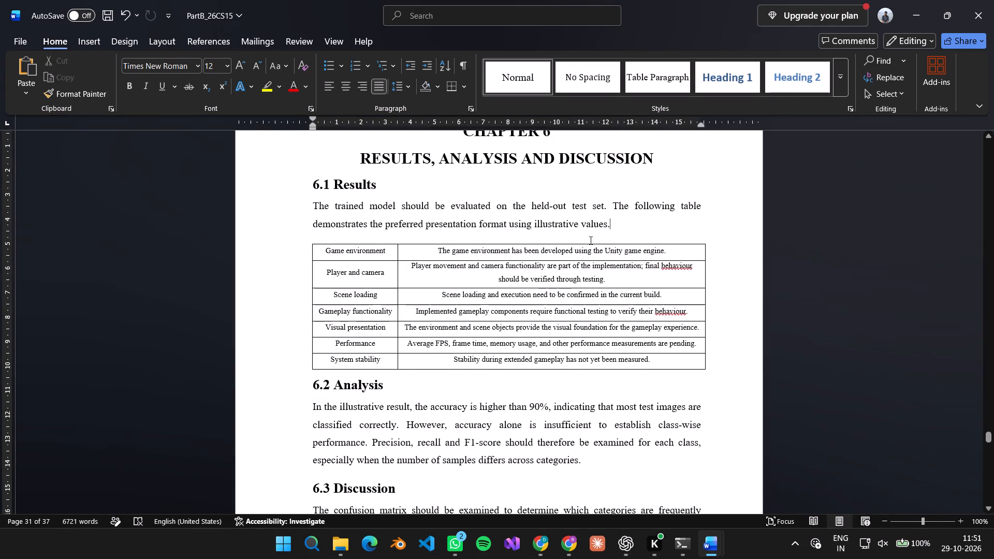
pyautogui.hotkey('ctrl', 'v')
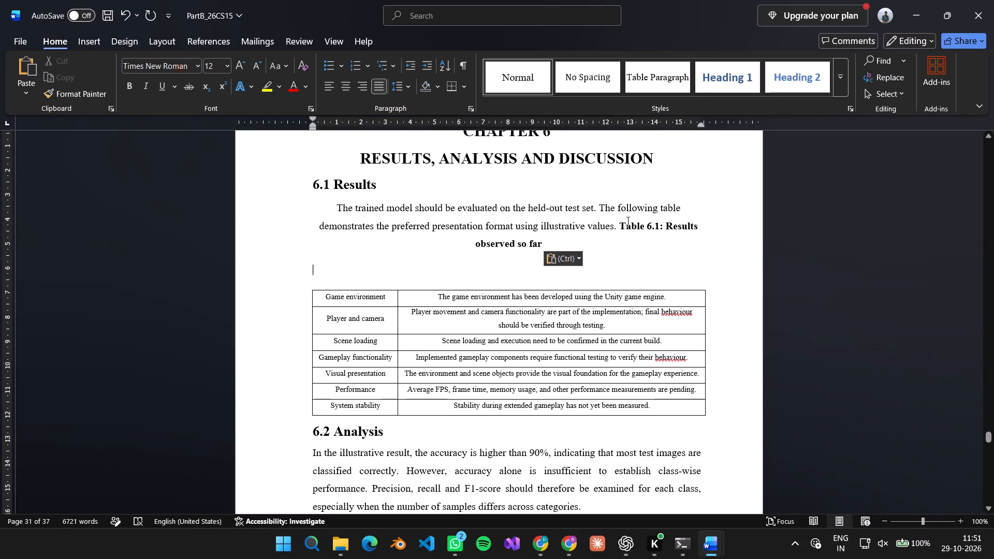
pyautogui.hotkey('ctrl', 'z')
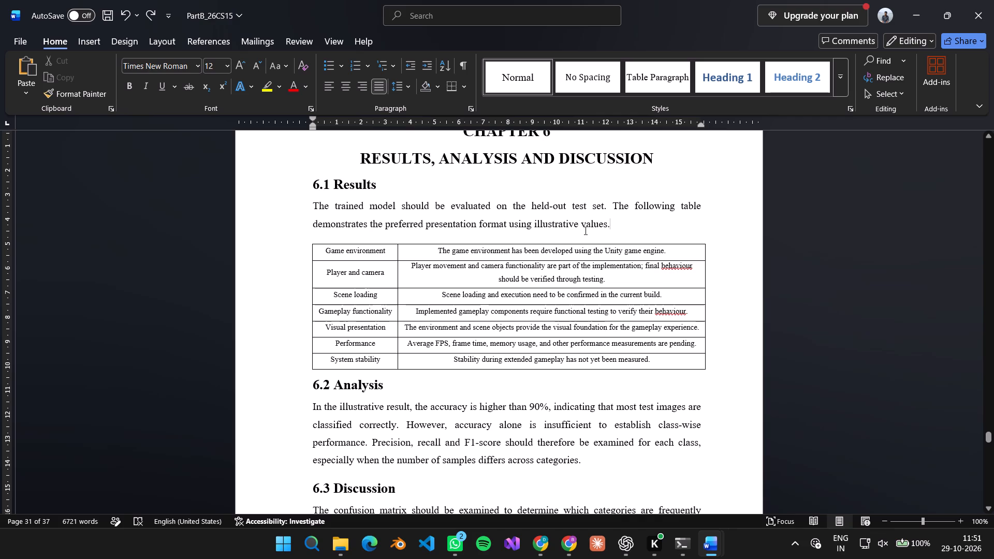
pyautogui.press('Down')
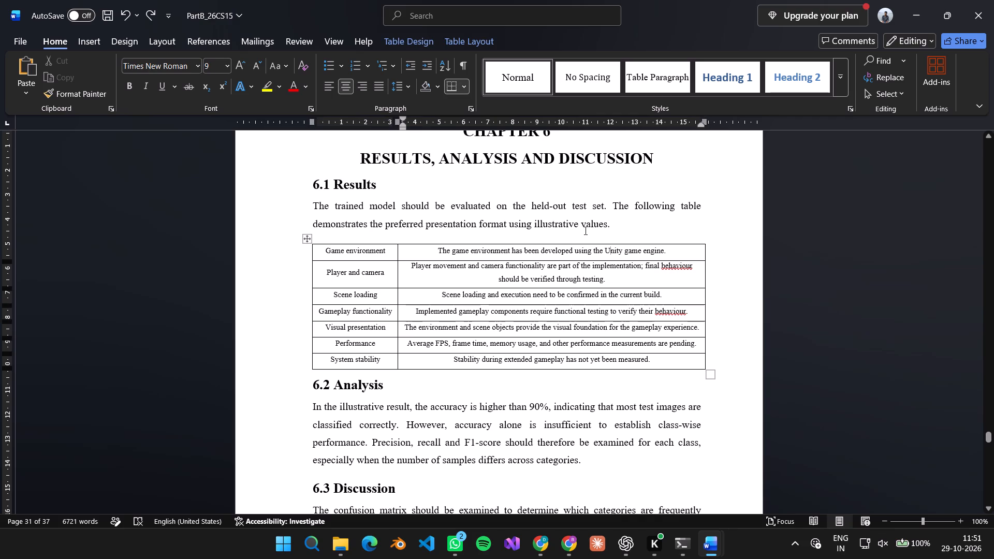
pyautogui.press('Up')
pyautogui.press('Return')
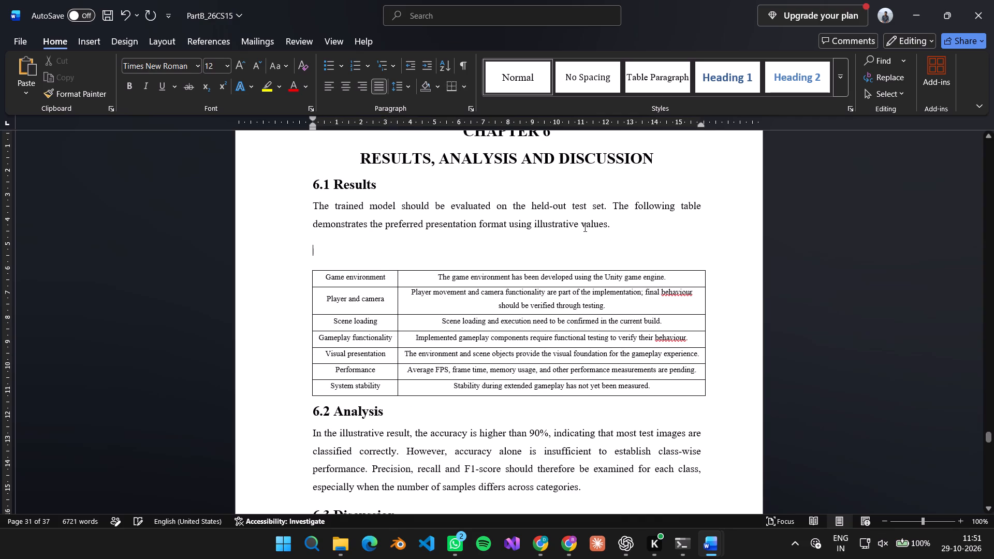
pyautogui.hotkey('ctrl', 'v')
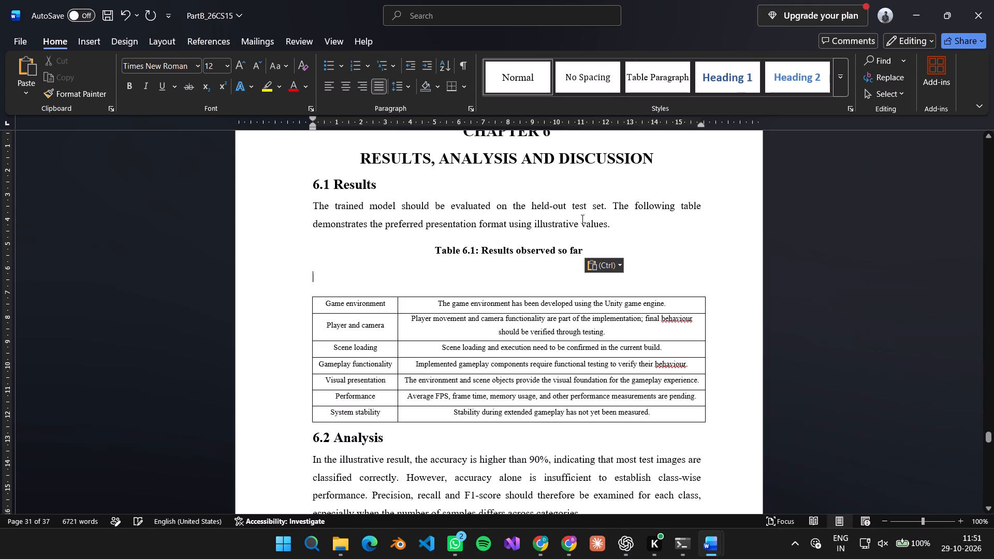
# Set the font size of the Table 6.1 caption to 11.
pyautogui.moveTo(584, 251); pyautogui.dragTo(433, 253)
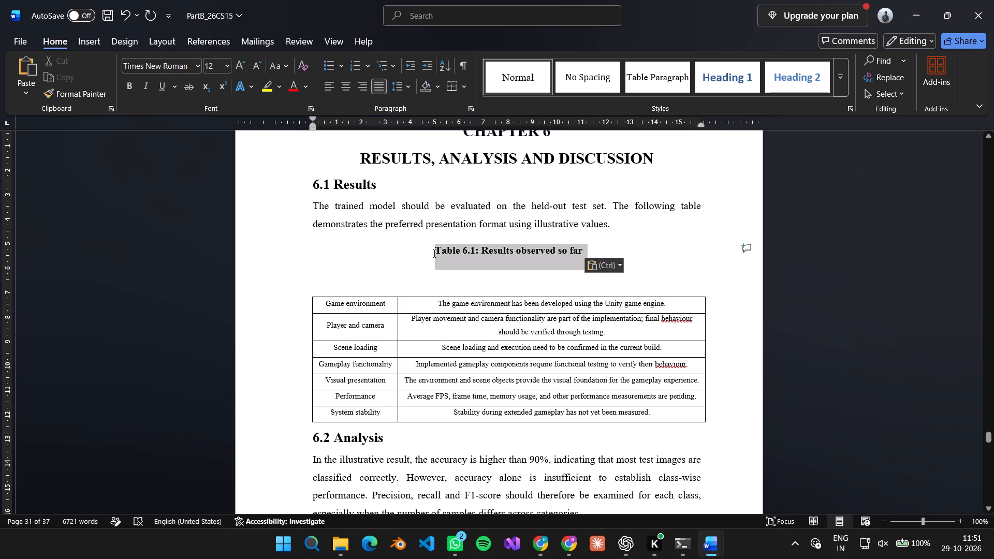
pyautogui.moveTo(433, 253); pyautogui.dragTo(433, 254)
pyautogui.click(530, 214)
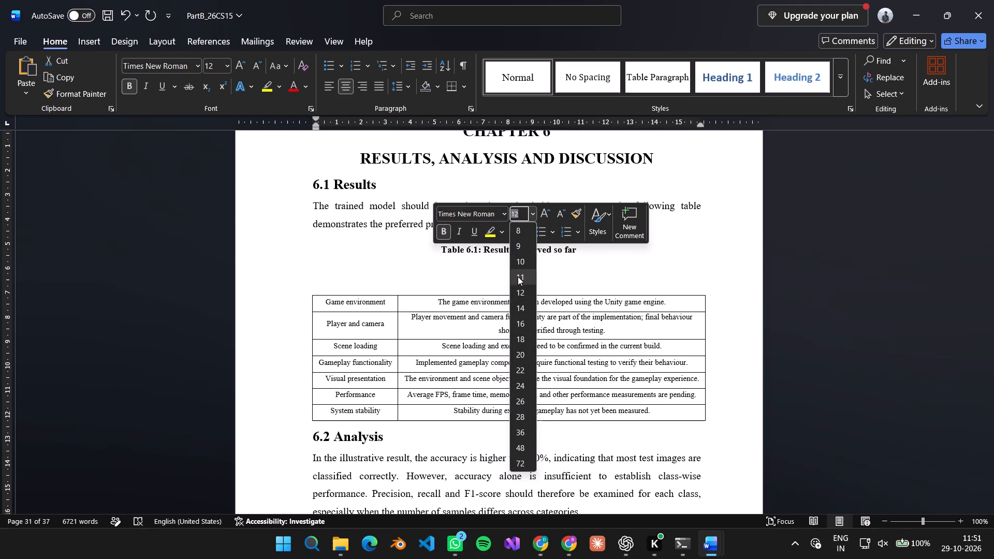
pyautogui.click(518, 276)
# Remove the empty line between the Table 6.1 caption and the results table.
pyautogui.click(506, 274)
pyautogui.click(498, 282)
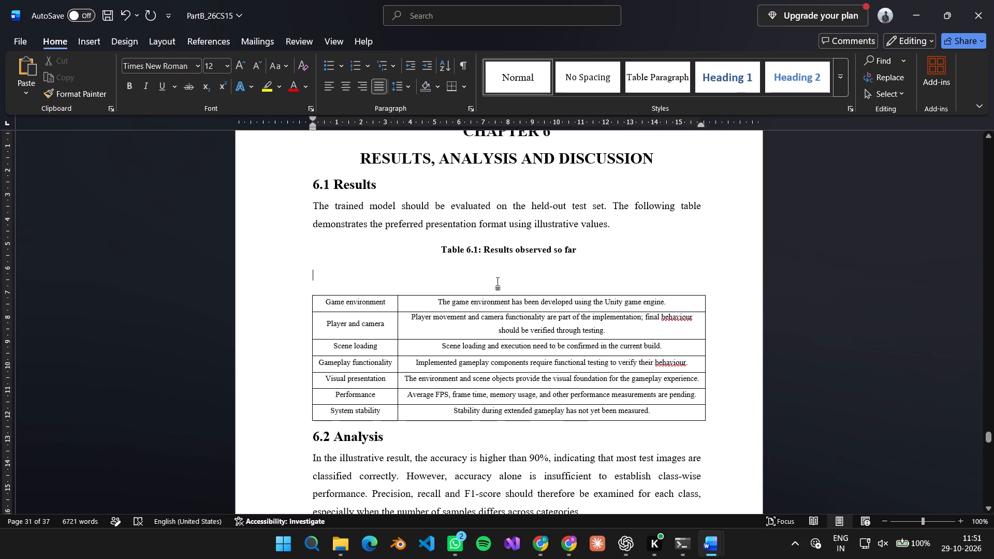
pyautogui.click(497, 282)
pyautogui.press('Down')
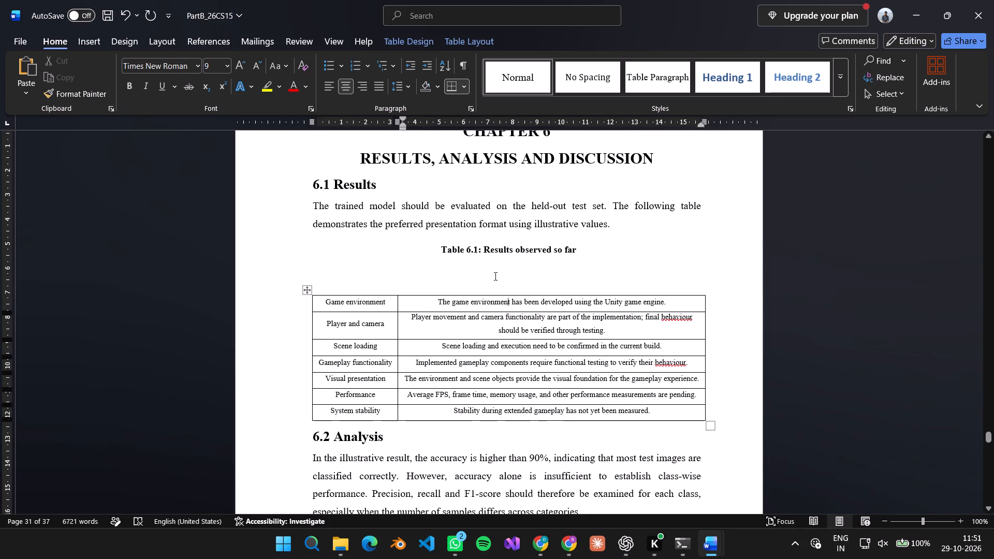
pyautogui.press('Up')
pyautogui.press('BackSpace')
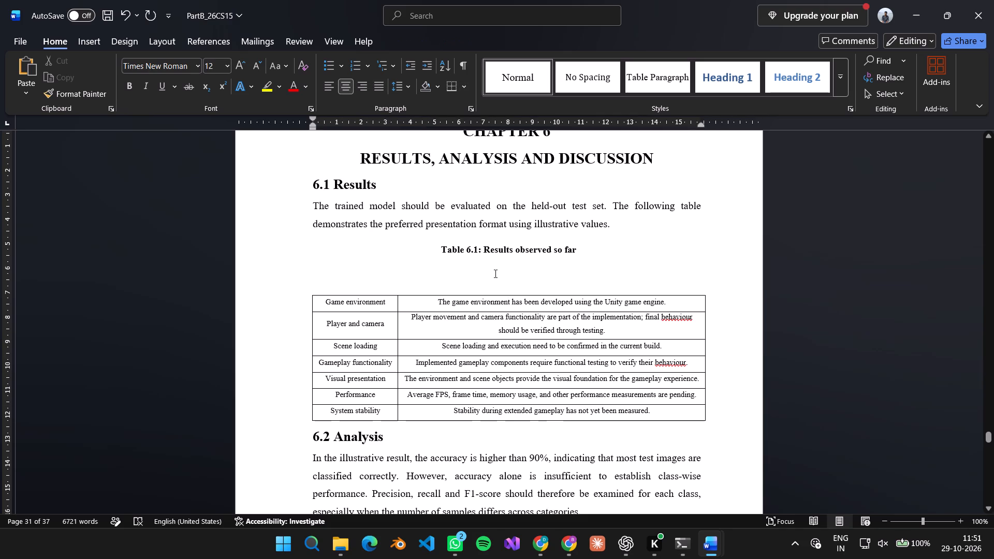
pyautogui.press('BackSpace')
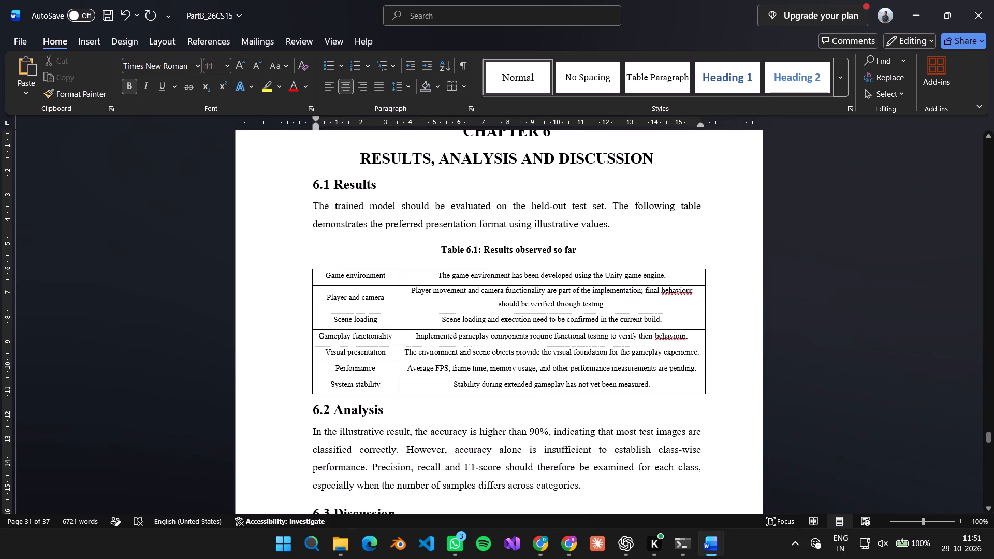
# Set the line spacing of the Table 6.1 caption to 1.0 and compare it with the caption's spacing in the reference report.
pyautogui.click(405, 90)
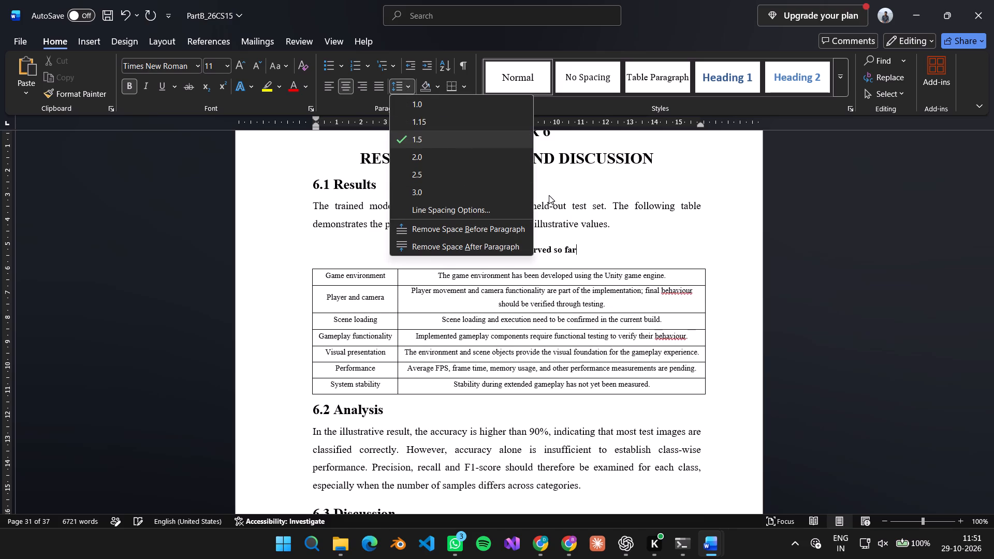
pyautogui.click(441, 98)
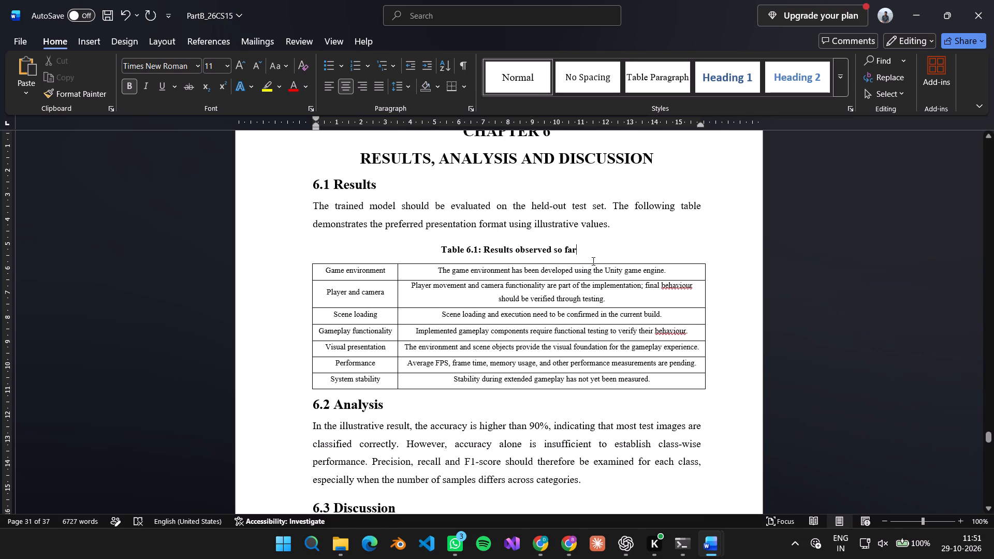
pyautogui.scroll(-1, 623, 235)
pyautogui.hotkey('alt', 'Tab')
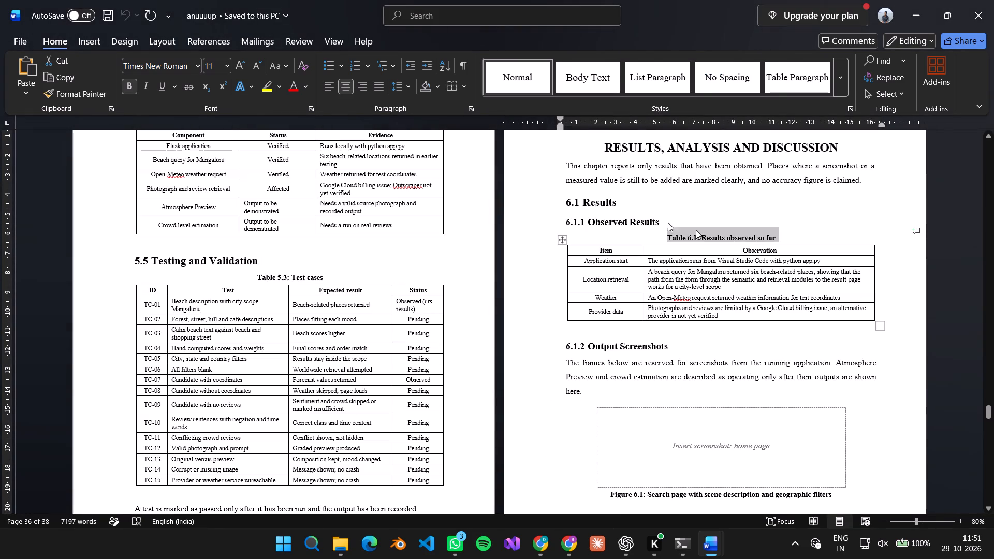
pyautogui.click(402, 83)
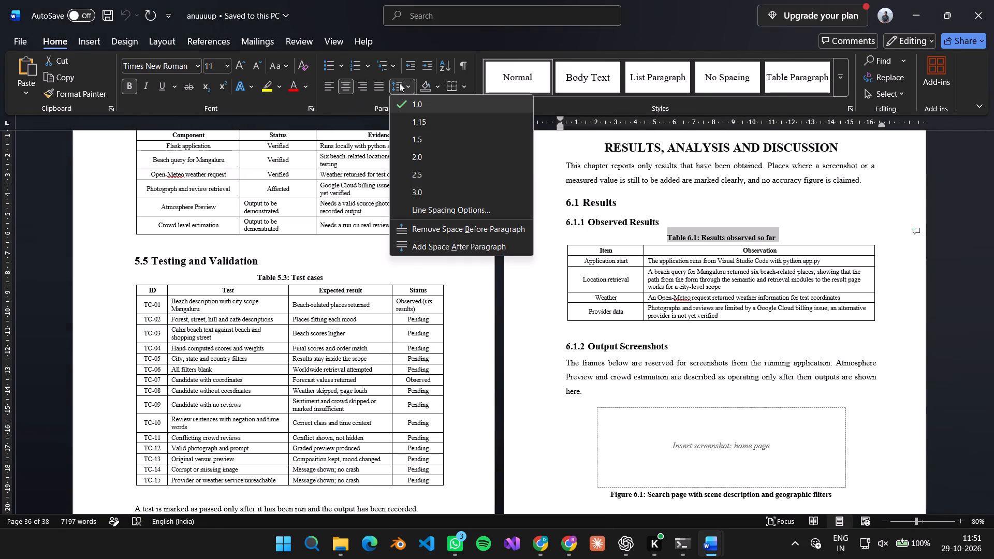
pyautogui.hotkey('alt', 'Tab')
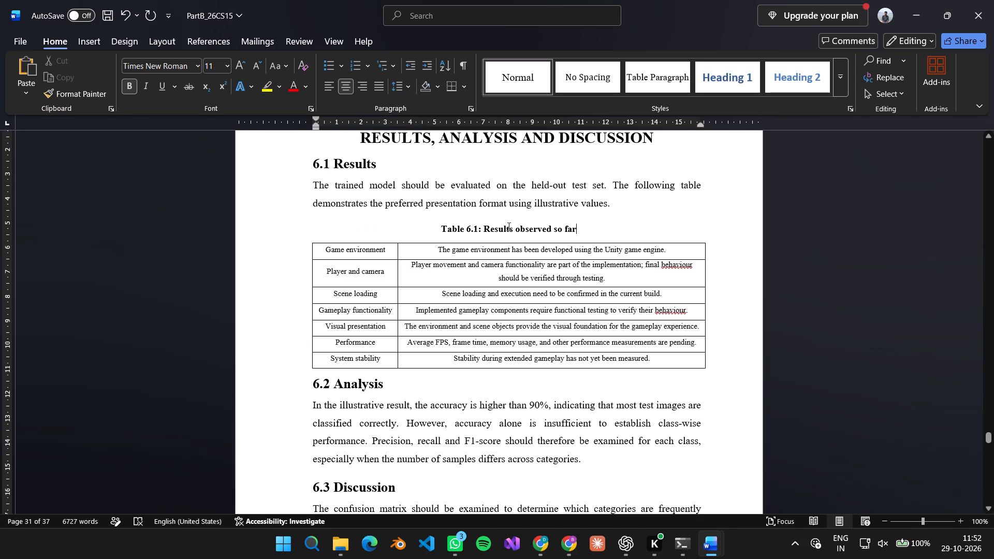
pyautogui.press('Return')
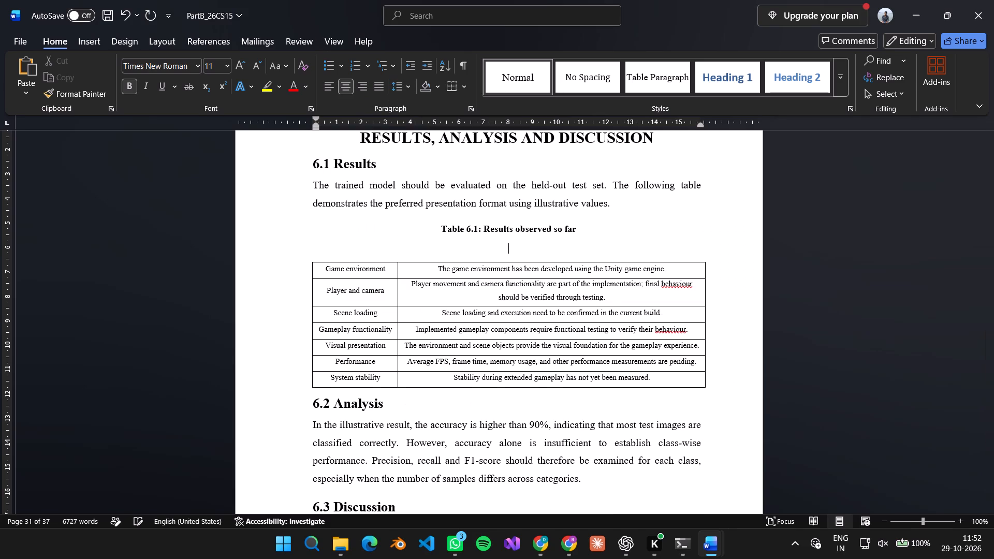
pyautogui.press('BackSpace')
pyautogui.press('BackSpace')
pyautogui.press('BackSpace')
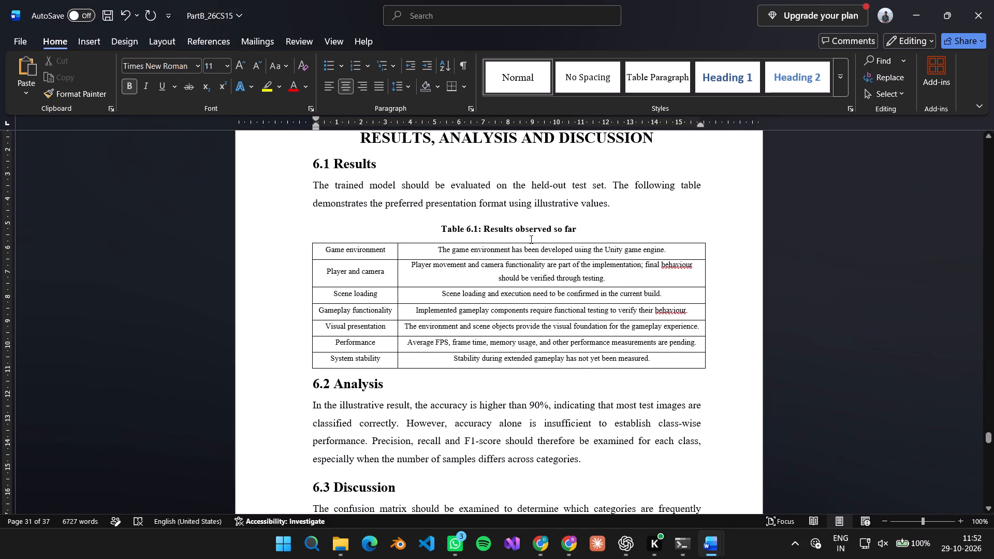
# Review the Chapter 6 layout and compare its results section with the same section of the reference report.
pyautogui.scroll(1, 530, 239)
pyautogui.scroll(-6, 530, 239)
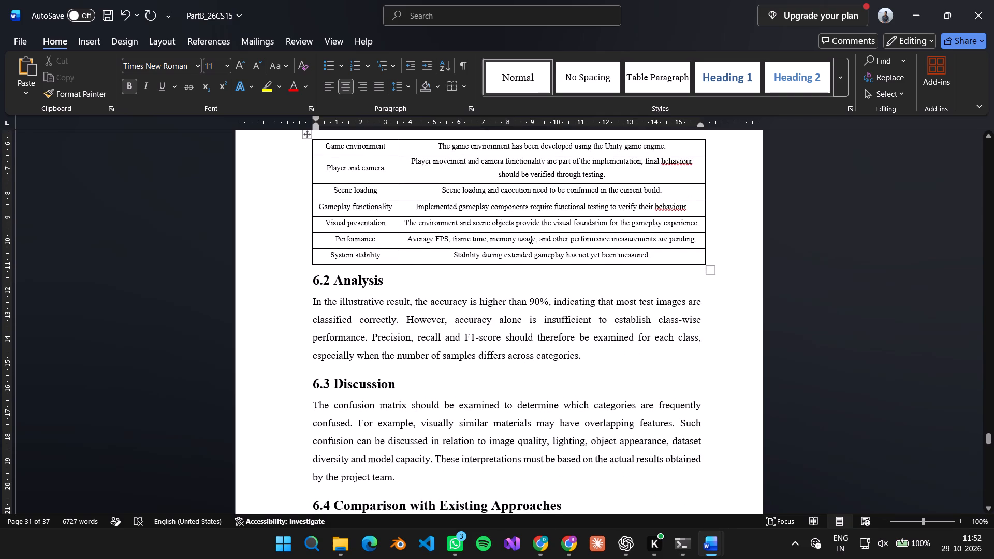
pyautogui.scroll(-3, 530, 239)
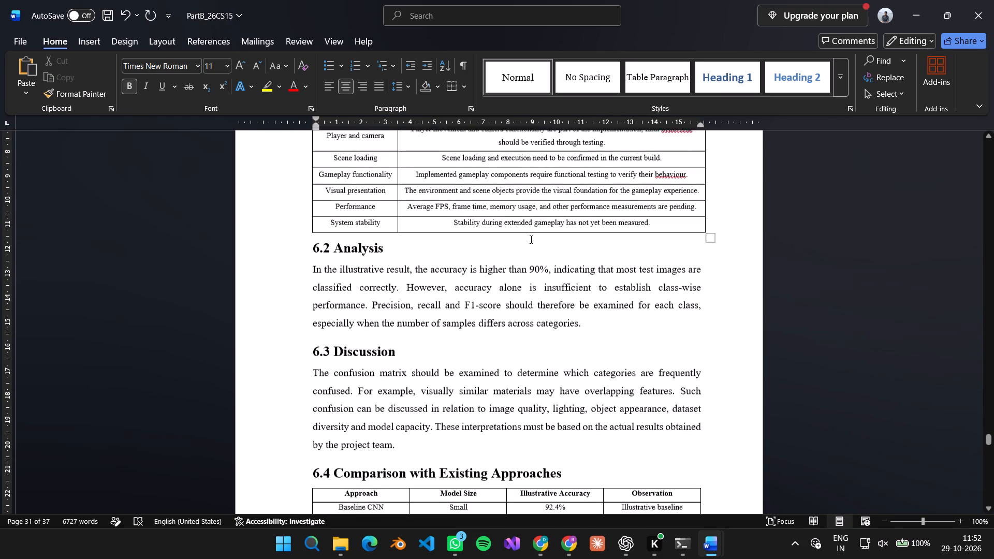
pyautogui.scroll(-3, 530, 239)
pyautogui.scroll(12, 530, 239)
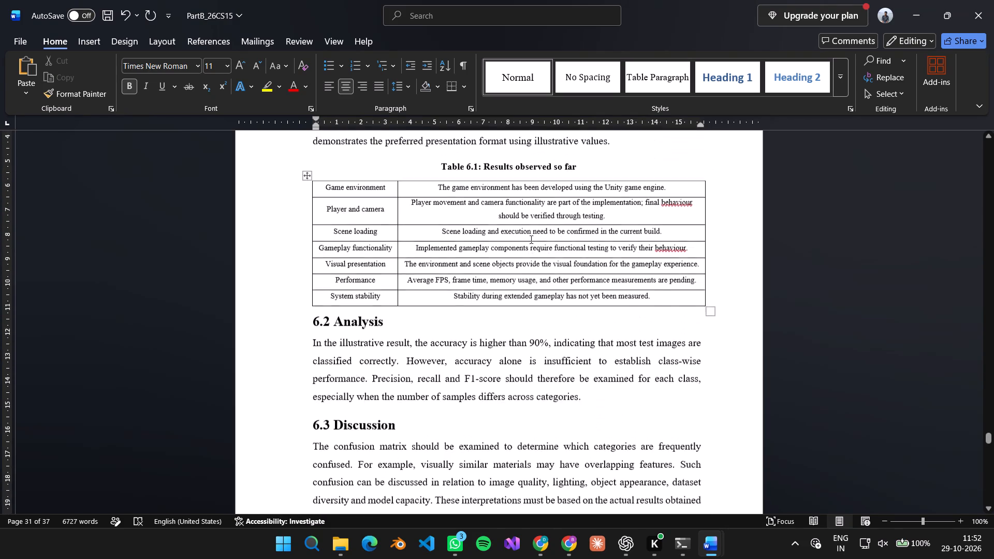
pyautogui.scroll(11, 530, 239)
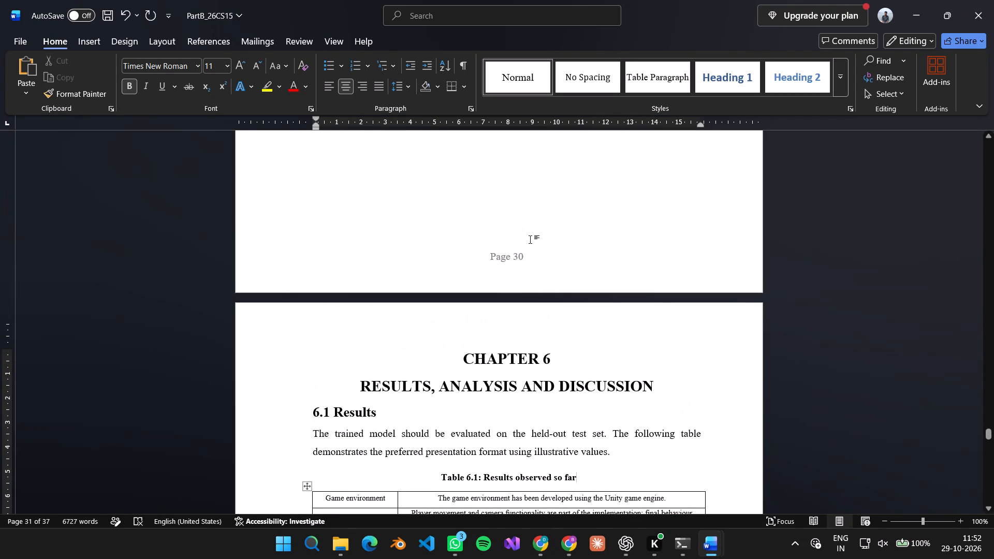
pyautogui.scroll(-2, 530, 239)
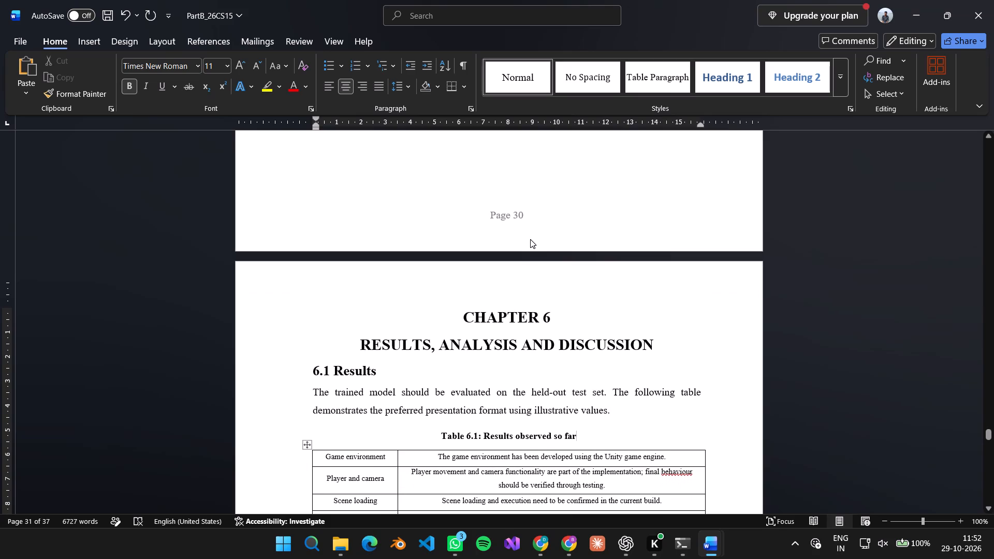
pyautogui.scroll(-4, 530, 239)
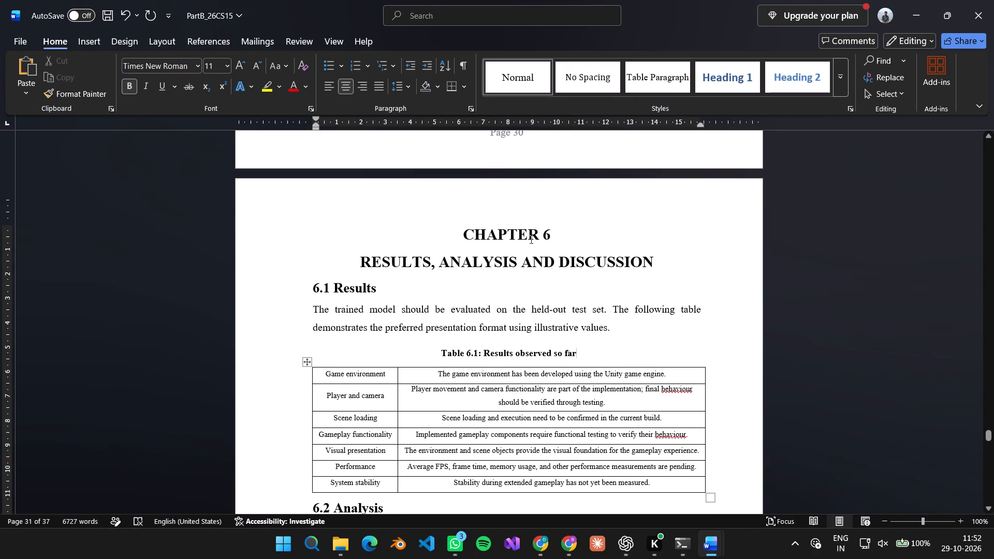
pyautogui.hotkey('alt', 'Tab')
pyautogui.scroll(1, 530, 239)
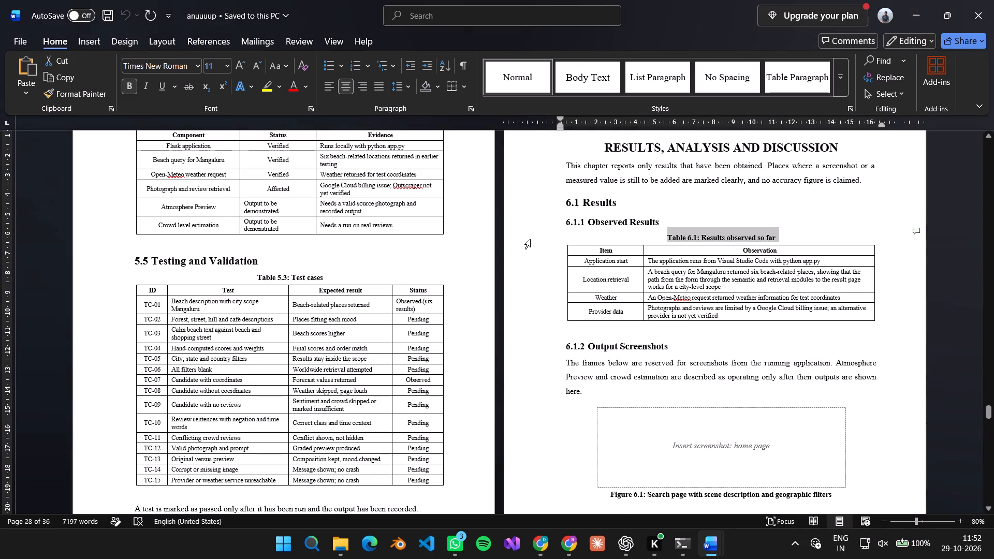
pyautogui.scroll(1, 530, 239)
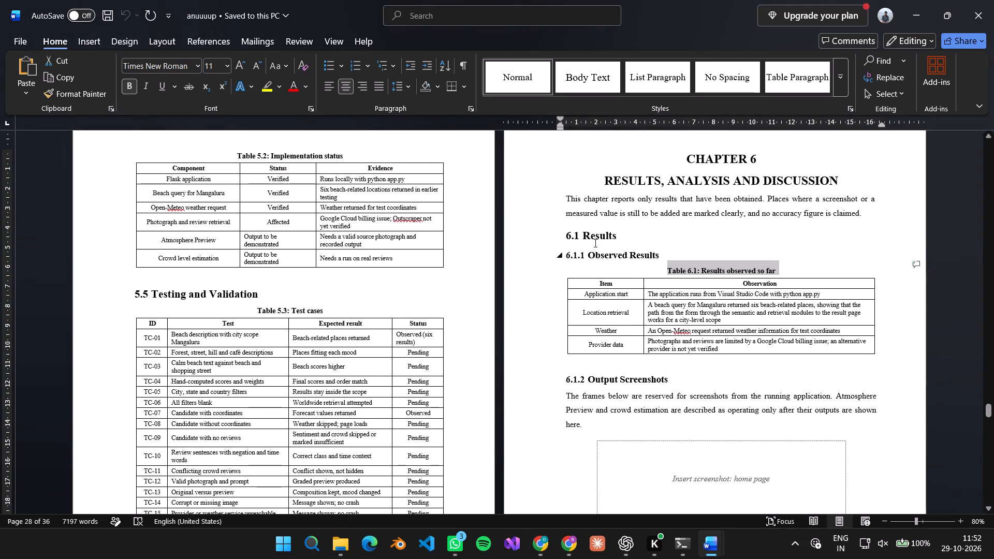
# Delete the introductory paragraph about the trained model under the heading 6.1 Results in the Decay report.
pyautogui.hotkey('alt', 'Tab')
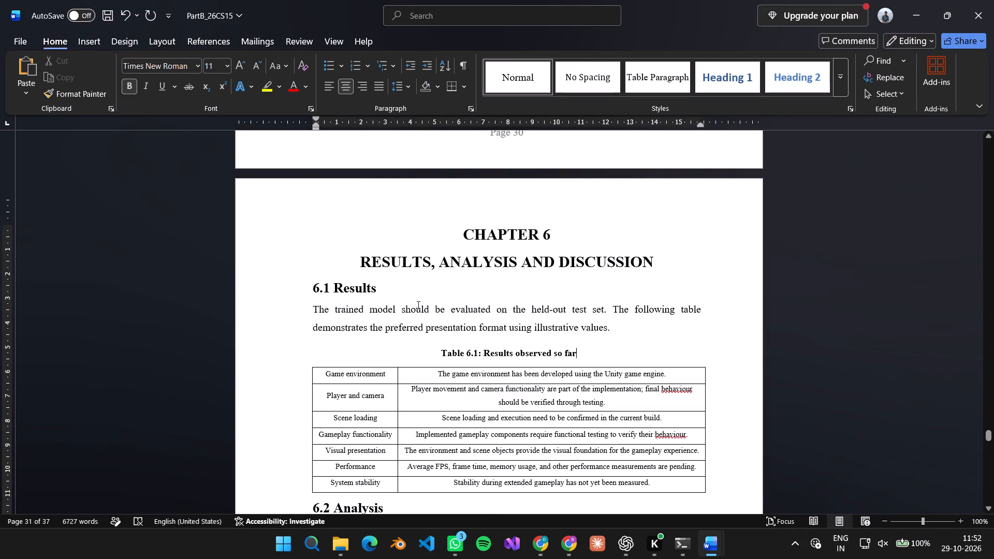
pyautogui.moveTo(615, 329); pyautogui.dragTo(309, 308)
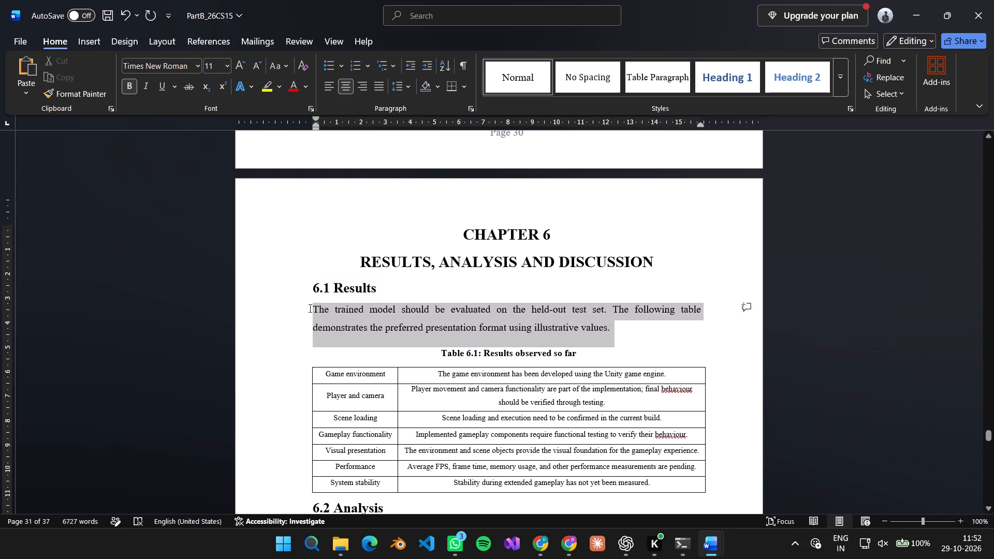
pyautogui.moveTo(309, 308); pyautogui.dragTo(308, 310)
pyautogui.press('BackSpace')
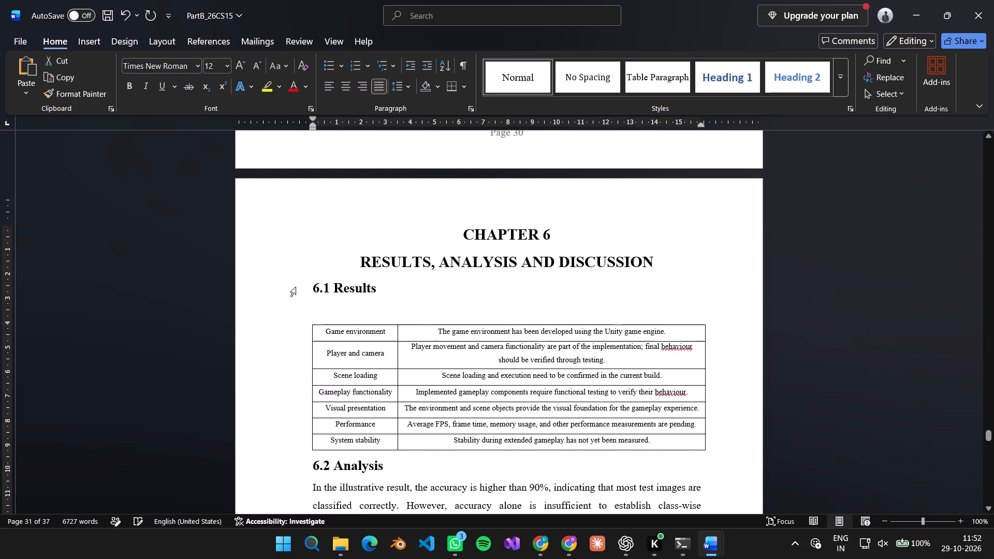
# Insert an empty line directly below the heading 6.1 Results in the Decay report.
pyautogui.click(385, 294)
pyautogui.press('Return')
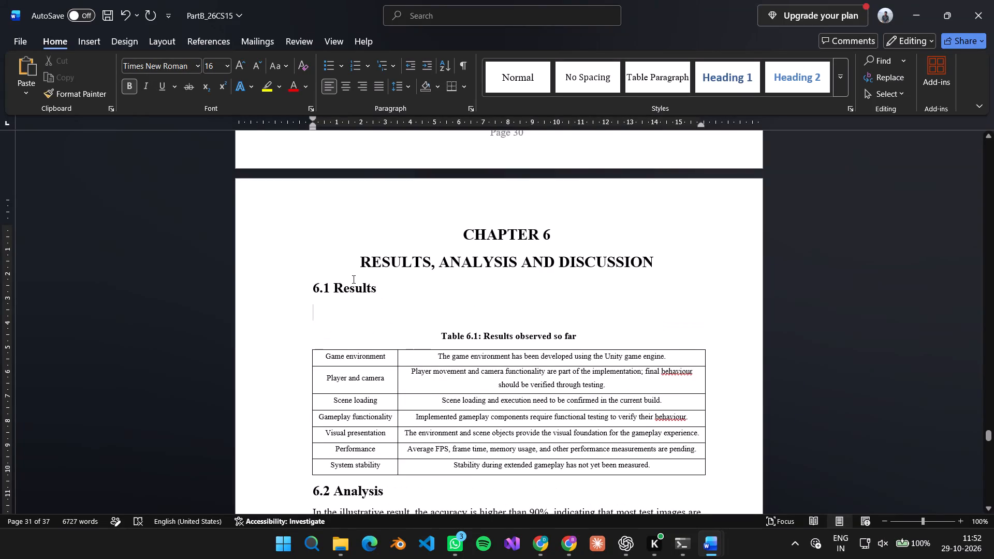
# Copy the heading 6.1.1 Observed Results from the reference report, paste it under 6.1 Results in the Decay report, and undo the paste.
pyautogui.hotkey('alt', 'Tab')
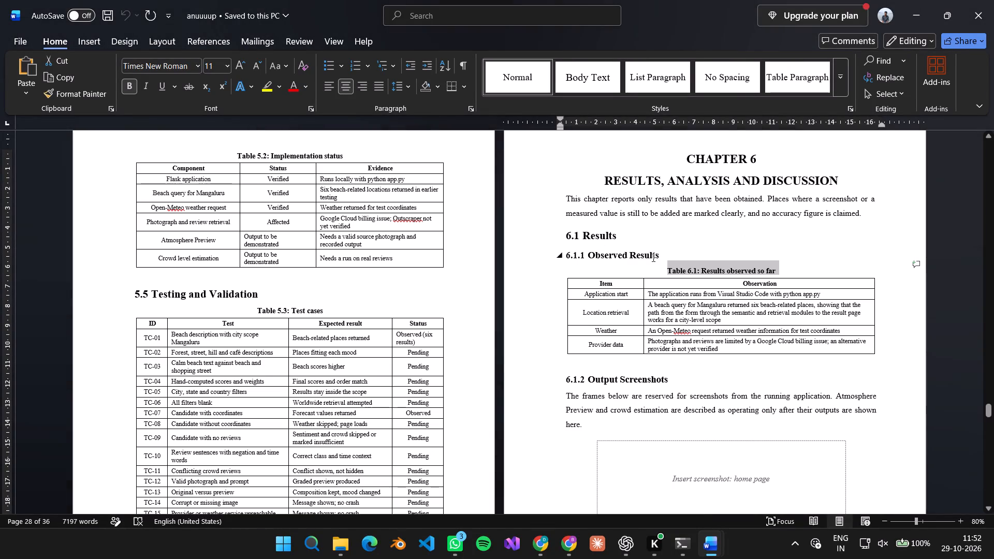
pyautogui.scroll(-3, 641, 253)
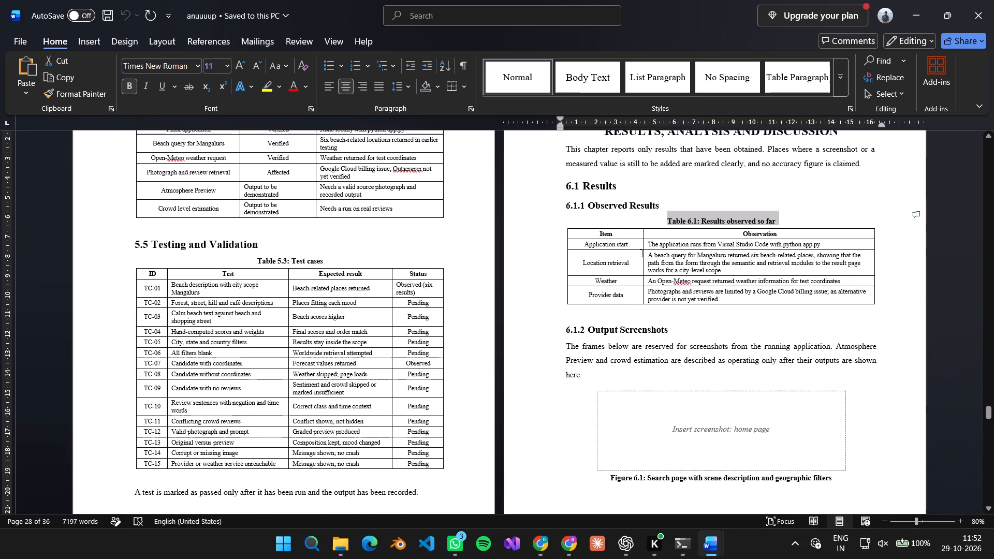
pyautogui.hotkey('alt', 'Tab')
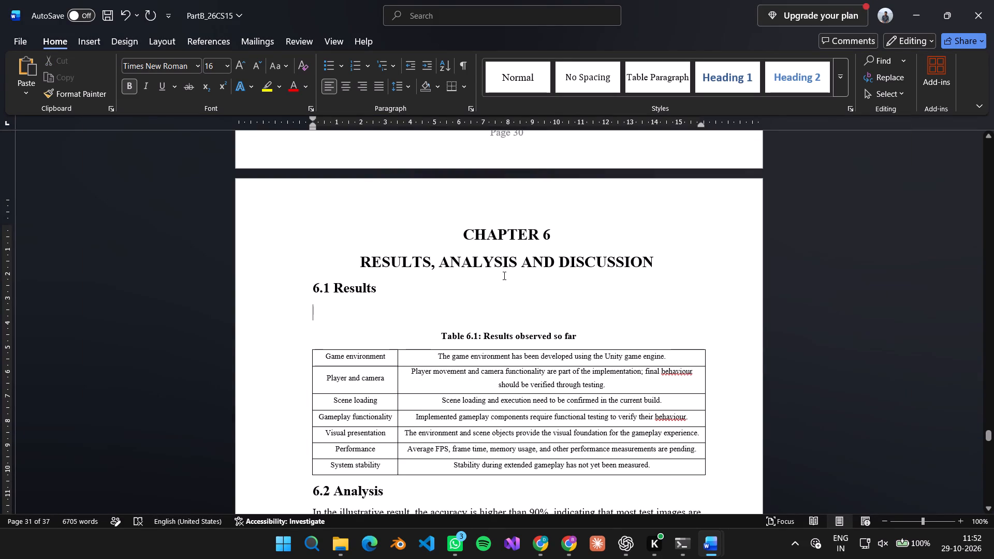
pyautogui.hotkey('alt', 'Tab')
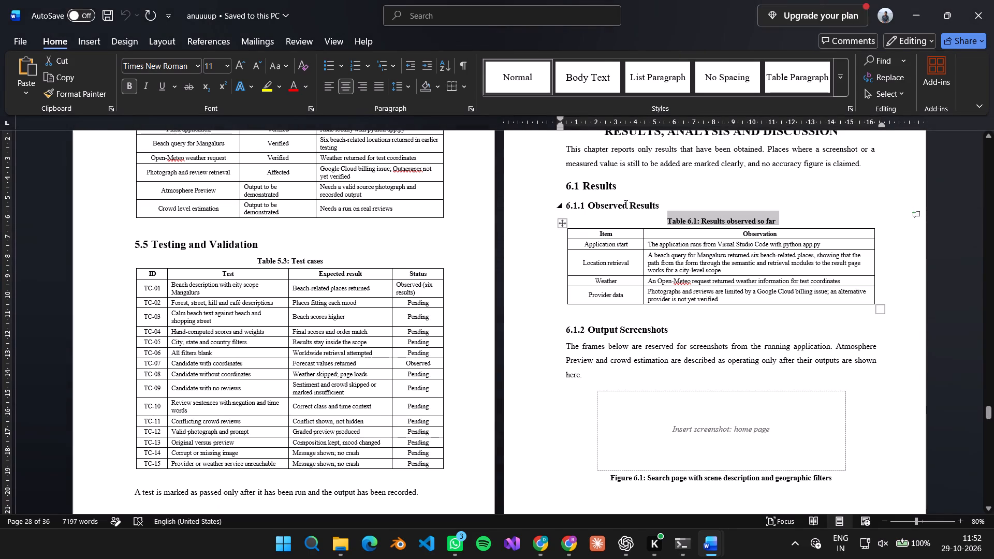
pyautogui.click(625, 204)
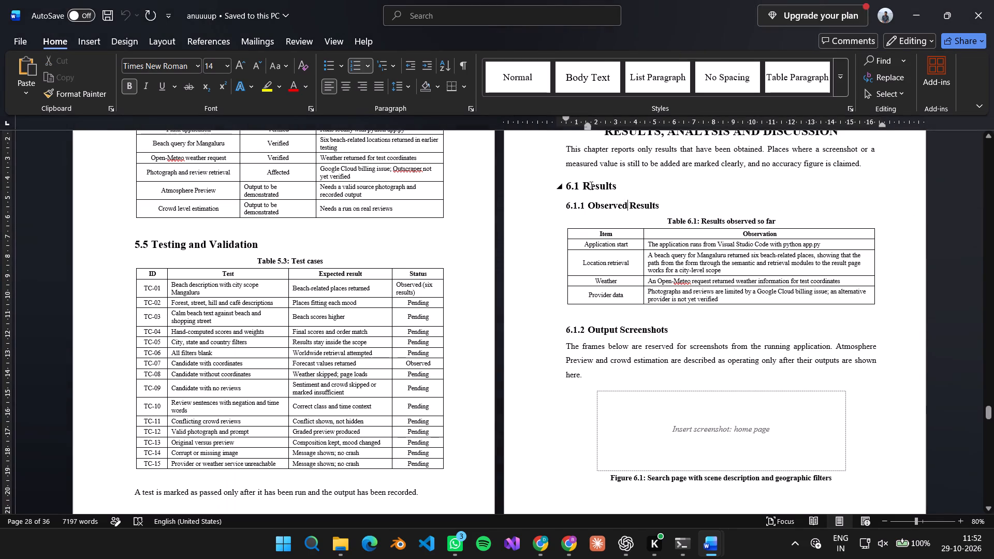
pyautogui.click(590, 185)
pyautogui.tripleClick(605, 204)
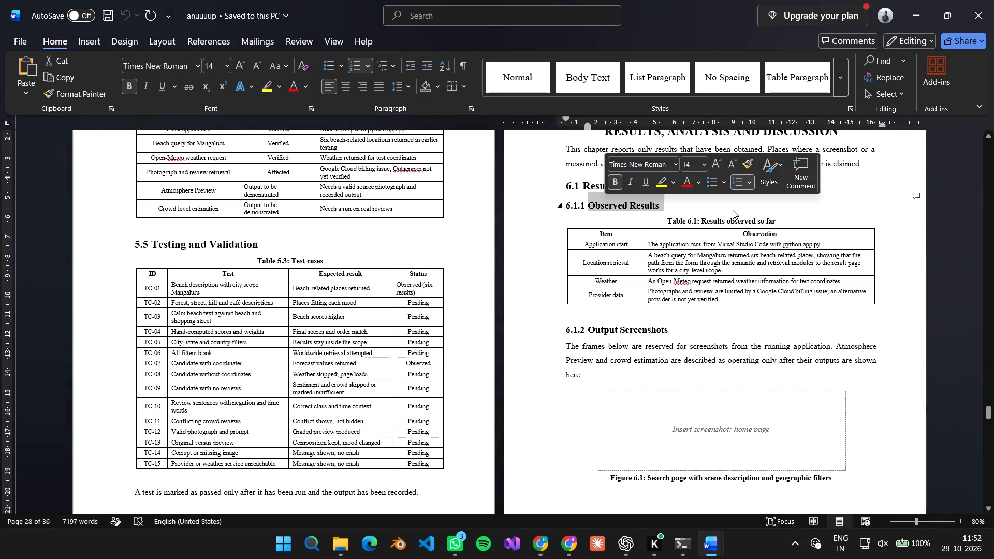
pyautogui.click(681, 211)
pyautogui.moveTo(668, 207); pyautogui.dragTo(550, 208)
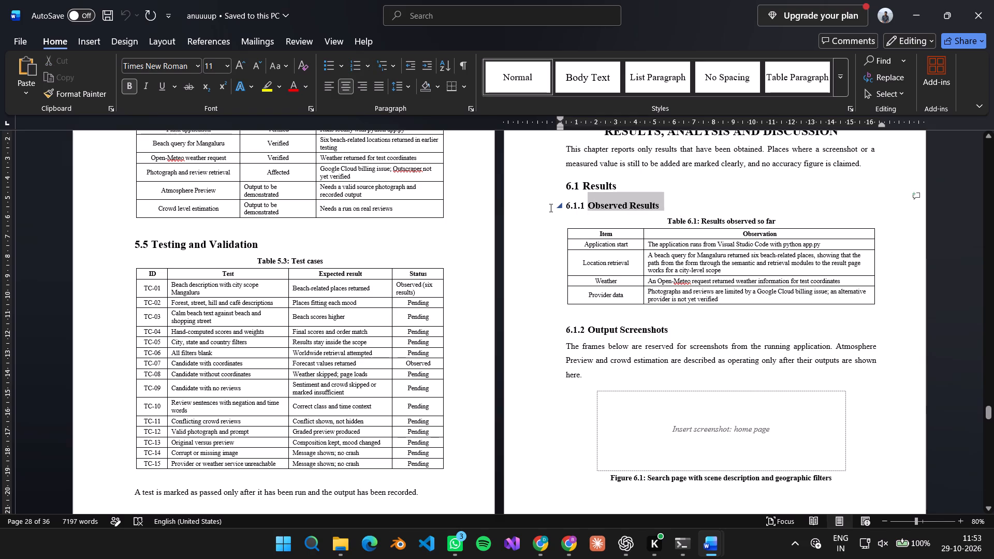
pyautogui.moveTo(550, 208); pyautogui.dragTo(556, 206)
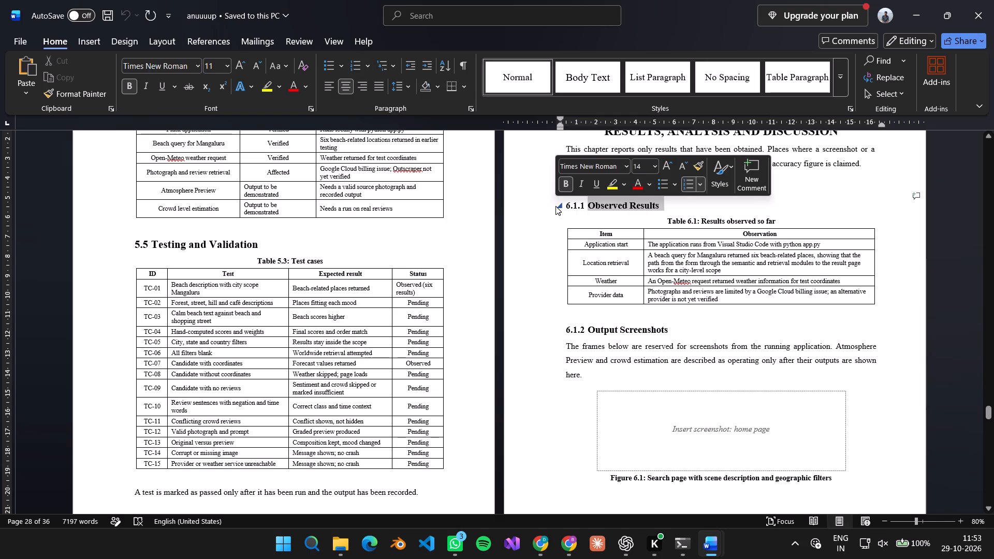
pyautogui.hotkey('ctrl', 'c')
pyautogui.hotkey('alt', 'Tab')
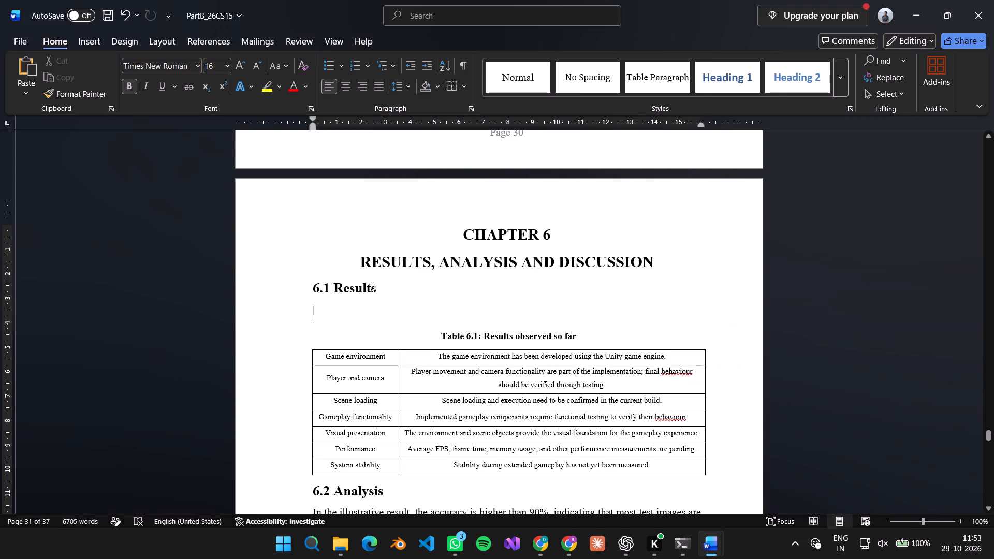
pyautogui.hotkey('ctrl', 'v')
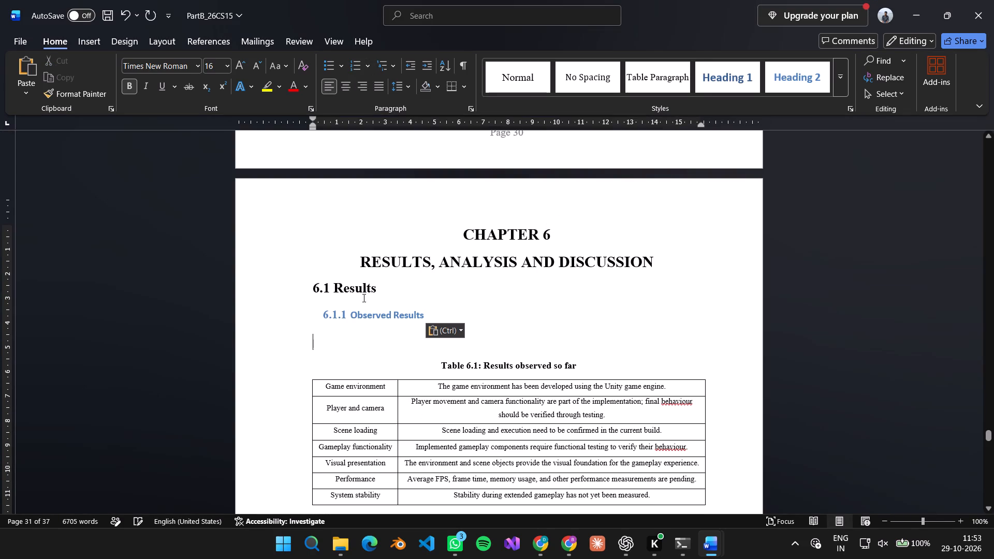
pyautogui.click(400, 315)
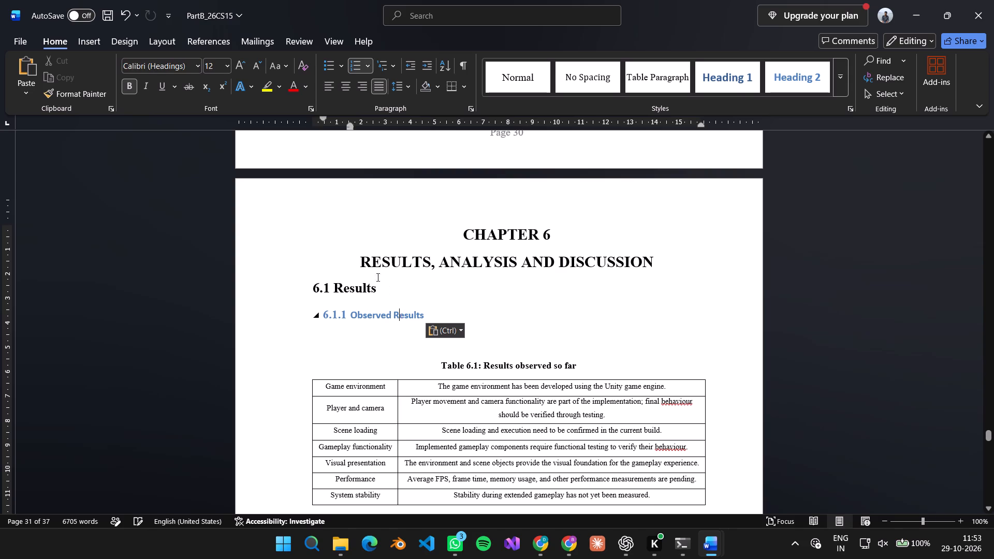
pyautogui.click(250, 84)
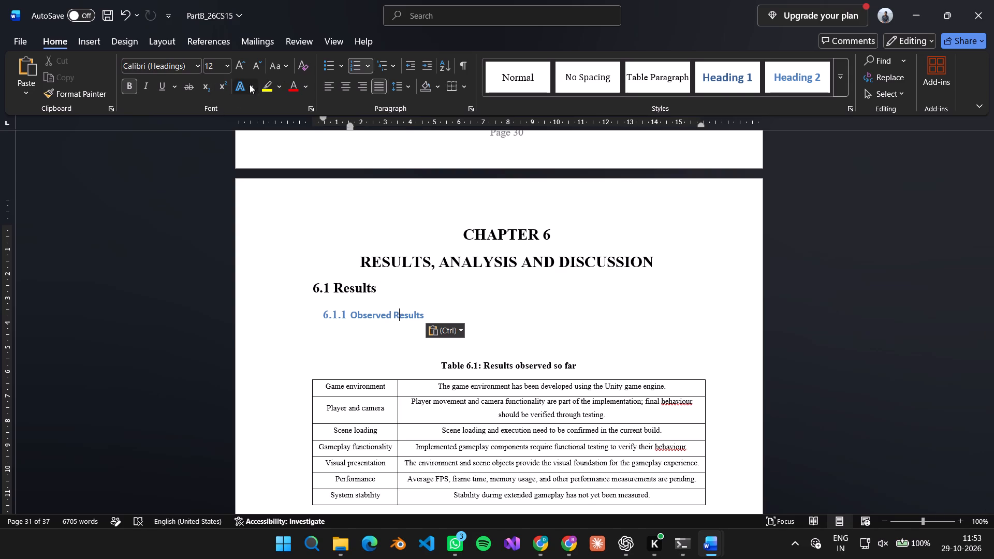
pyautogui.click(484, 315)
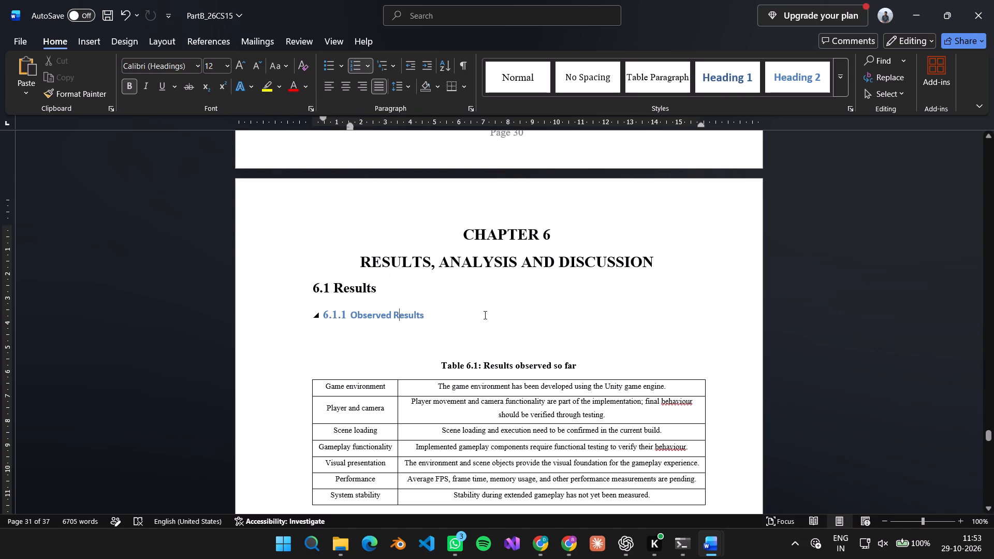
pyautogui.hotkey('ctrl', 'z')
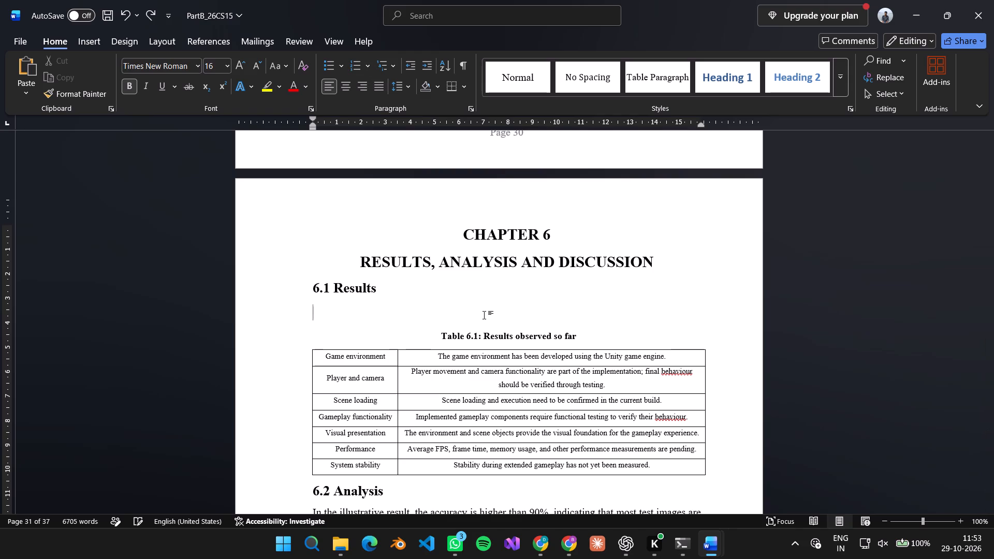
# Copy the heading 6.1.1 Observed Results from Chapter 6 of the reference report again.
pyautogui.hotkey('alt', 'Tab')
pyautogui.click(596, 199)
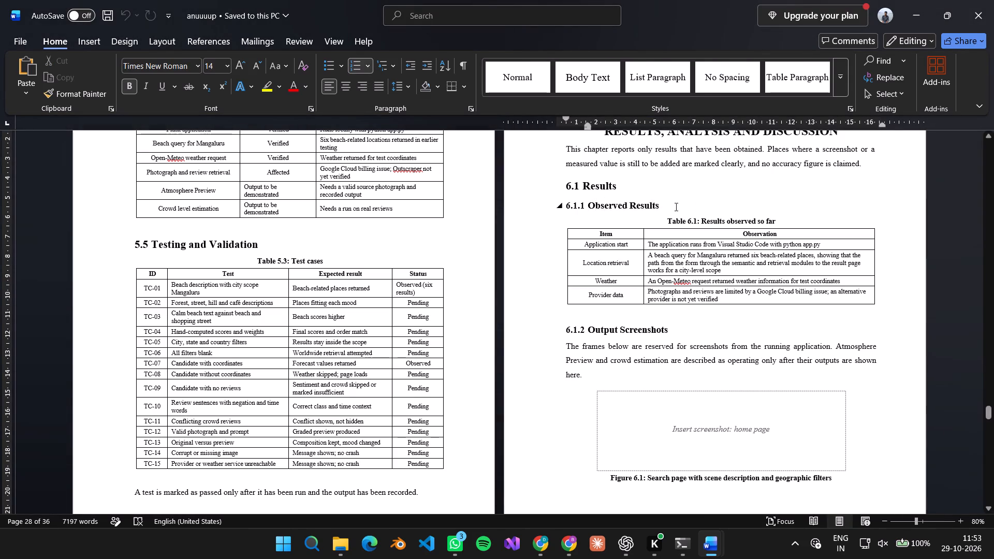
pyautogui.moveTo(673, 207); pyautogui.dragTo(618, 208)
pyautogui.click(600, 208)
pyautogui.doubleClick(600, 208)
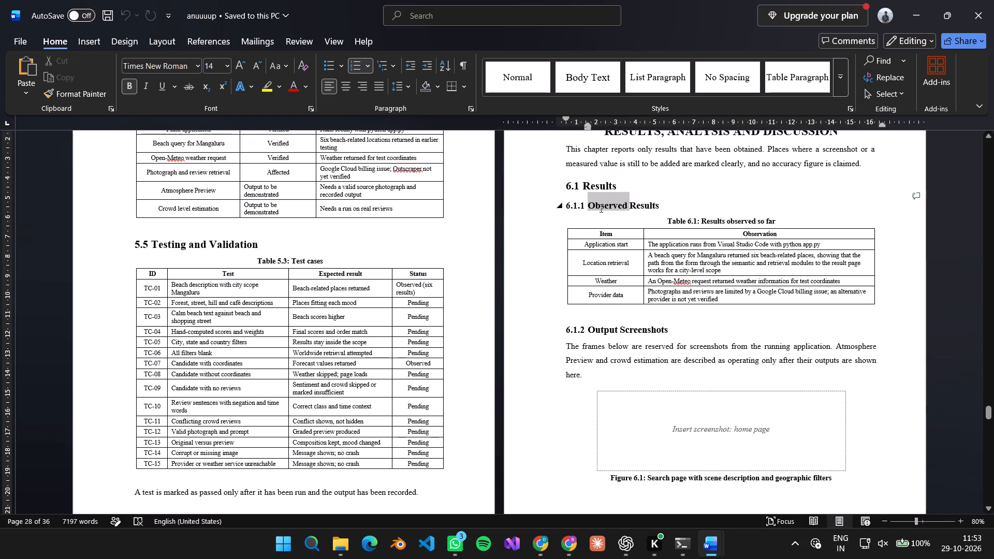
pyautogui.hotkey('ctrl', 'c')
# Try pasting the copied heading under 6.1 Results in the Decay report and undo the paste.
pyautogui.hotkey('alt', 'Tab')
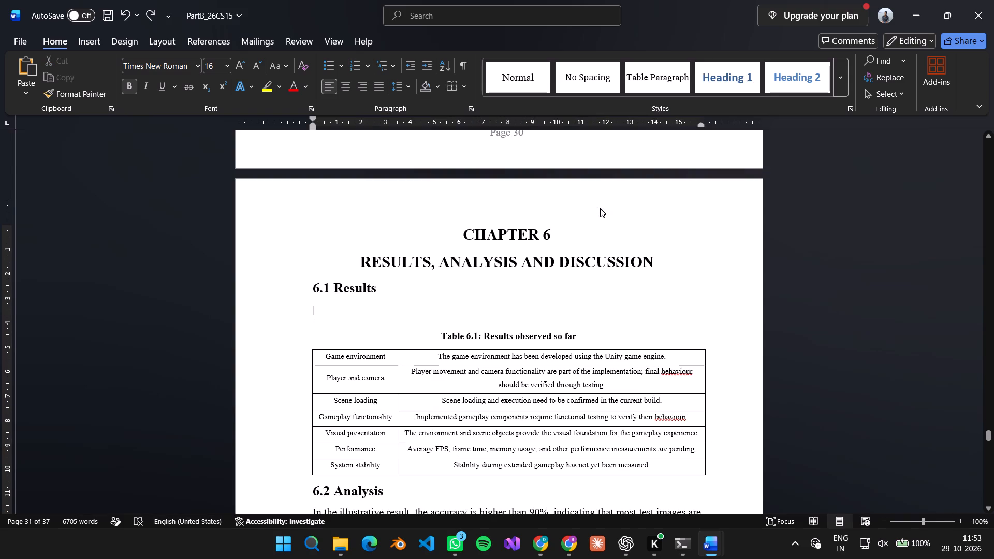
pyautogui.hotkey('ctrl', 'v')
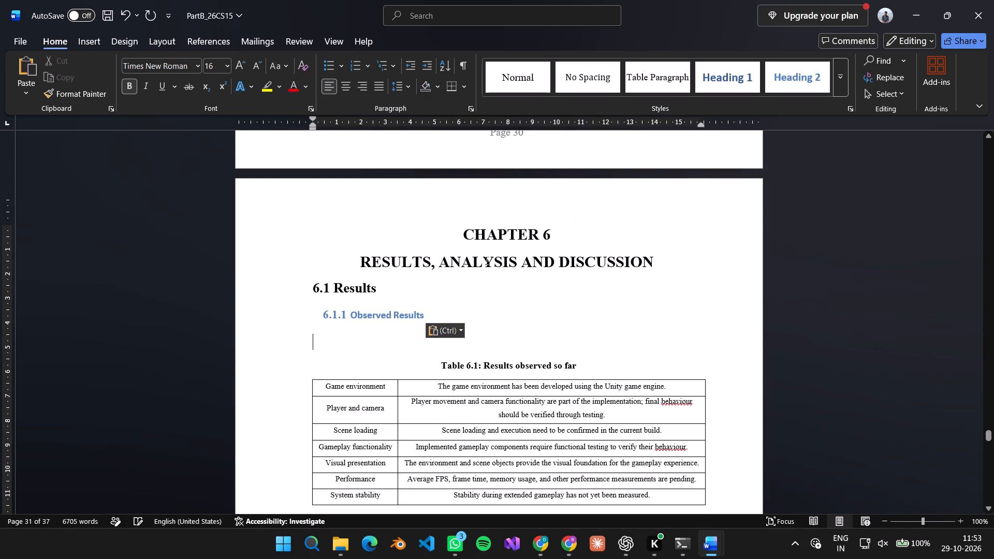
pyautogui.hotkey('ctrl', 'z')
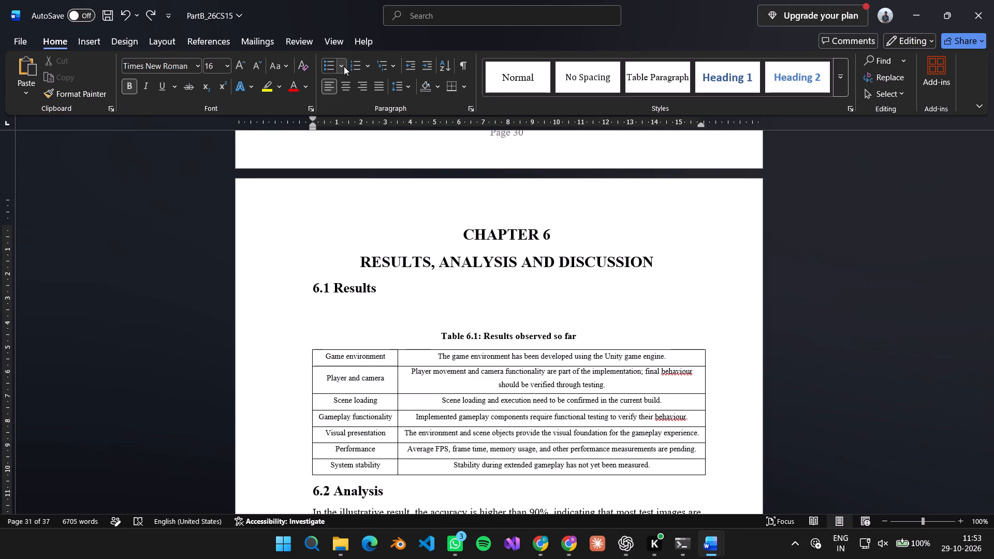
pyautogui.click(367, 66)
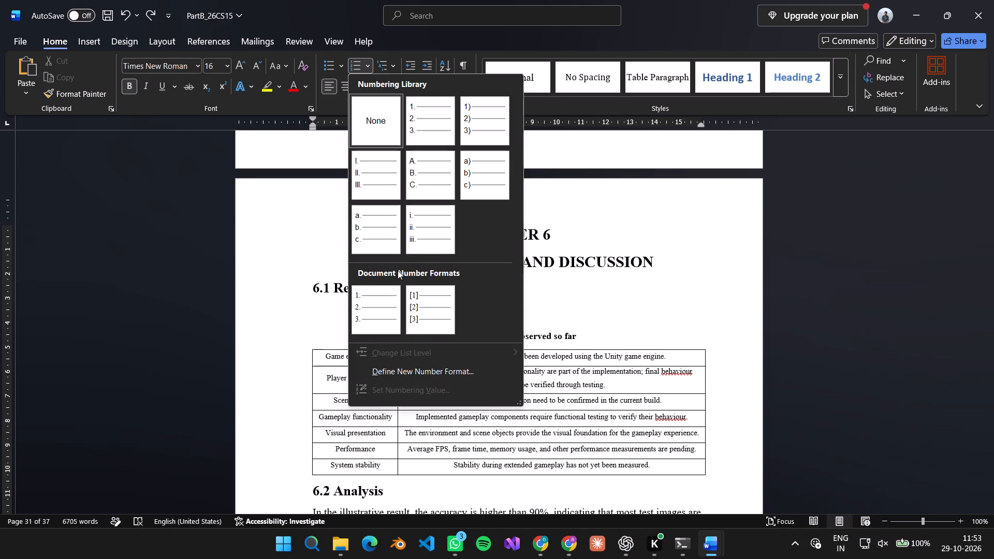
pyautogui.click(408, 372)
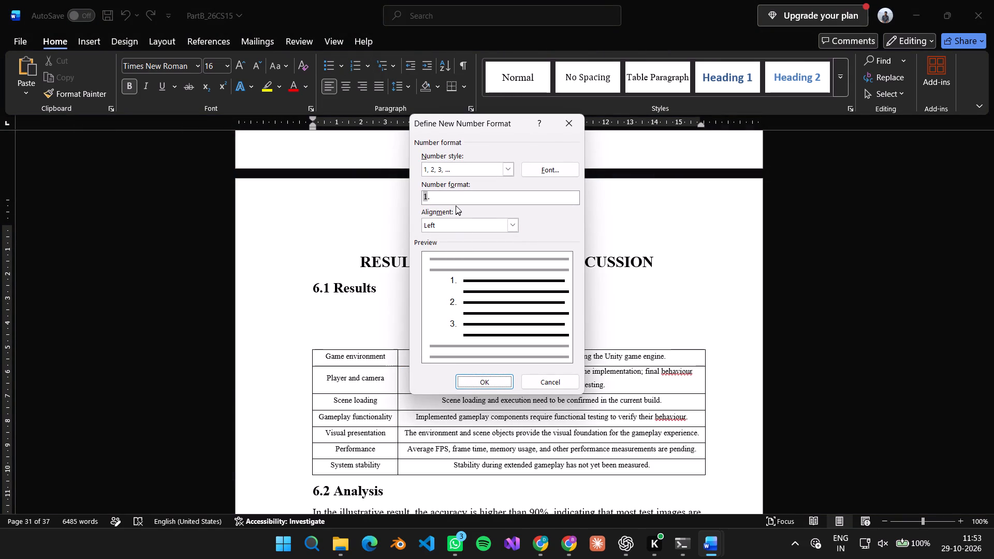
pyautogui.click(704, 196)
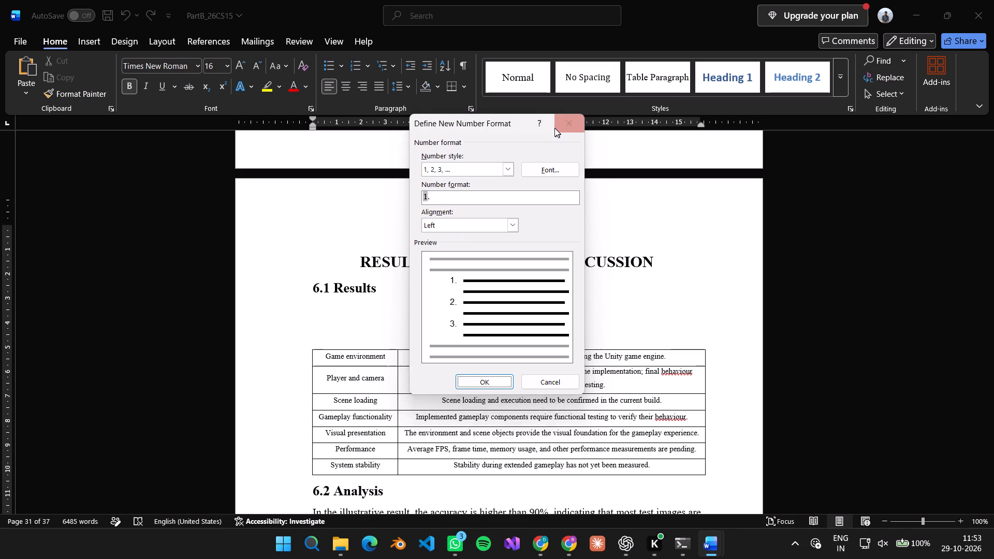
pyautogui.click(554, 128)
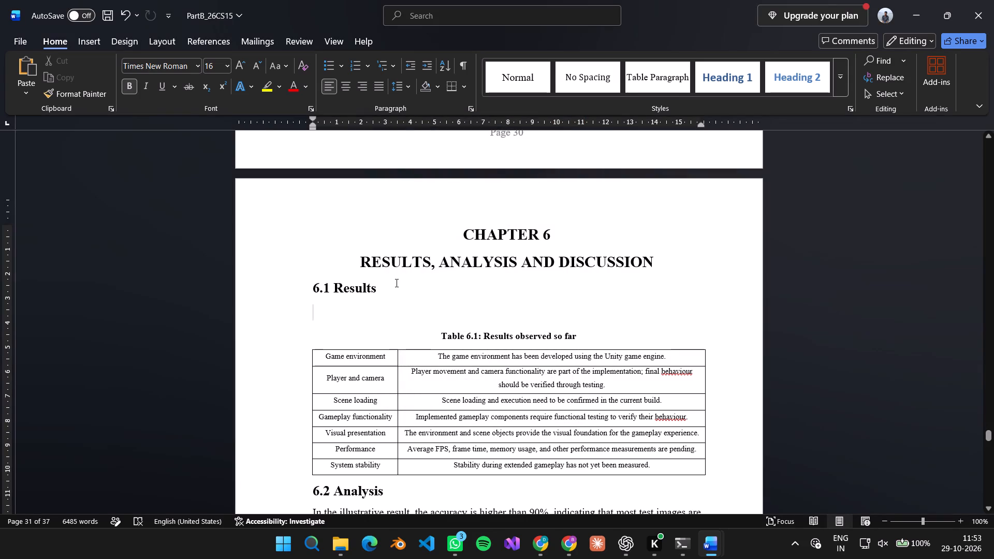
# Paste the copied heading 6.1.1 Observed Results under 6.1 Results in the Decay report and justify the empty line below it.
pyautogui.hotkey('alt', 'Tab')
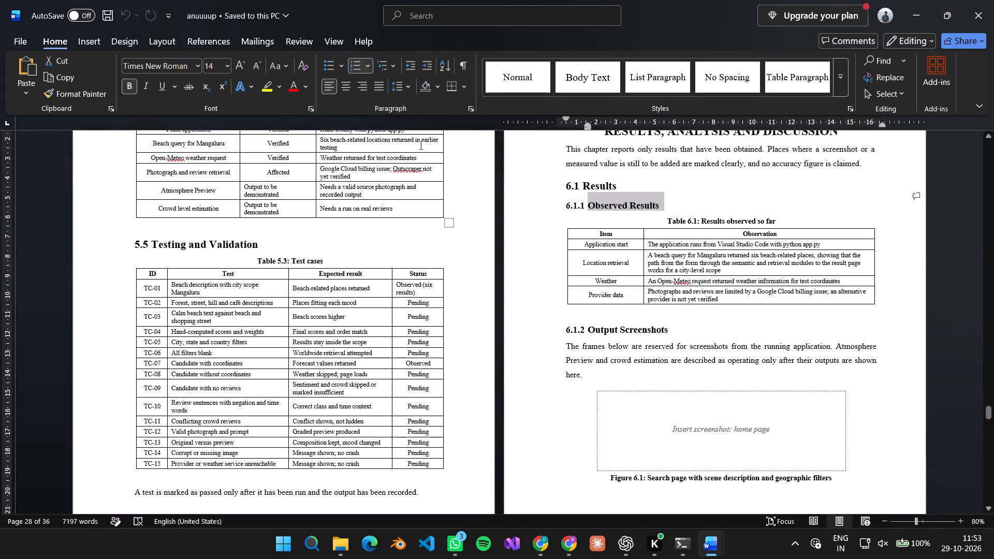
pyautogui.hotkey('alt', 'Tab')
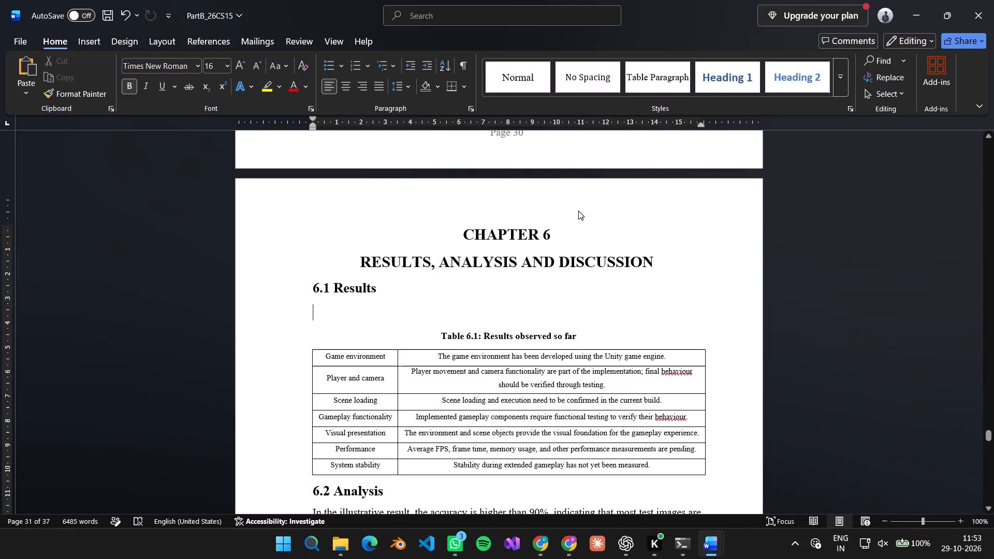
pyautogui.hotkey('ctrl', 'v')
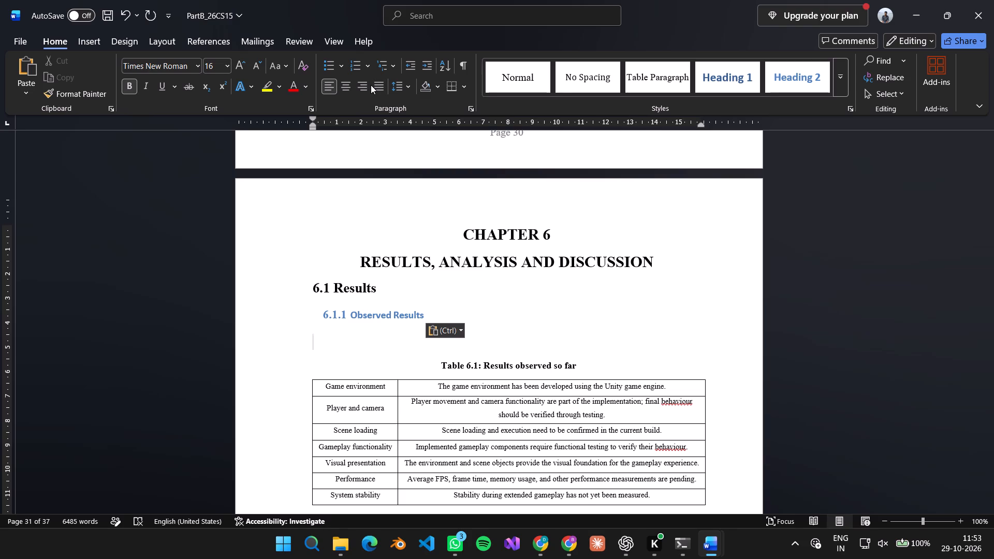
pyautogui.click(385, 86)
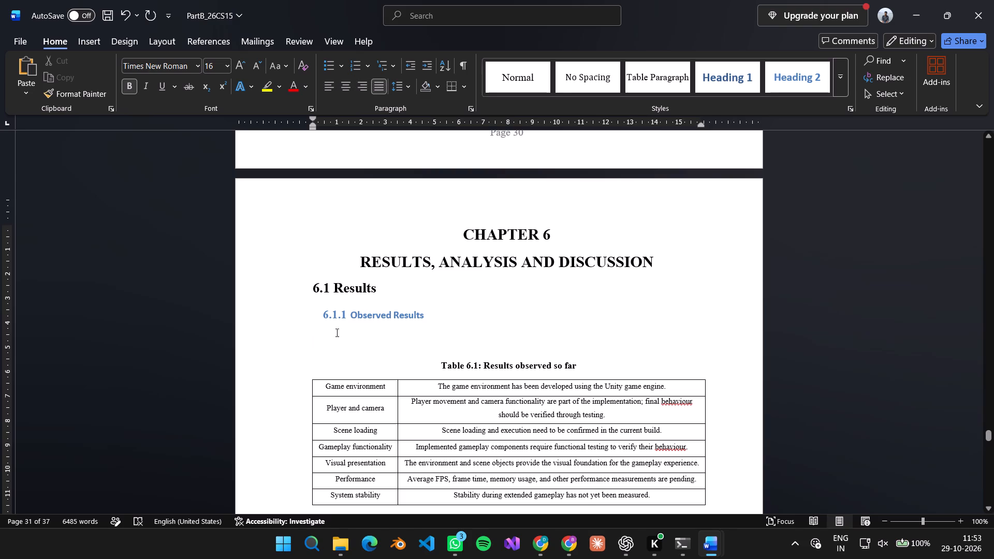
# Apply the 6.1.1 list level to the number of the pasted Observed Results heading.
pyautogui.click(344, 316)
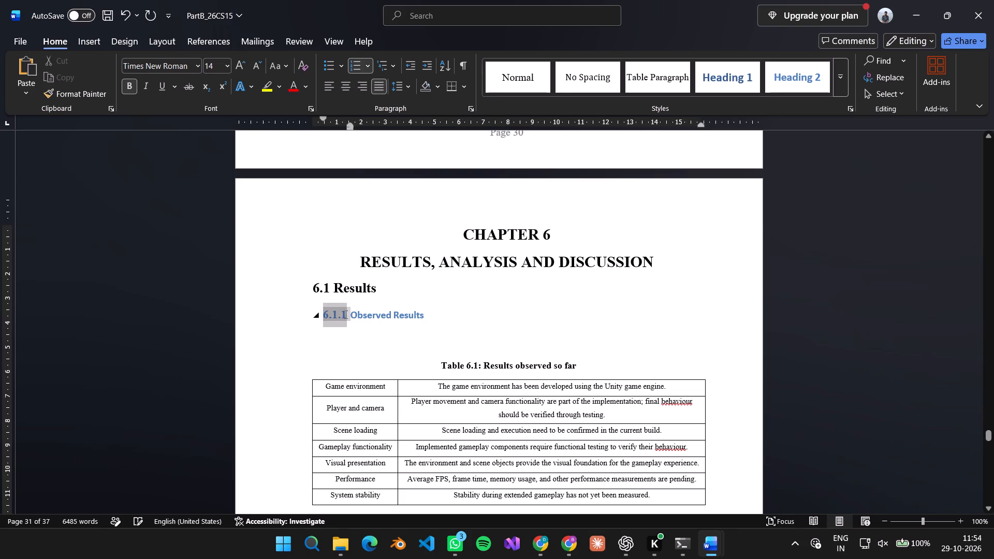
pyautogui.click(370, 65)
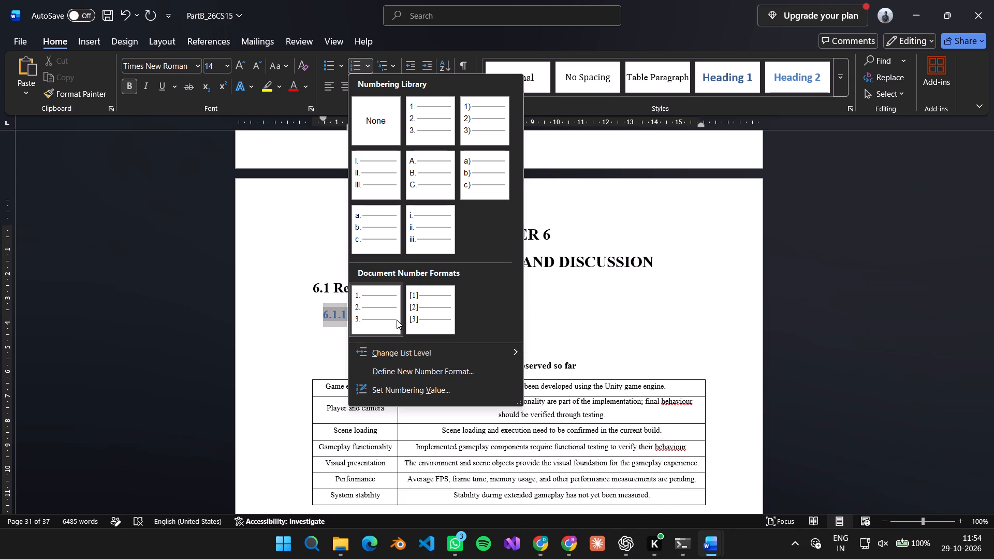
pyautogui.click(427, 354)
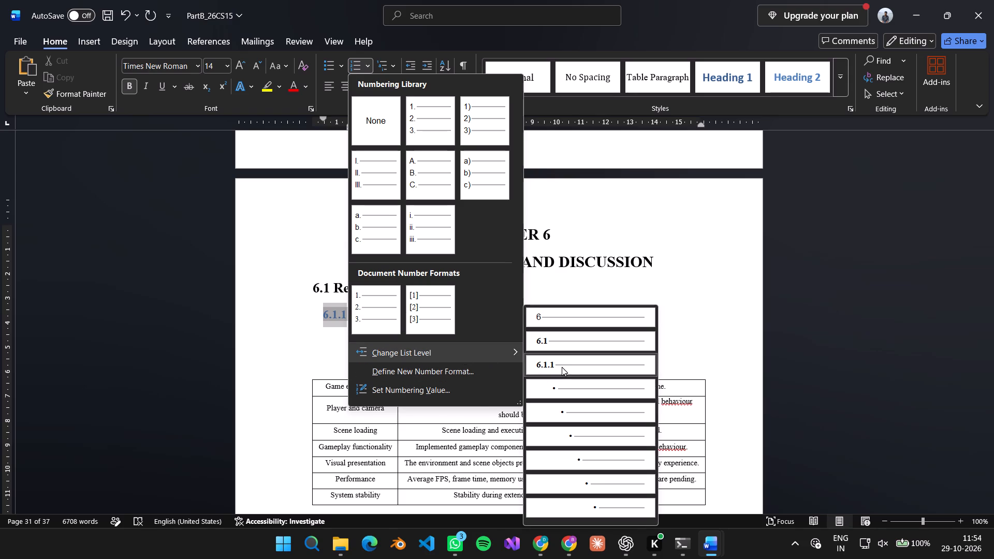
pyautogui.click(562, 367)
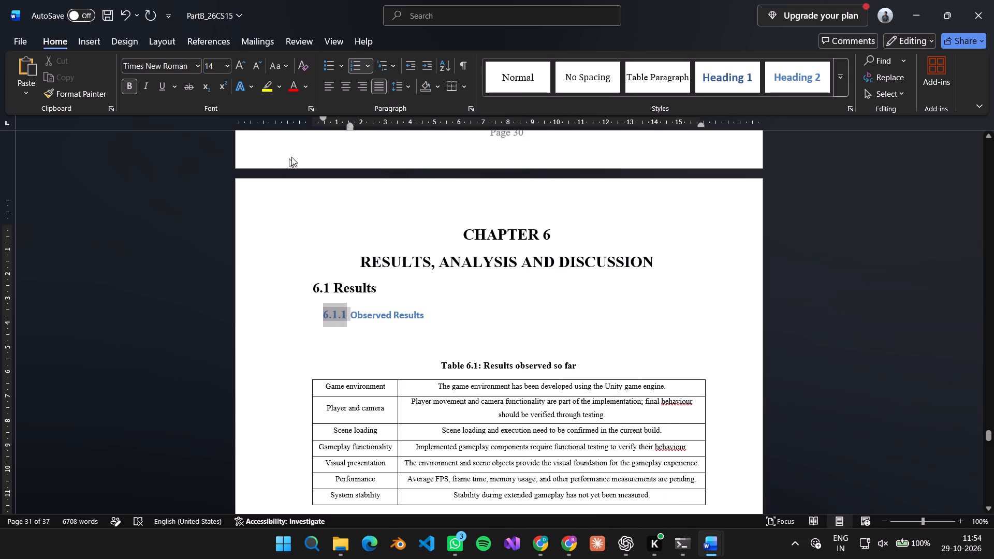
pyautogui.click(371, 67)
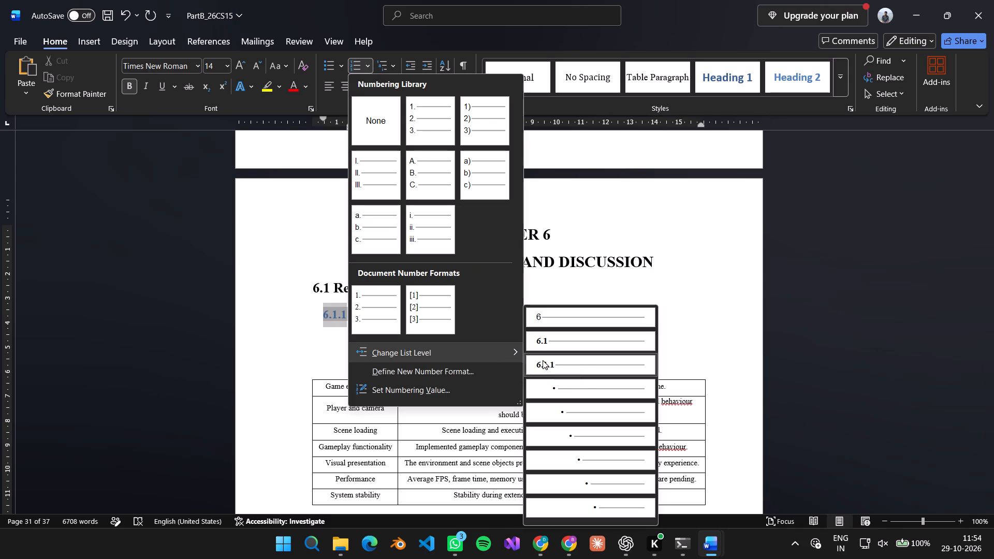
pyautogui.click(630, 213)
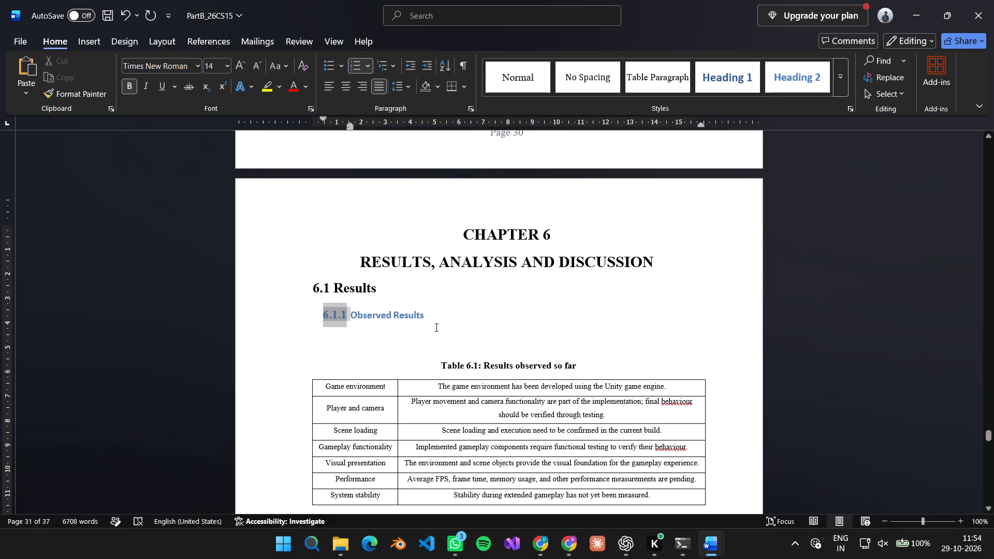
# Delete the pasted heading 6.1.1 Observed Results under 6.1 Results in the Decay report.
pyautogui.moveTo(435, 321); pyautogui.dragTo(320, 317)
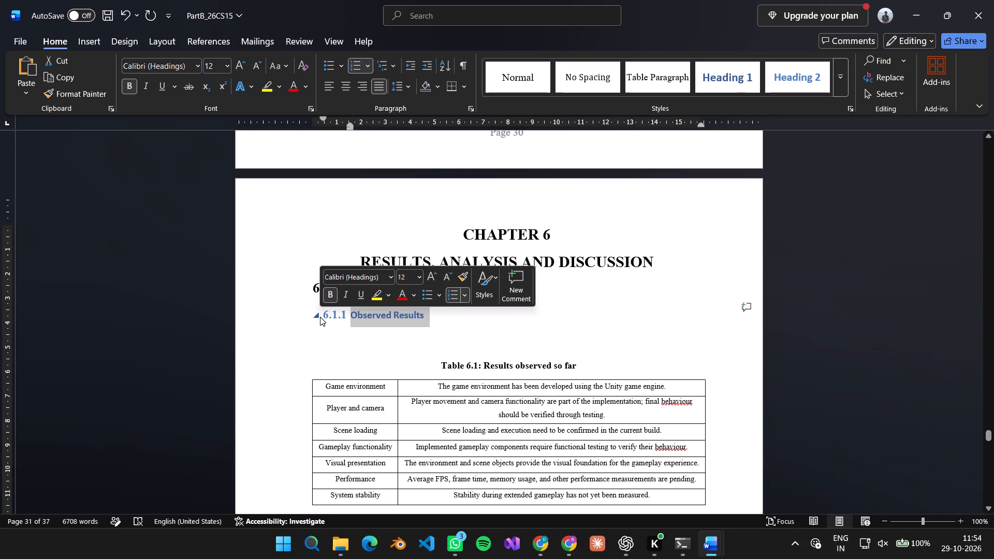
pyautogui.press('BackSpace')
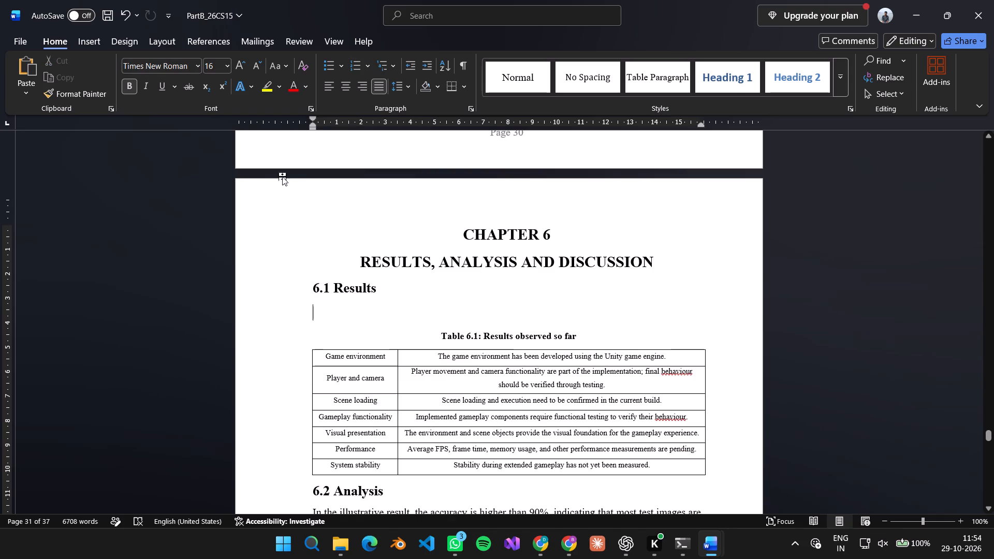
# Apply the document's 1., 2., 3. number format at the first list level to the empty line under 6.1 Results.
pyautogui.click(364, 65)
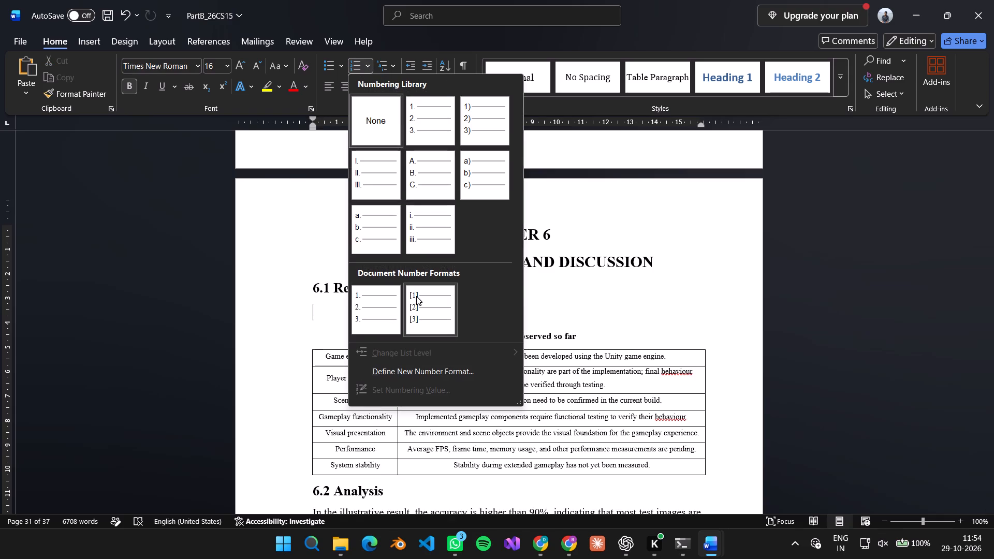
pyautogui.click(416, 351)
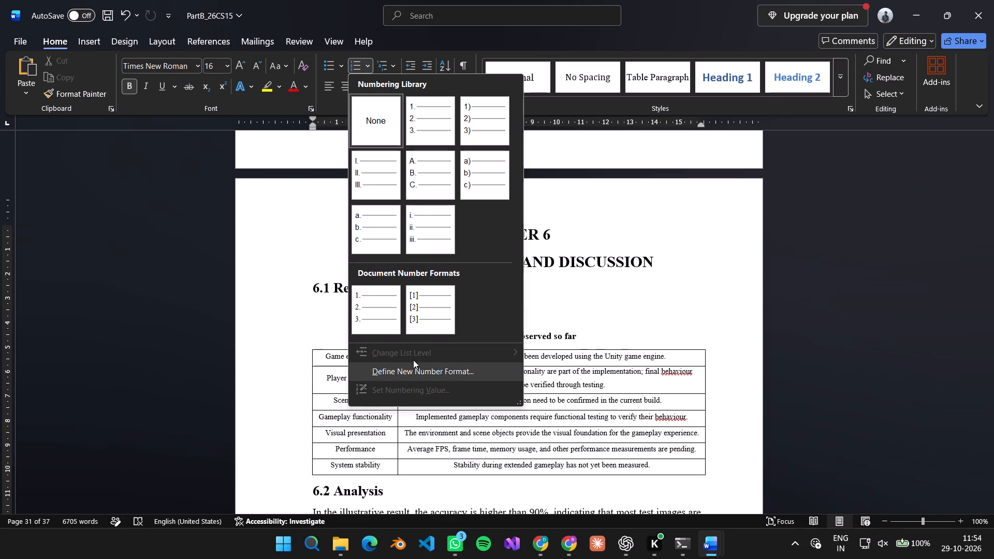
pyautogui.click(372, 315)
pyautogui.click(343, 314)
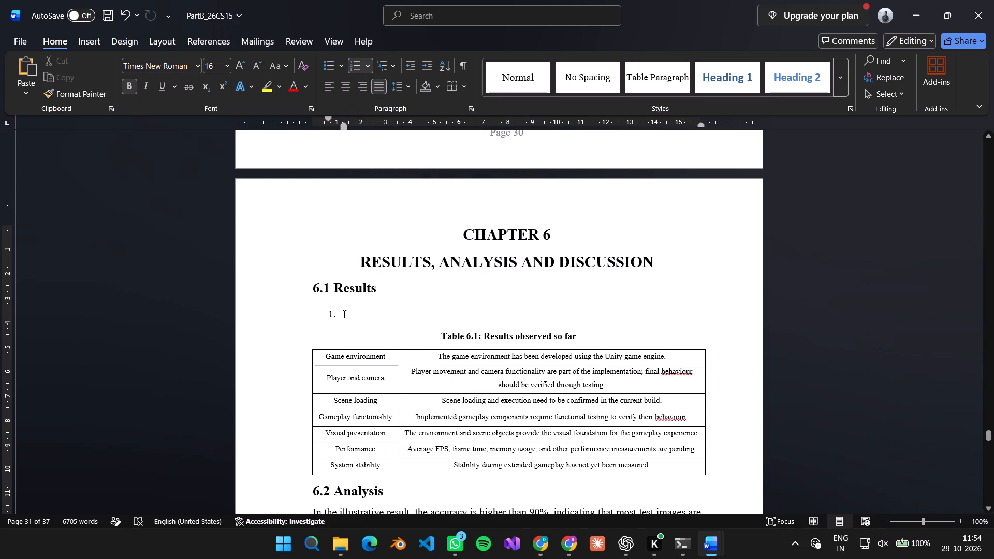
pyautogui.click(370, 57)
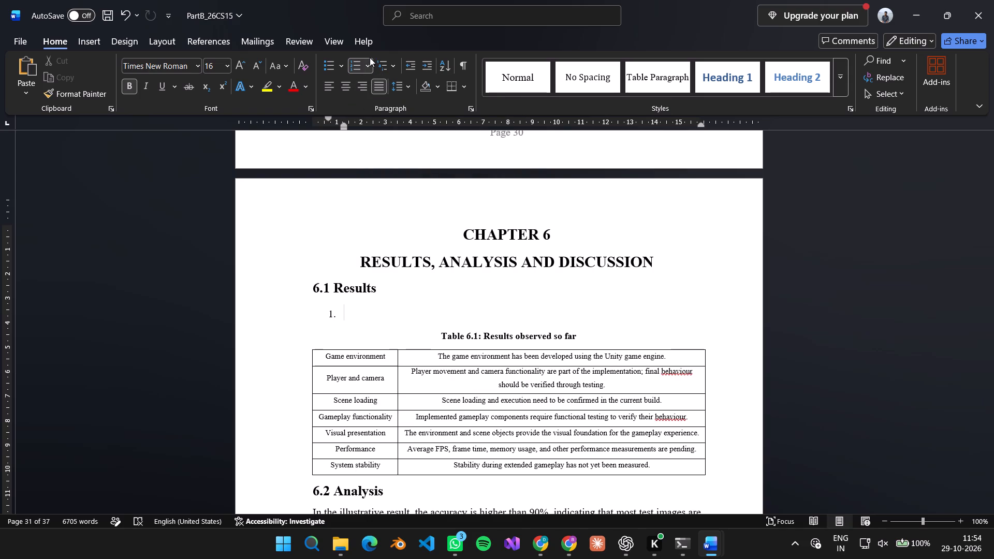
pyautogui.click(365, 61)
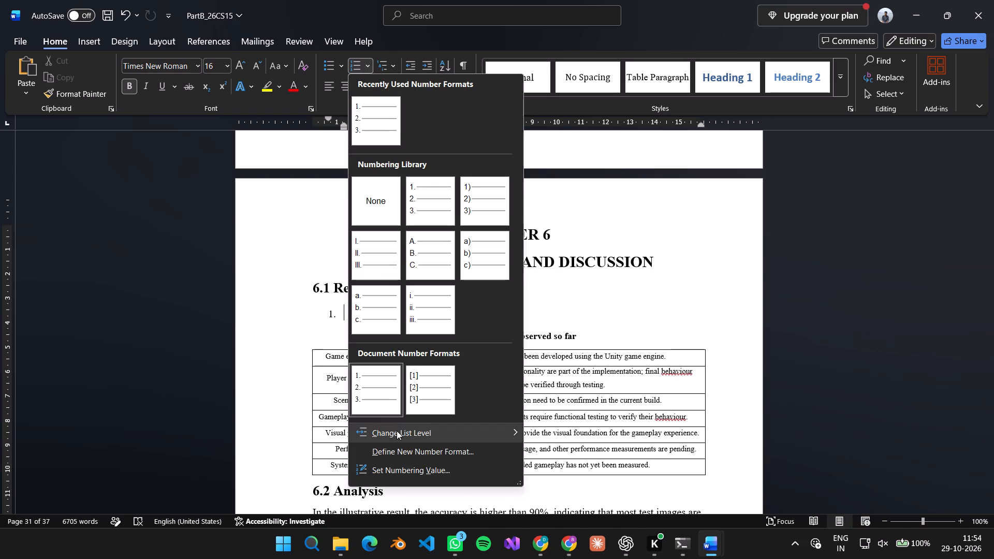
pyautogui.click(397, 431)
pyautogui.scroll(-3, 574, 394)
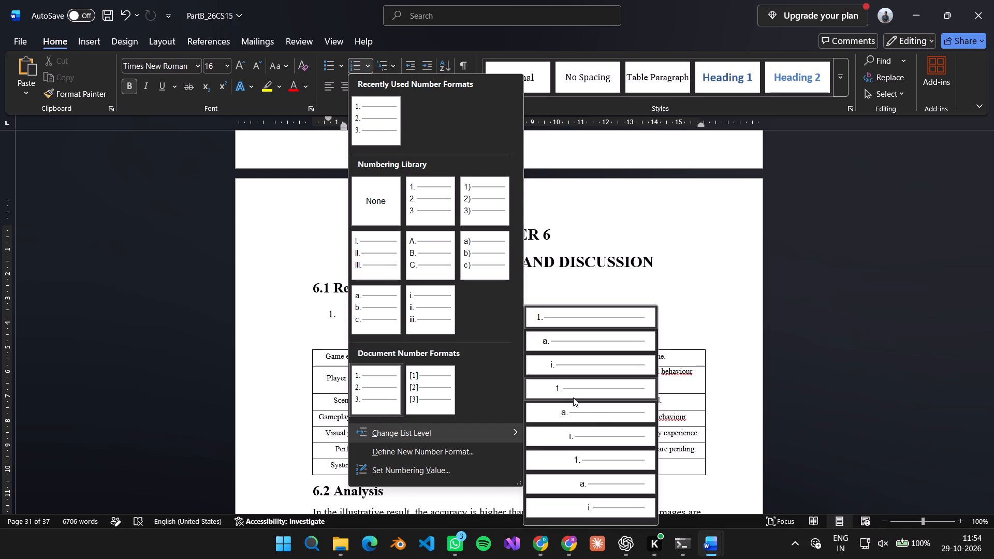
pyautogui.scroll(2, 573, 398)
pyautogui.click(546, 323)
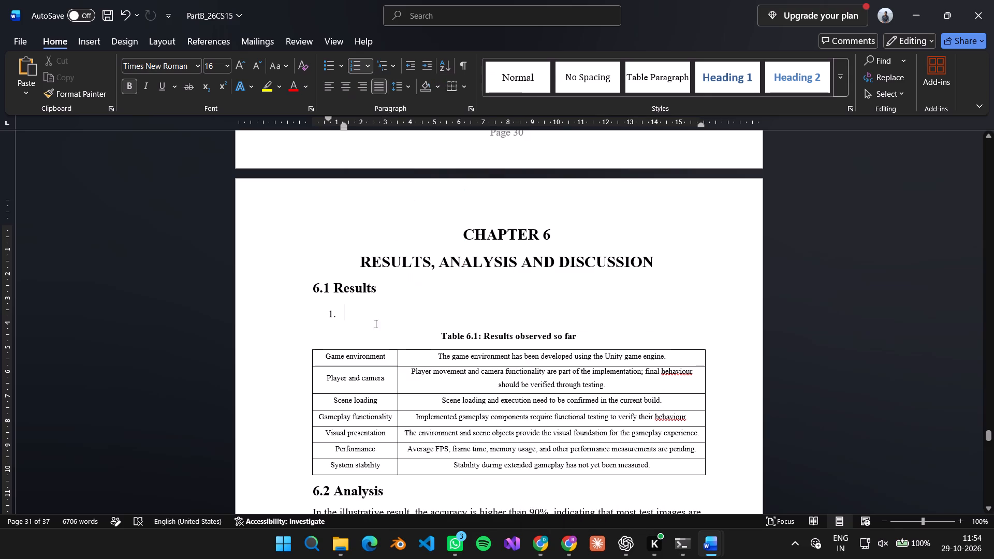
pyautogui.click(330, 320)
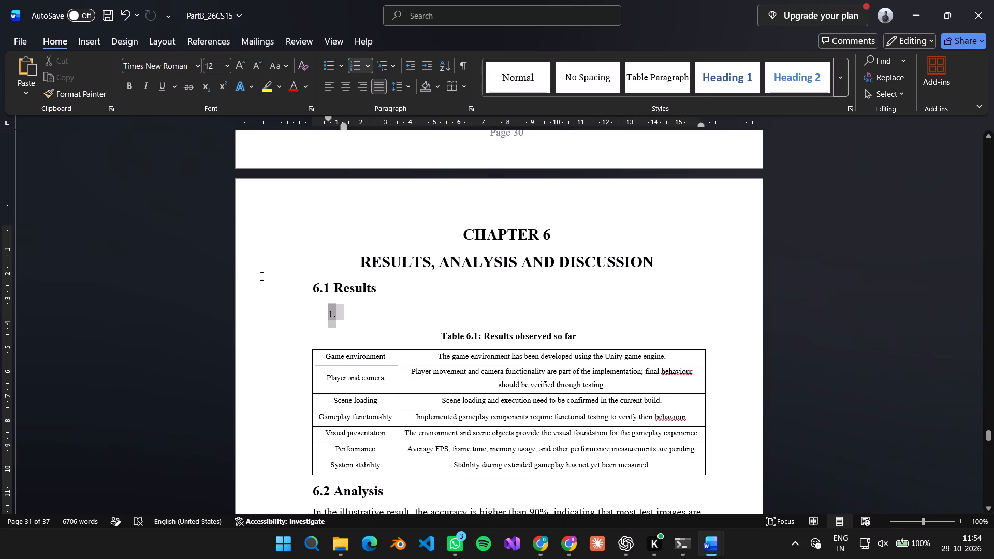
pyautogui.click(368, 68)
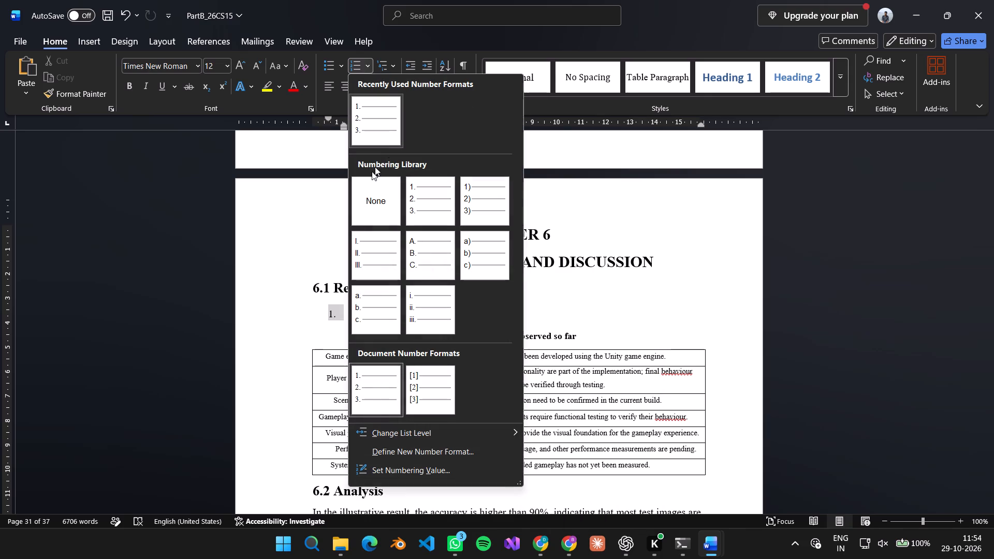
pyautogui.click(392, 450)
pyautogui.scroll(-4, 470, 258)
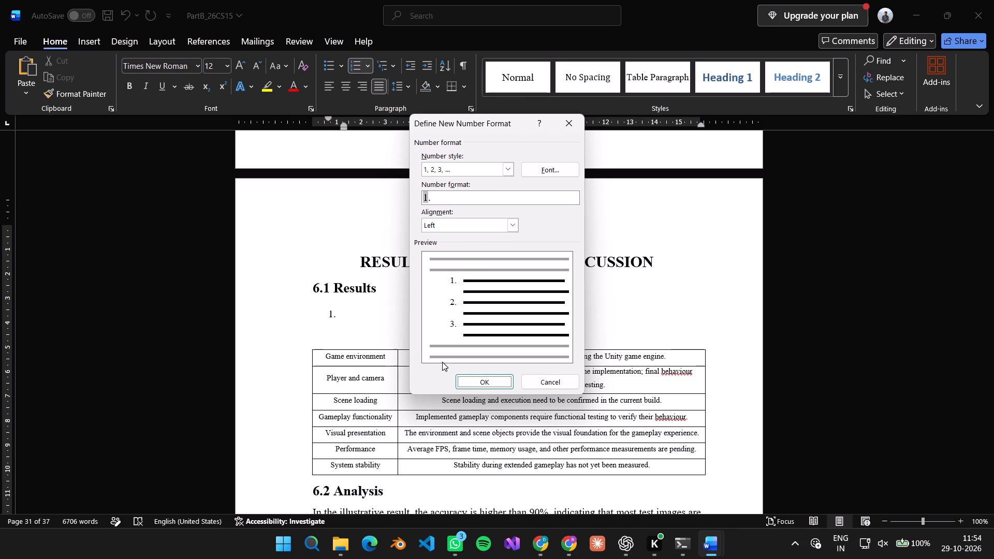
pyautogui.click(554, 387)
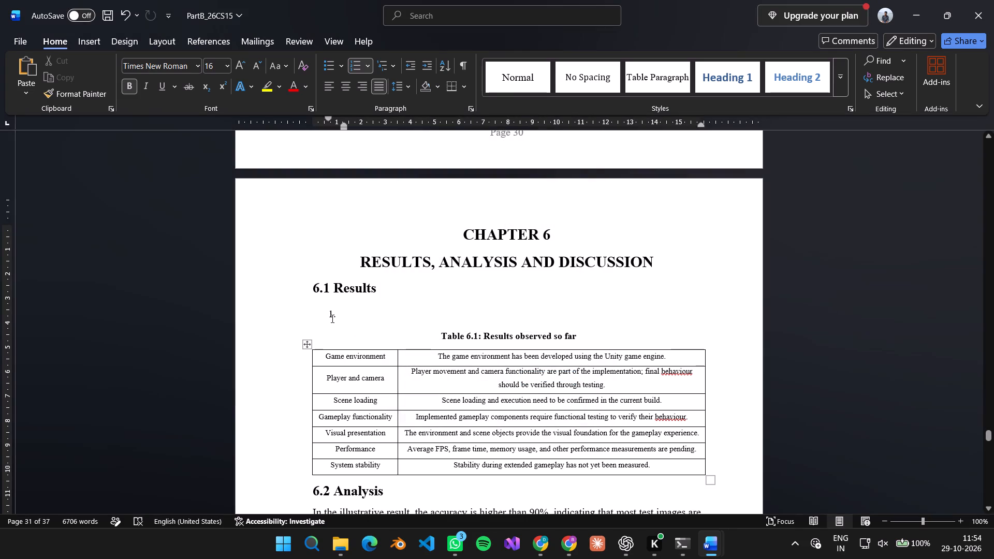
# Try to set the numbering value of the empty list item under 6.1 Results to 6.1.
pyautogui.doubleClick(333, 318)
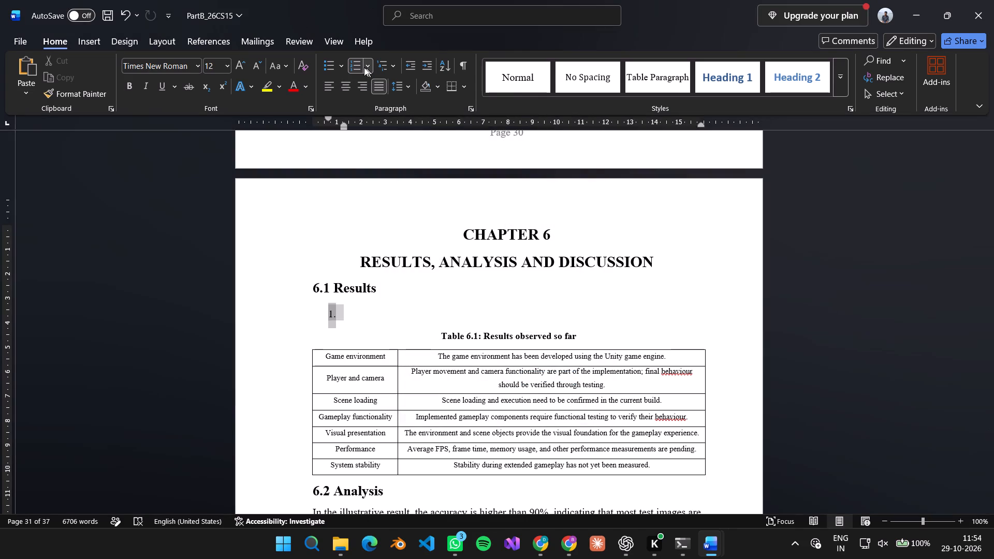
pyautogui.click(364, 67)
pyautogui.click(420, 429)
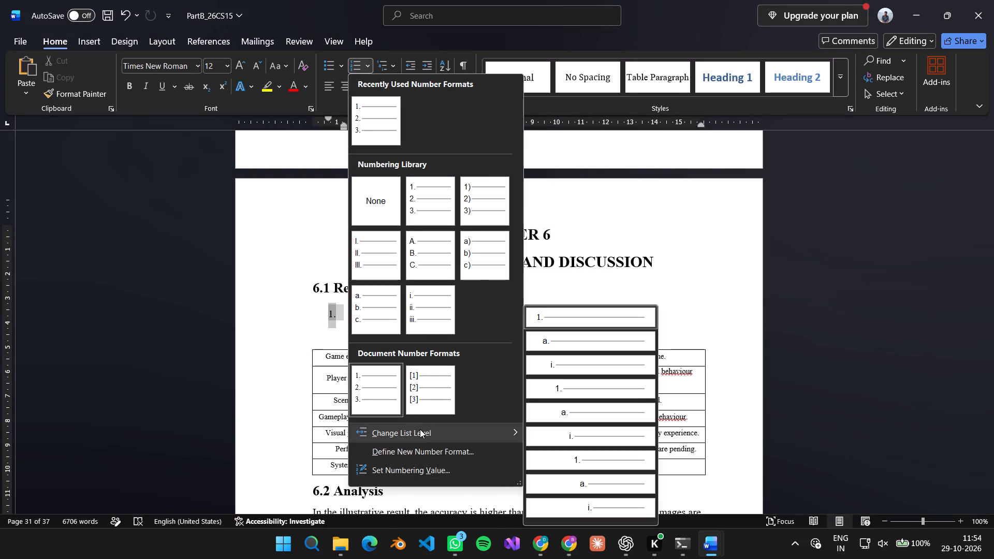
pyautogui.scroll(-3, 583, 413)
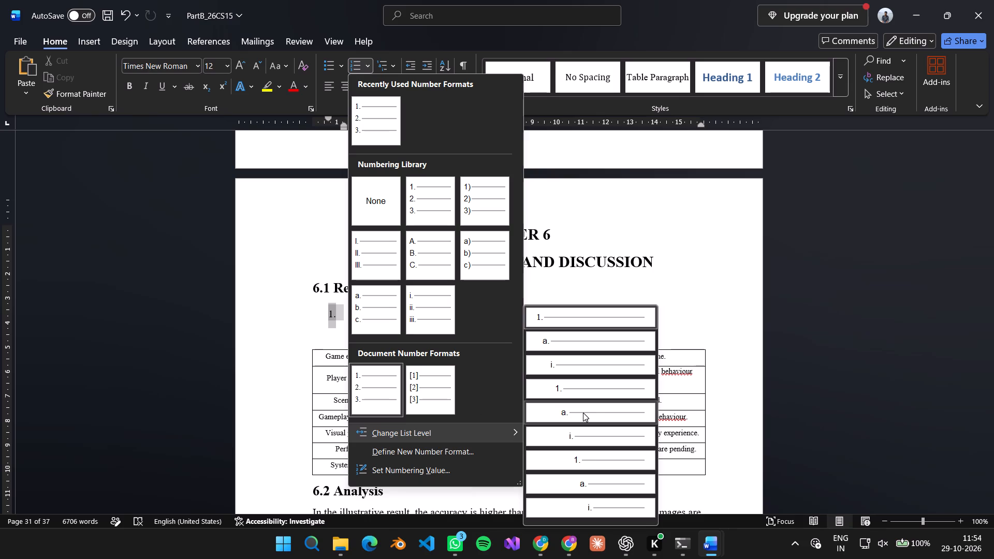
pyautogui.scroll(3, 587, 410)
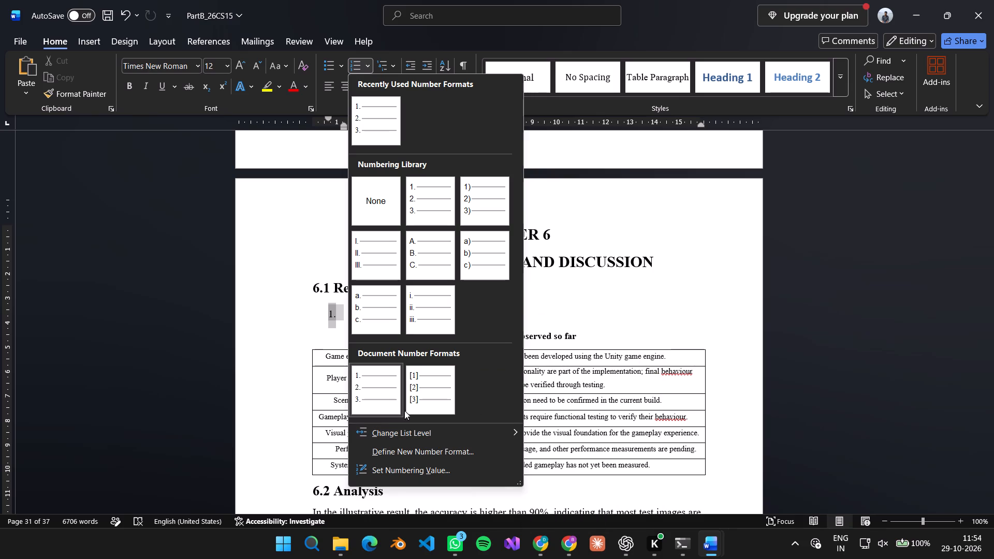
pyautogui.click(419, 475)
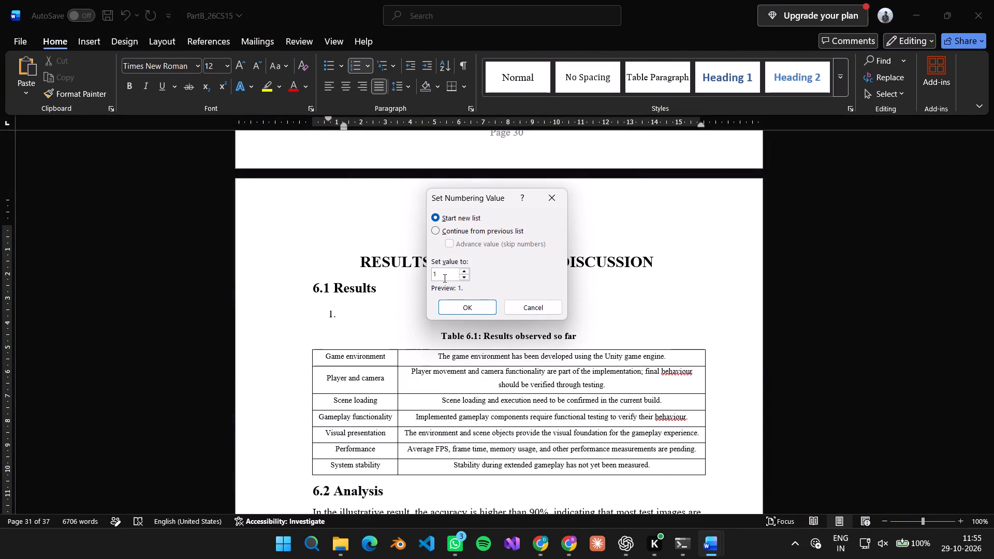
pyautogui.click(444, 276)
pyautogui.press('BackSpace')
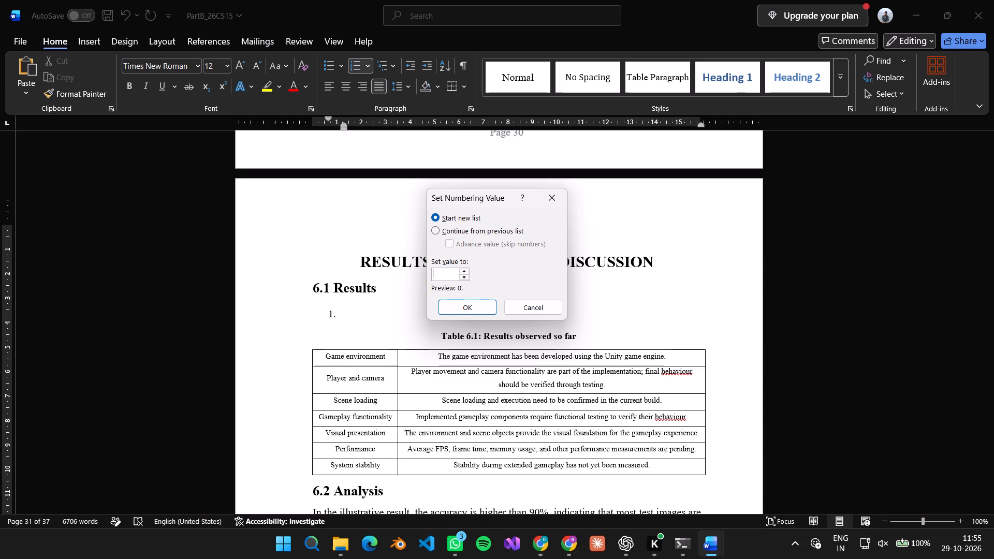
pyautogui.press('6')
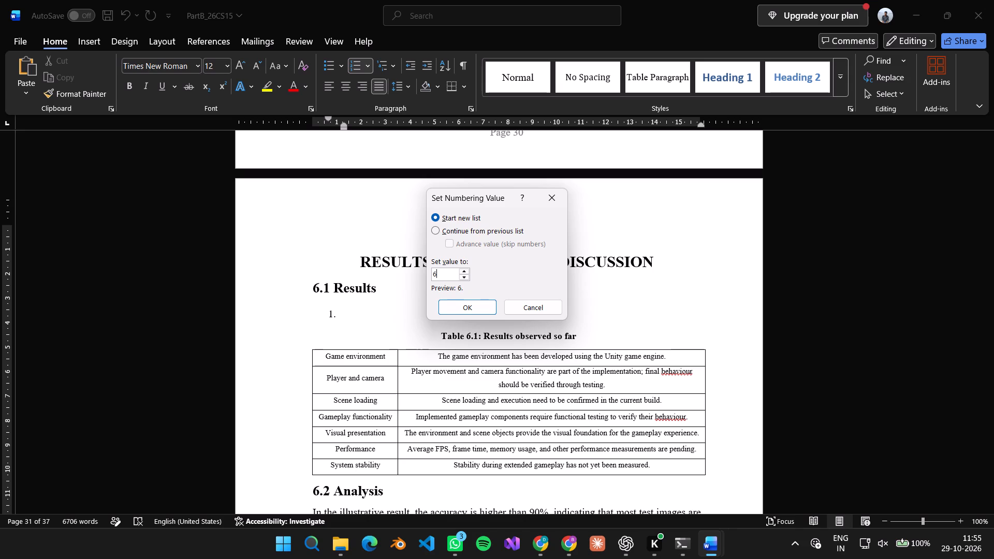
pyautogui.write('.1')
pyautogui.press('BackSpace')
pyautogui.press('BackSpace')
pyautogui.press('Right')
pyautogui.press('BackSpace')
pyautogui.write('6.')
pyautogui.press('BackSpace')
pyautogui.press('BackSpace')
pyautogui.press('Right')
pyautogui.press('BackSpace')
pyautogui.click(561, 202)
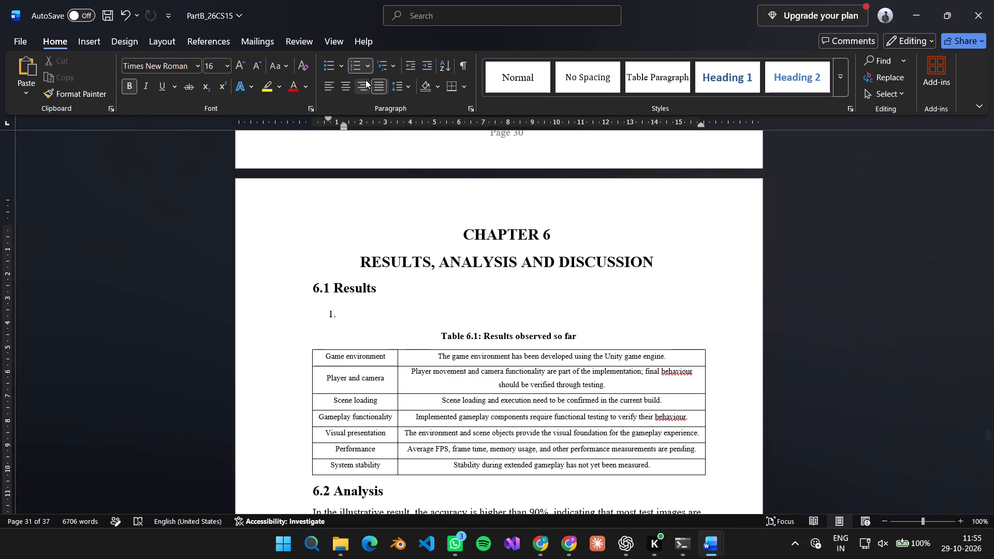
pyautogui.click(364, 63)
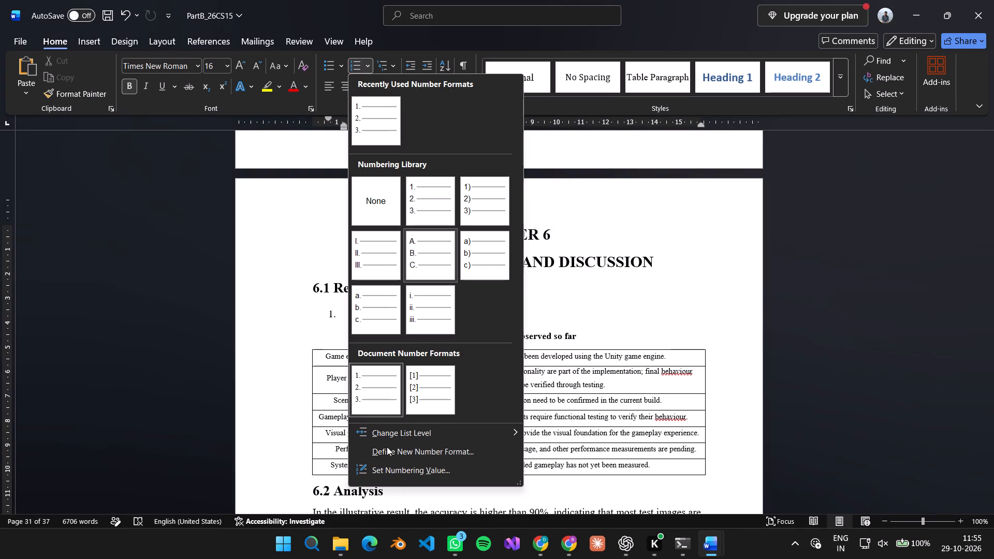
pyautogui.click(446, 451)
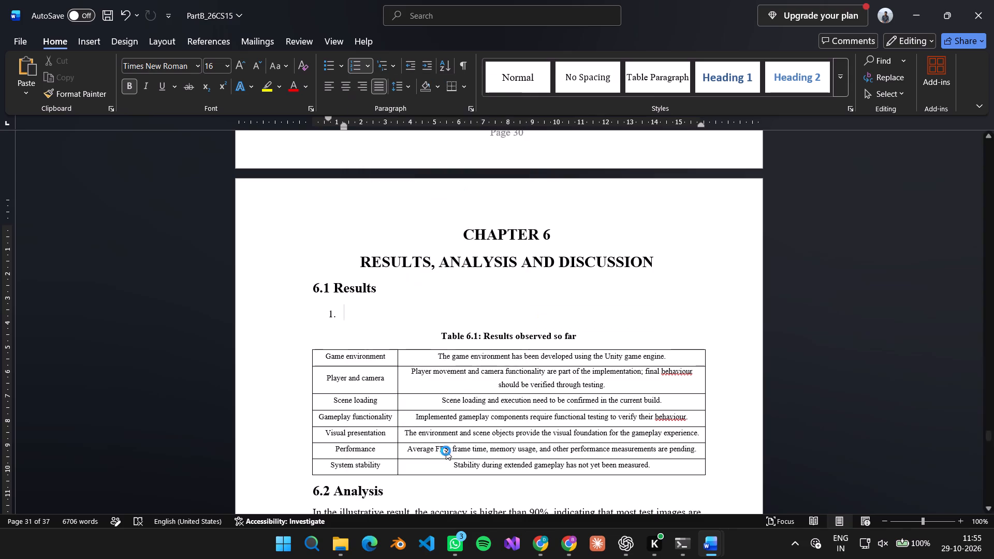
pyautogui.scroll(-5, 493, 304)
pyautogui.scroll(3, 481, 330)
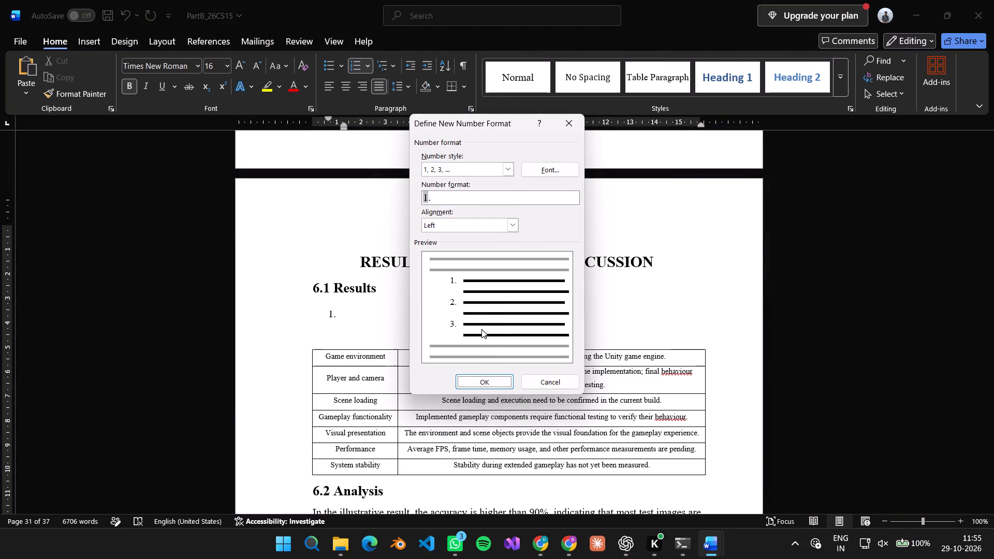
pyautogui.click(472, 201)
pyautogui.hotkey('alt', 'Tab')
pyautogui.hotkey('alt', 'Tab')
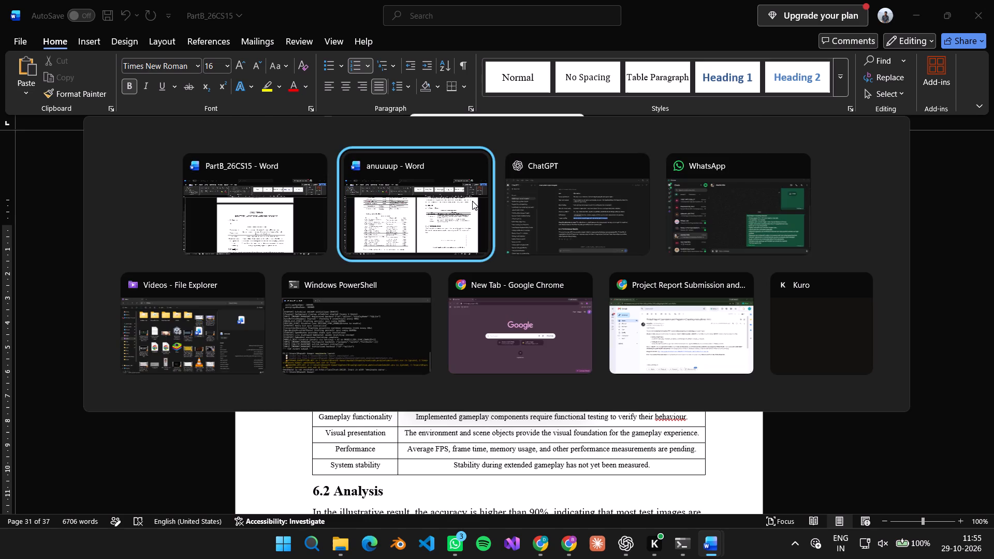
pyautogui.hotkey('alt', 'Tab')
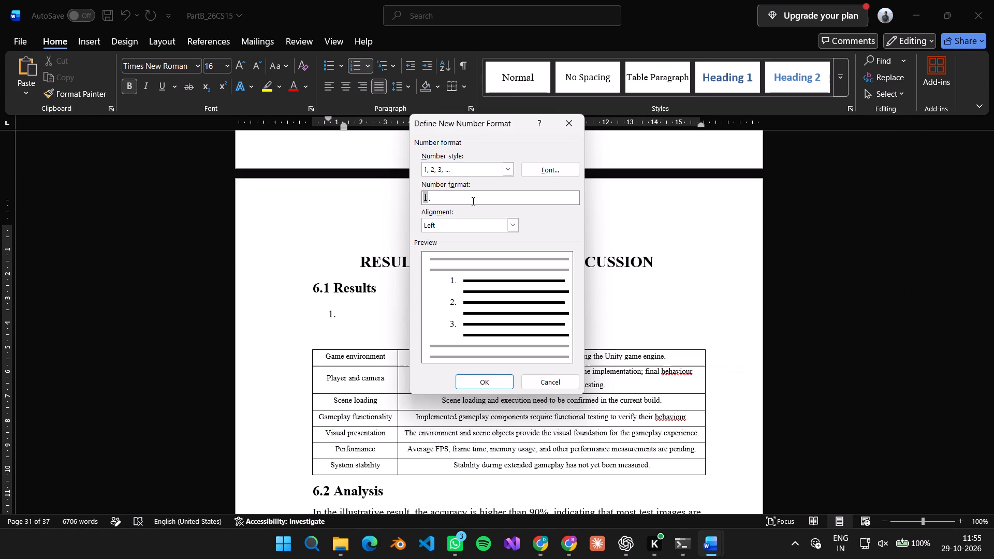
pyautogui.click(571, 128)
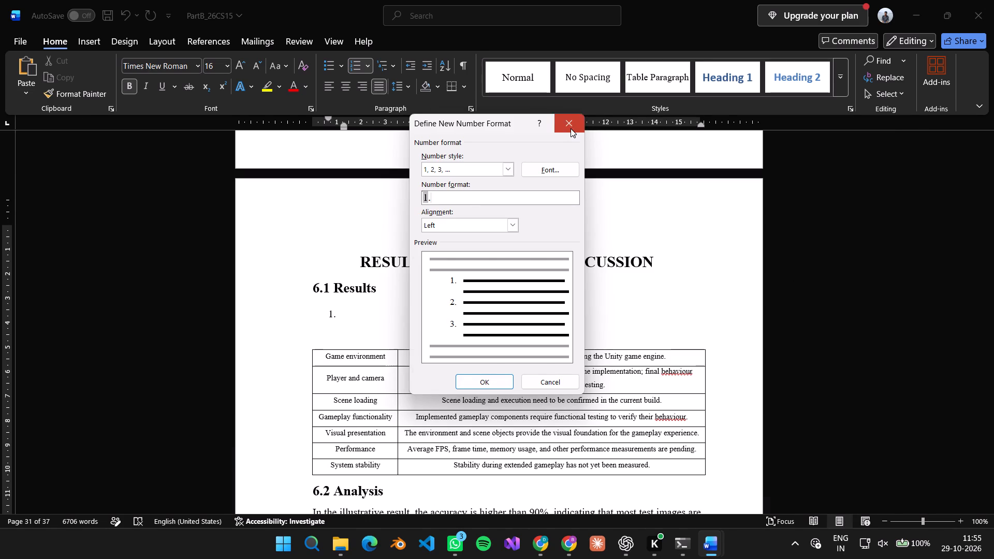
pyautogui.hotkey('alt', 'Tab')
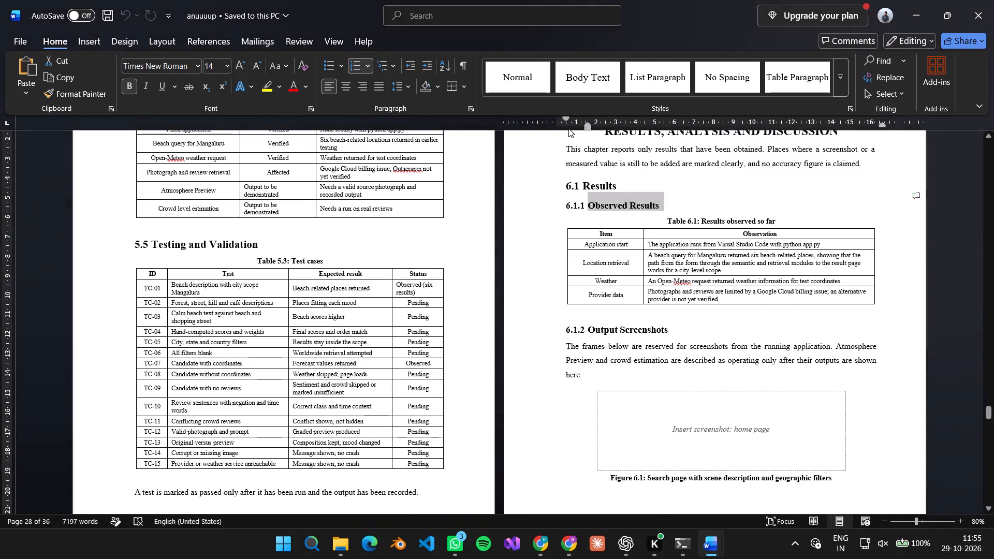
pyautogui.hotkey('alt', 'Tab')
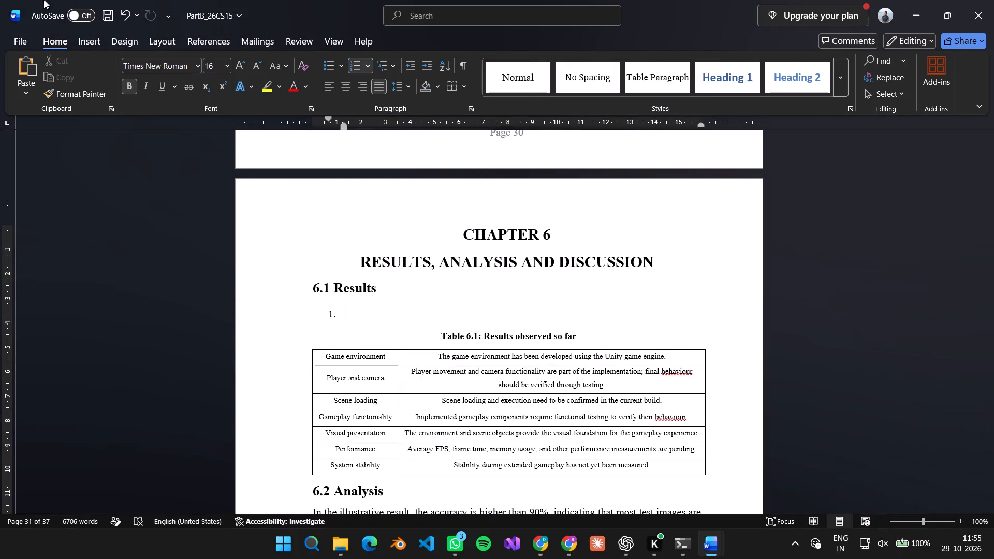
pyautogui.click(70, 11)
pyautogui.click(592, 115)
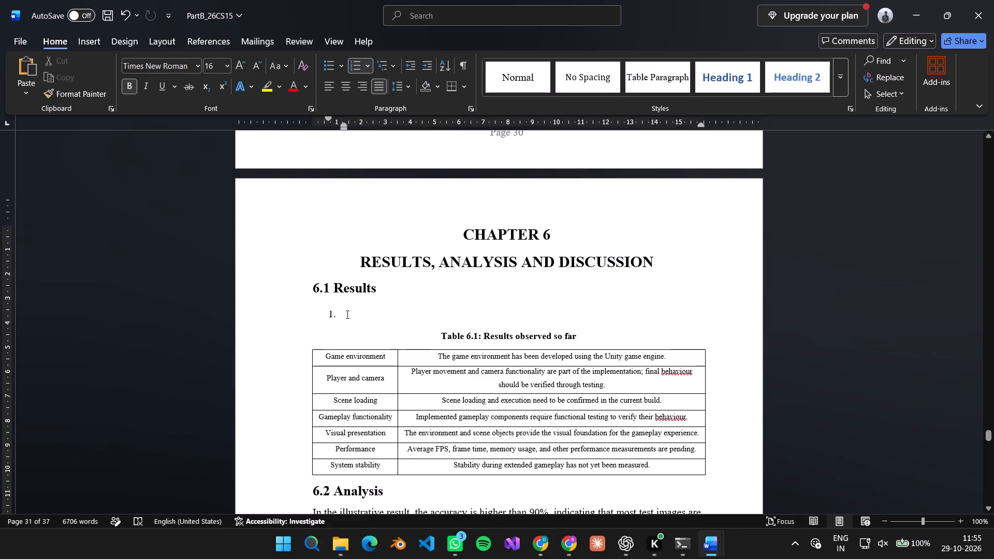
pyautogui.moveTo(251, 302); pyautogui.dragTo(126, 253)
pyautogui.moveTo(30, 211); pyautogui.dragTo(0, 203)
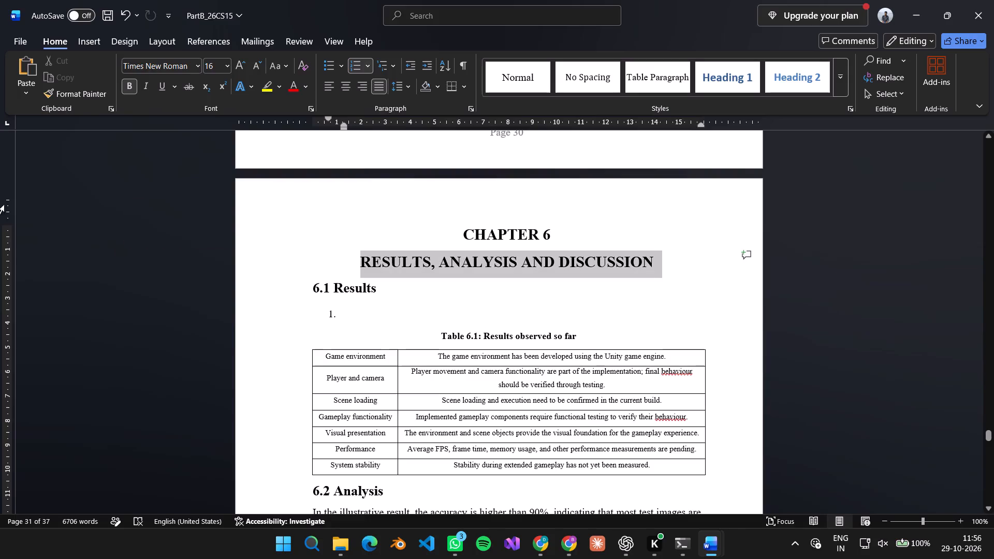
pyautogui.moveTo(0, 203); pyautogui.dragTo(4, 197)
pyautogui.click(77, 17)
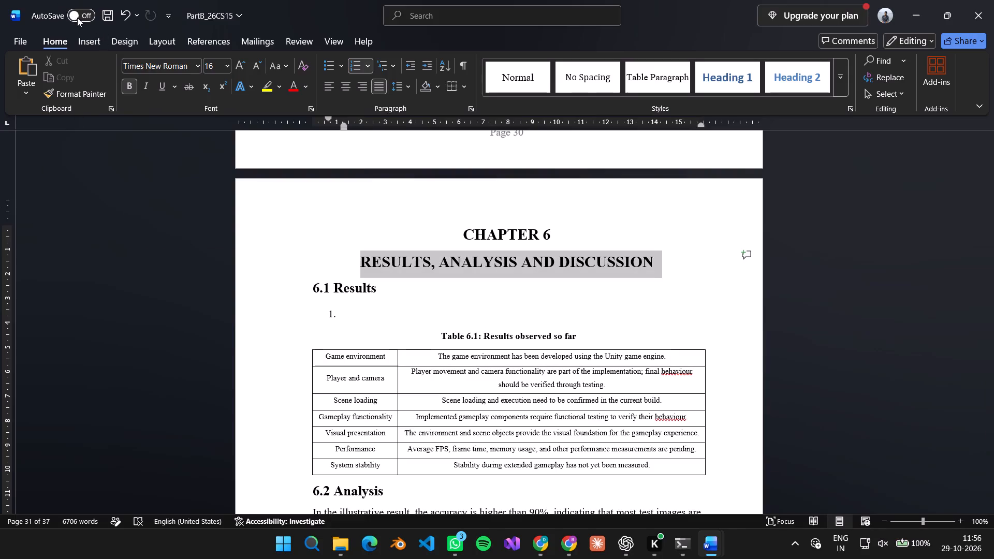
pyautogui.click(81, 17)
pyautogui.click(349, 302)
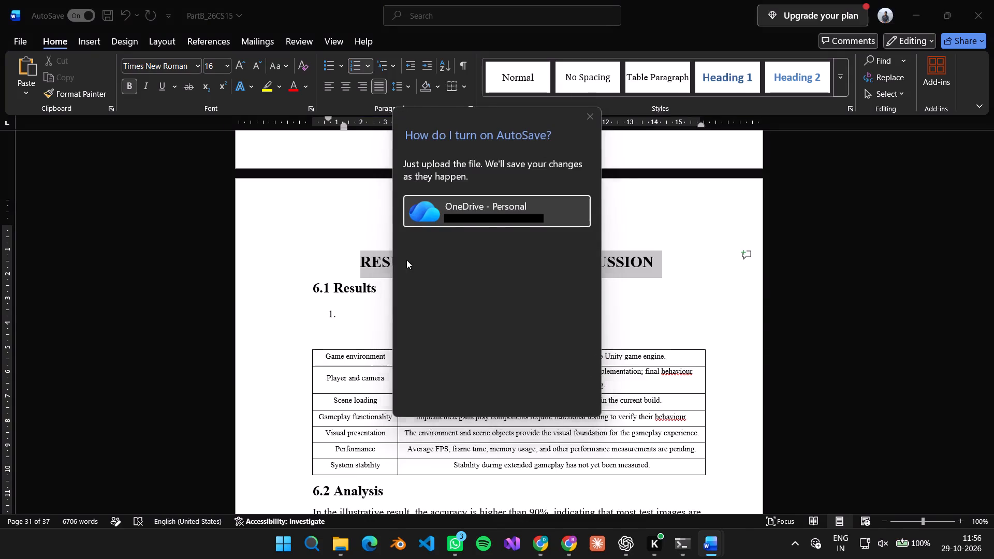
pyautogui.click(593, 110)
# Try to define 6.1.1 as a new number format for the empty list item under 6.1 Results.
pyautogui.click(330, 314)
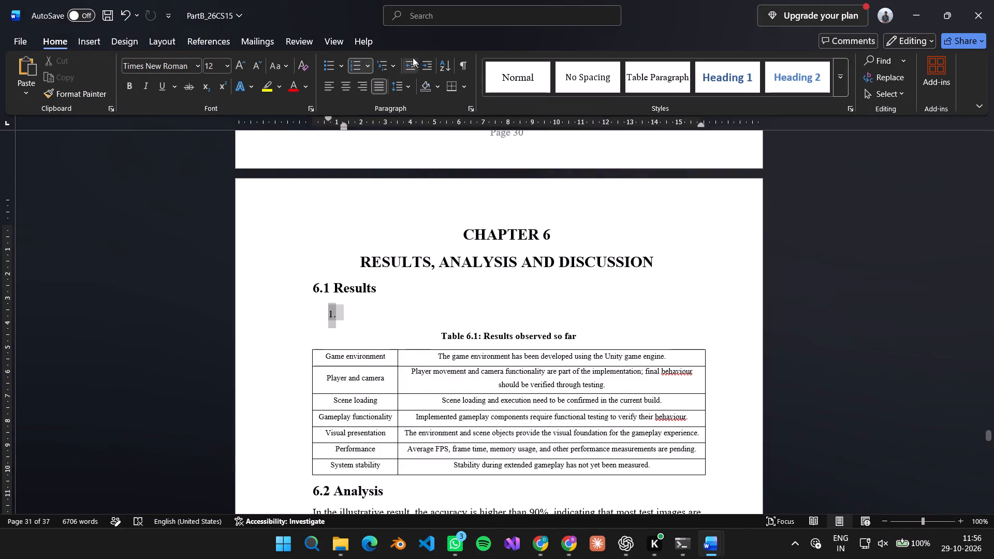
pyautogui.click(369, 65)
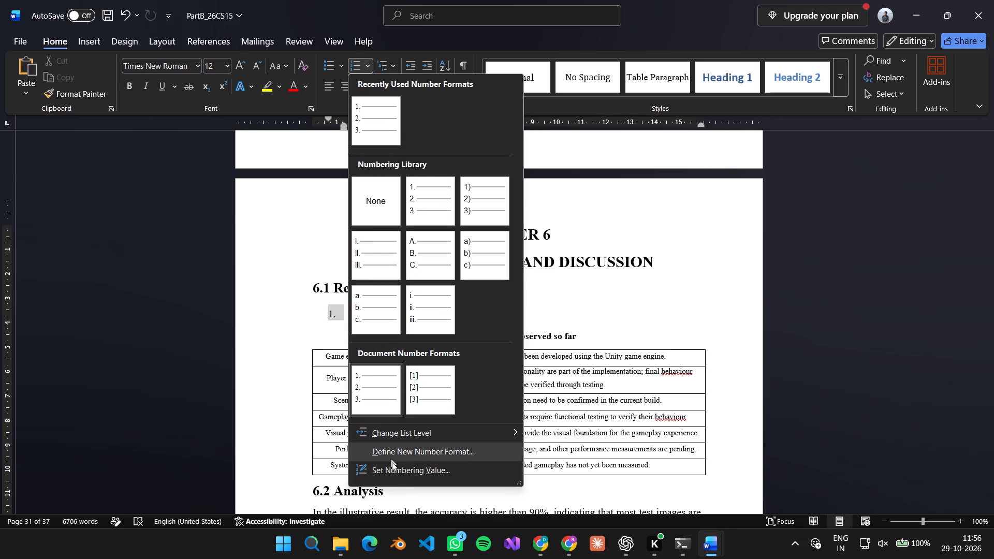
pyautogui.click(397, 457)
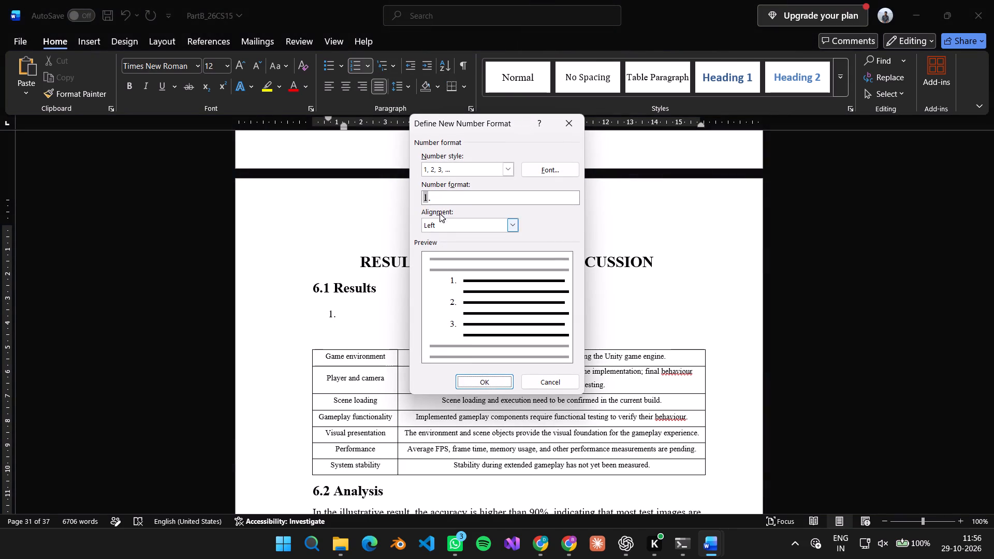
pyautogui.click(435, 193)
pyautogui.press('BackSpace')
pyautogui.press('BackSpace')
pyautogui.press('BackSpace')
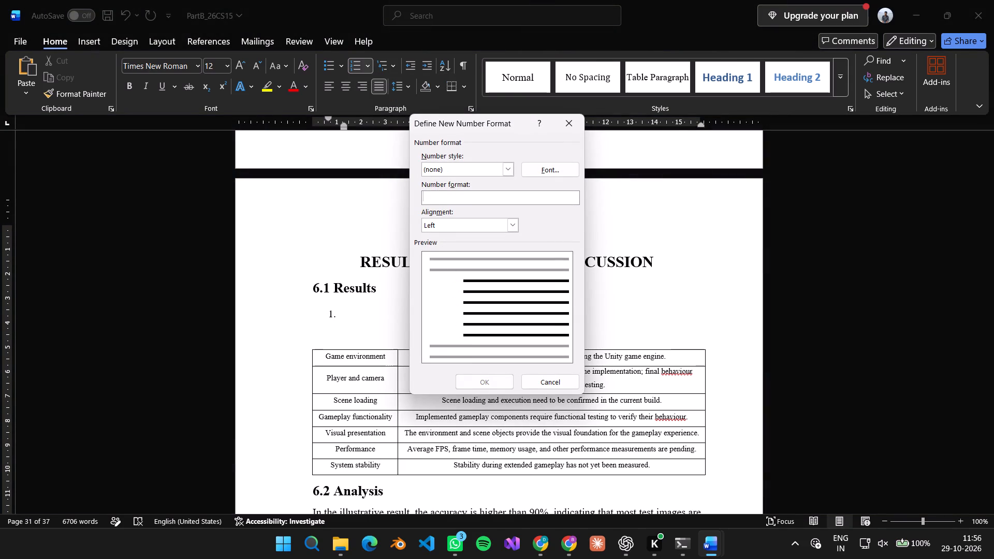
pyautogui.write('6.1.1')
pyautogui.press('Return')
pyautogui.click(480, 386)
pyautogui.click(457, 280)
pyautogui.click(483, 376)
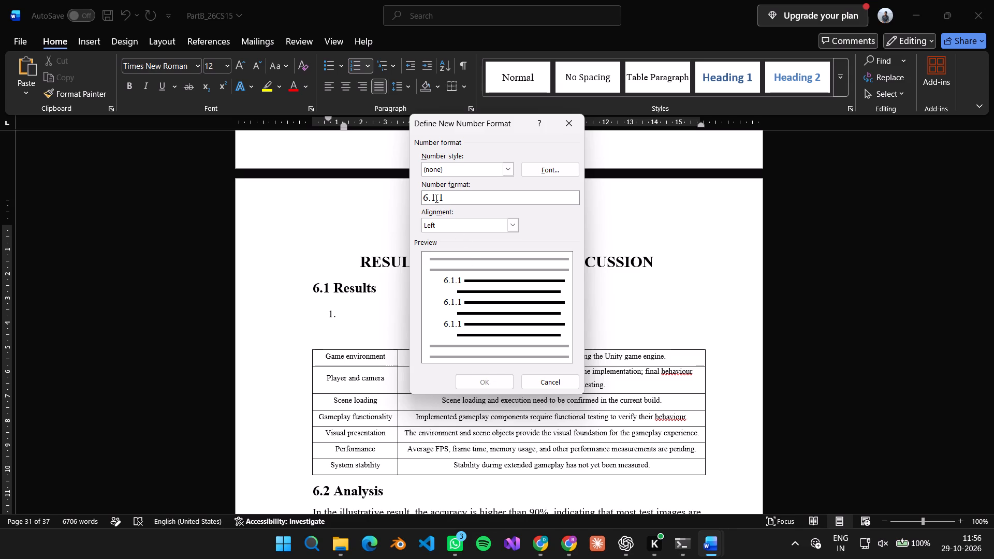
# Look through the number styles available for the new number format.
pyautogui.click(510, 165)
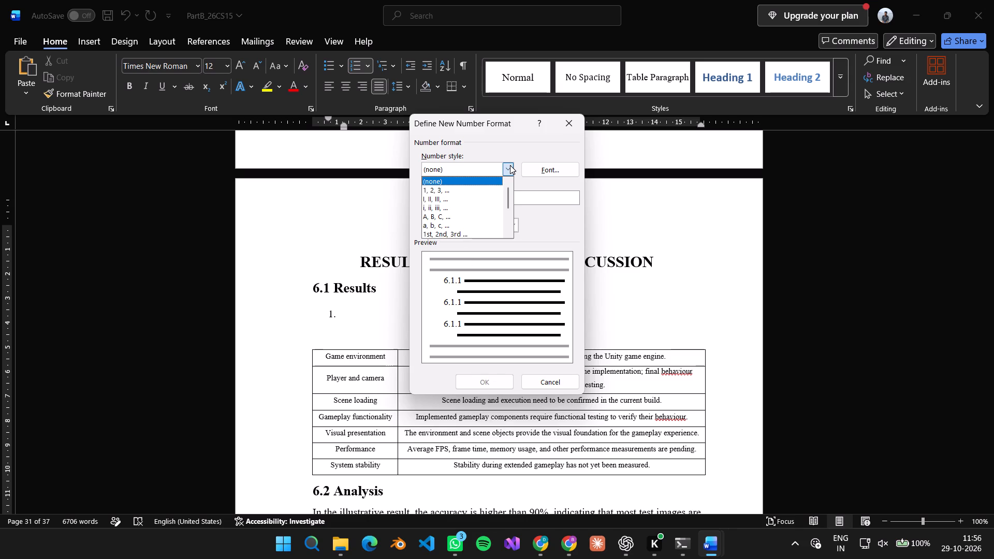
pyautogui.scroll(-2, 475, 200)
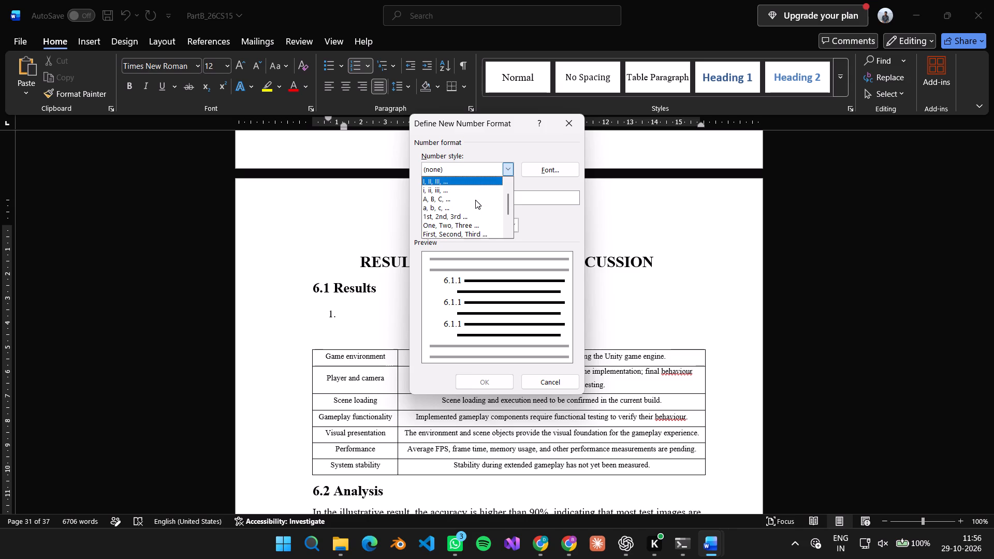
pyautogui.scroll(-8, 475, 200)
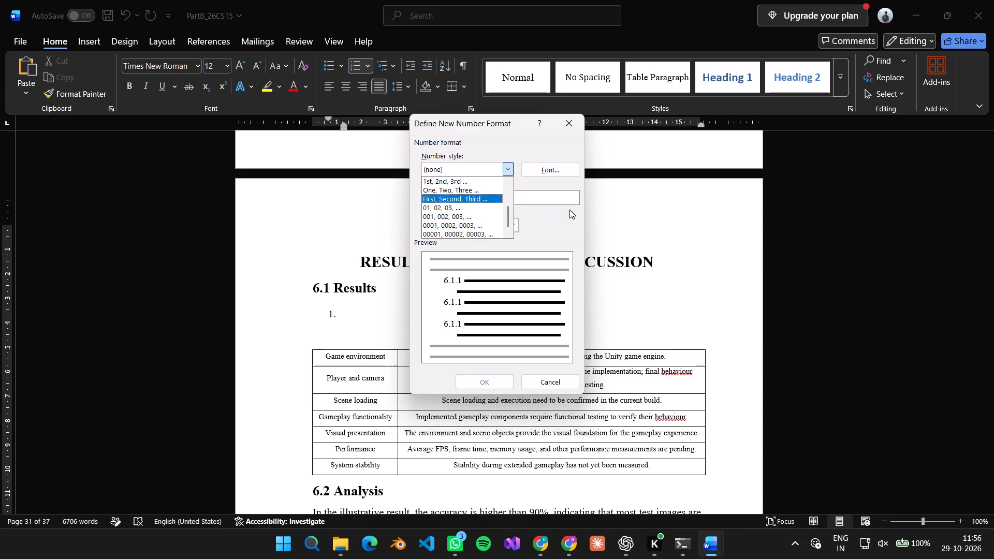
pyautogui.scroll(-8, 486, 208)
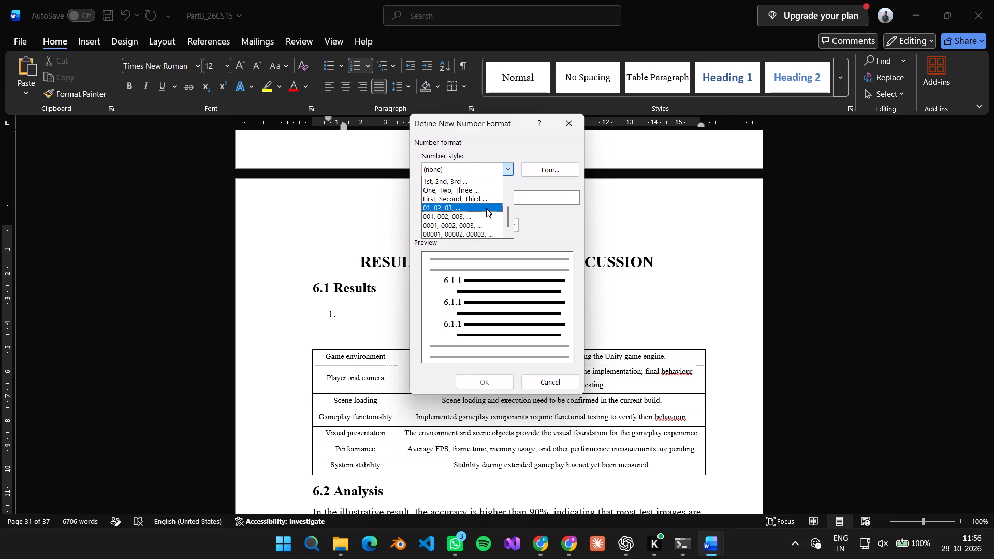
pyautogui.scroll(6, 486, 210)
pyautogui.scroll(-7, 486, 210)
pyautogui.scroll(1, 486, 210)
pyautogui.scroll(-5, 486, 210)
pyautogui.click(507, 169)
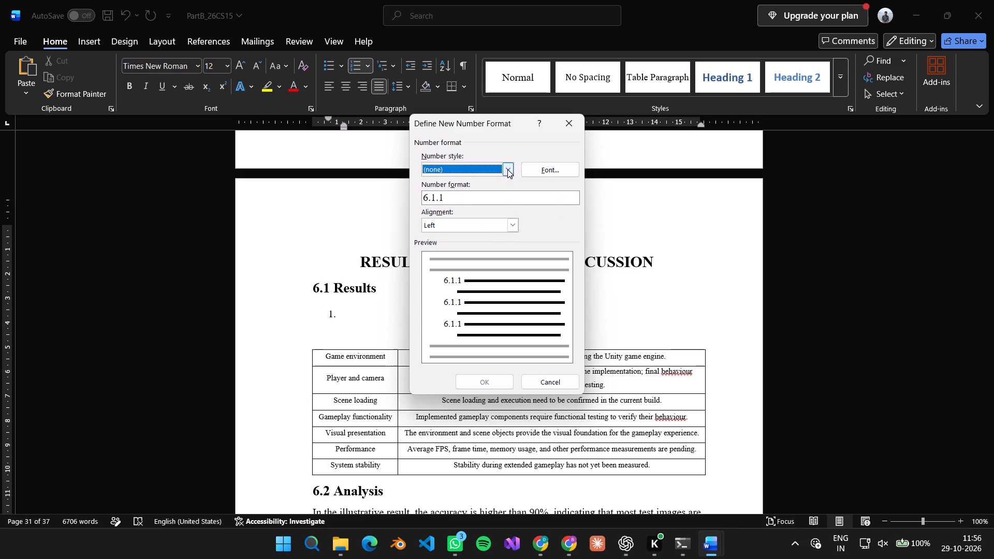
pyautogui.click(447, 275)
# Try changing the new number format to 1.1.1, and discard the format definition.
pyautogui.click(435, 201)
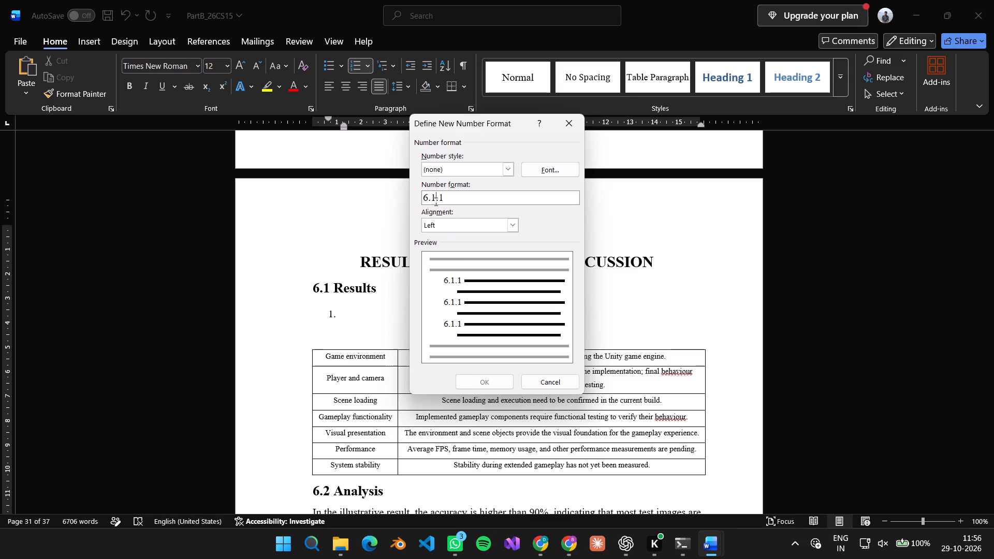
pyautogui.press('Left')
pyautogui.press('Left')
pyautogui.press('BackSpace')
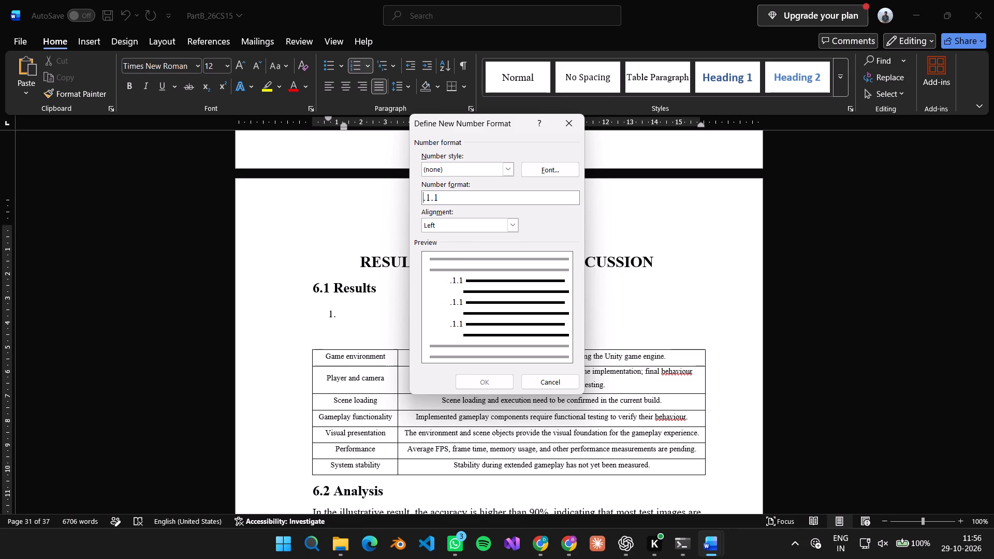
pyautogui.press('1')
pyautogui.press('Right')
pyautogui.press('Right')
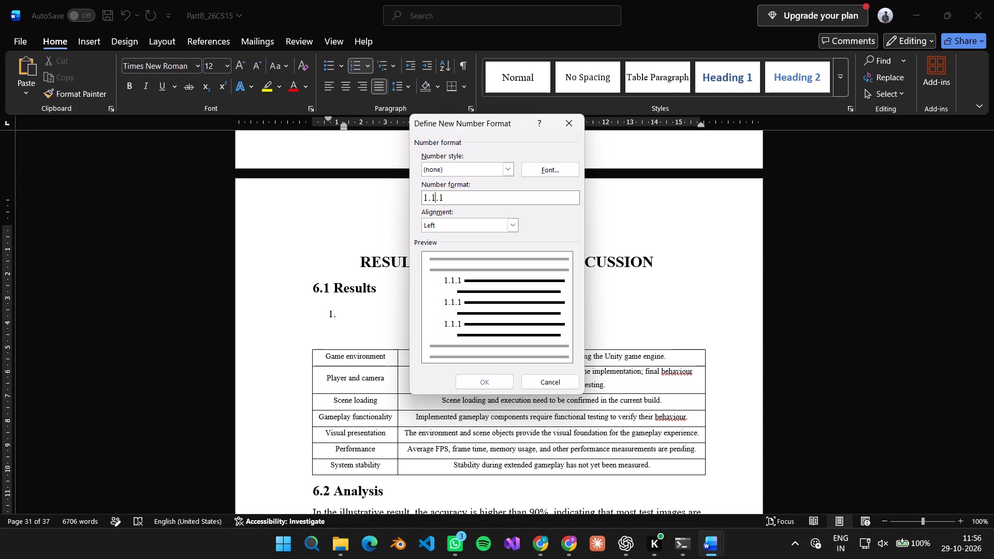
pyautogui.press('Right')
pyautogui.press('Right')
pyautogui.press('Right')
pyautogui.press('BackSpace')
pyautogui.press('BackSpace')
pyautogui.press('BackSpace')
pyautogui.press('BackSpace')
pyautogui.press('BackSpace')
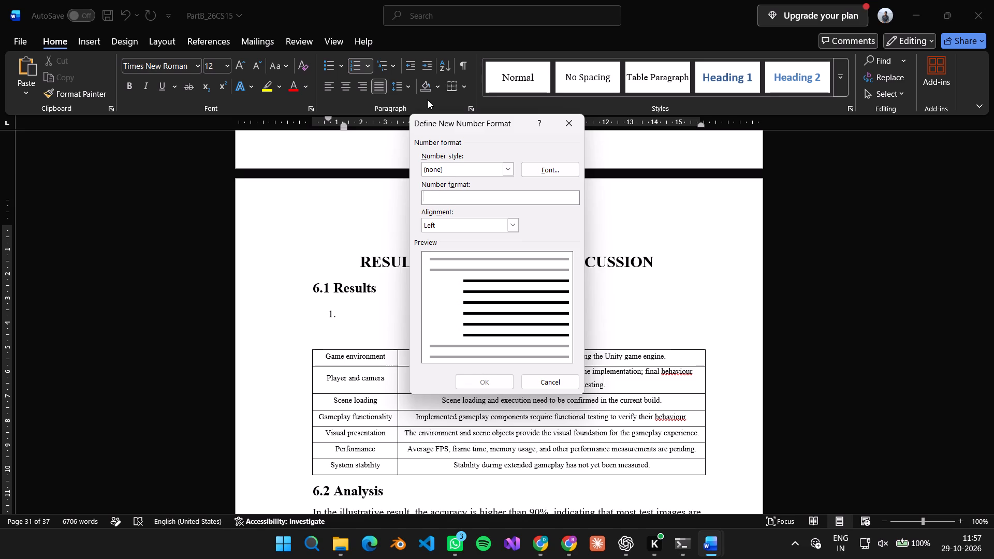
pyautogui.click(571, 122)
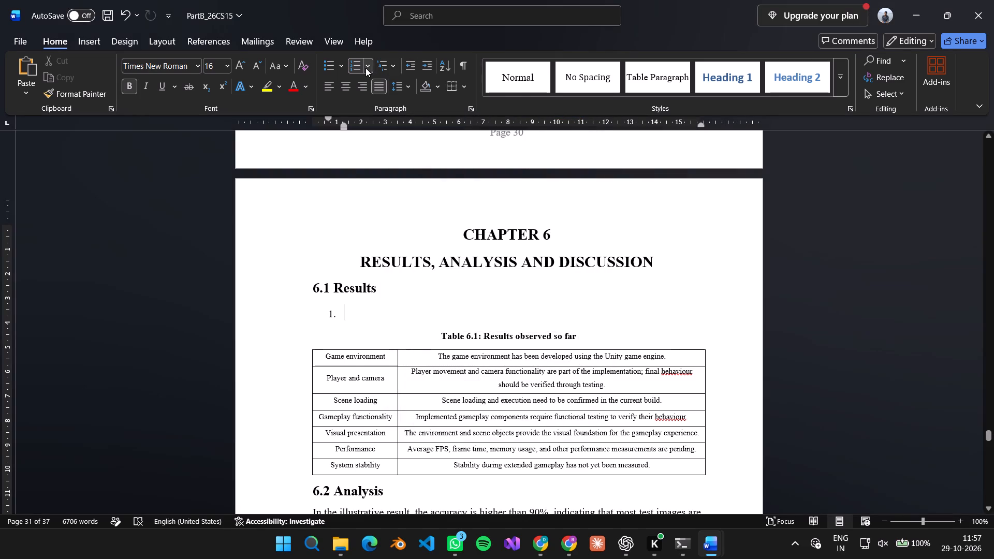
# Define a new 1.1.1 number format, keeping the 1, 2, 3 number style, for the empty list item under 6.1 Results.
pyautogui.click(366, 68)
pyautogui.click(411, 452)
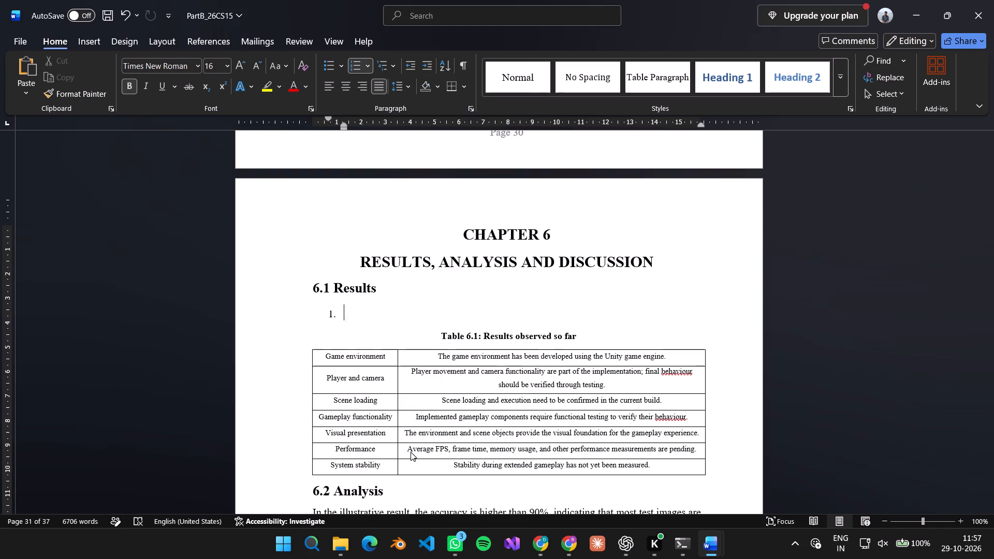
pyautogui.click(455, 199)
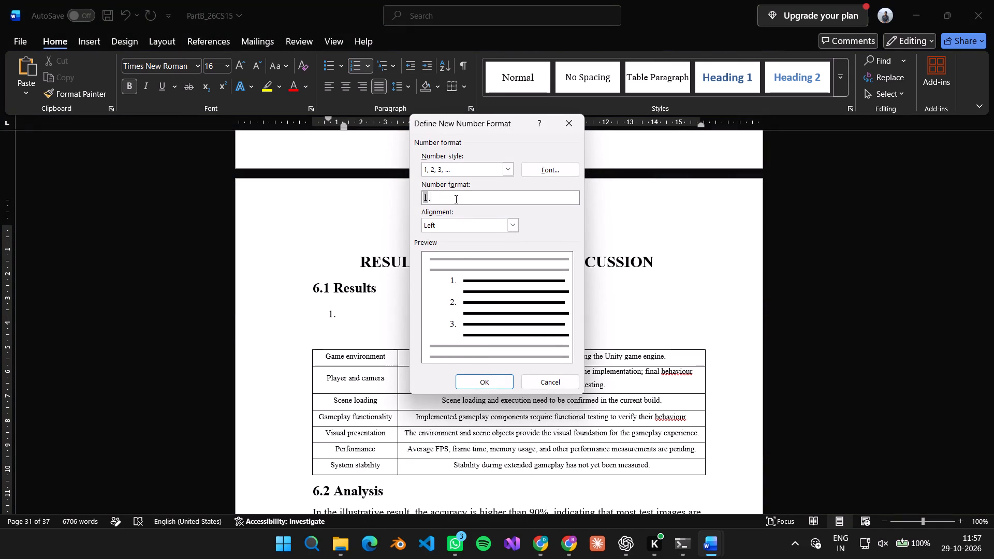
pyautogui.press('1')
pyautogui.press('.')
pyautogui.press('1')
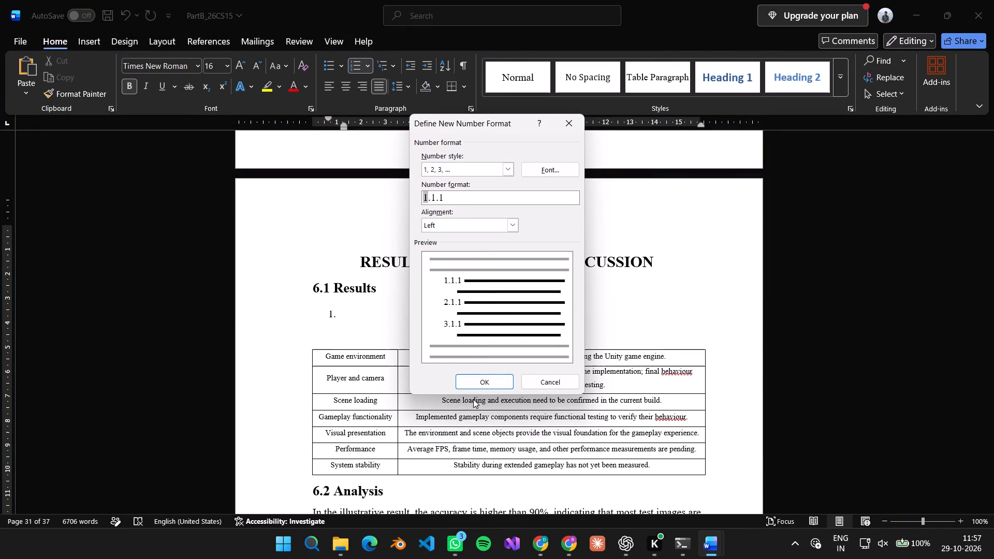
pyautogui.scroll(-2, 463, 349)
pyautogui.scroll(-1, 454, 308)
pyautogui.click(454, 326)
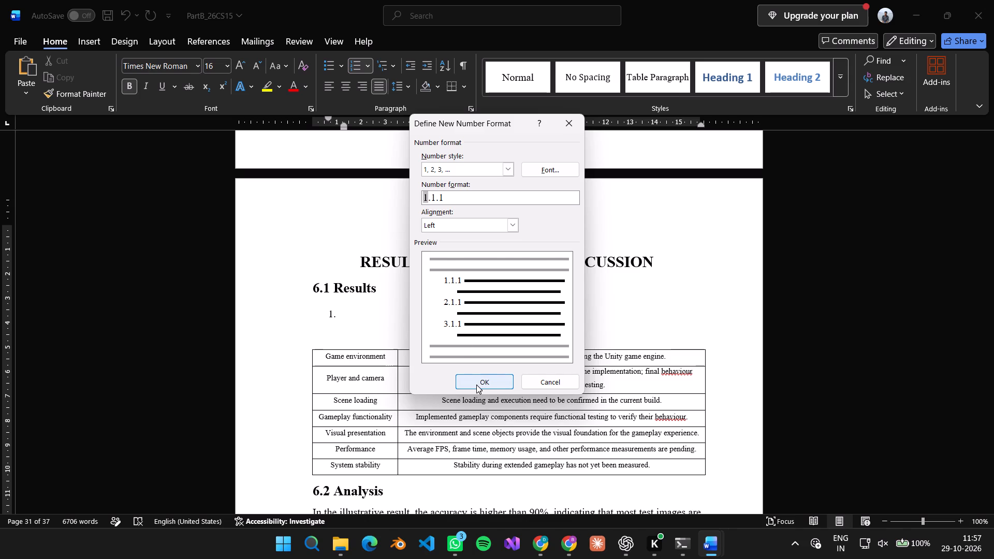
pyautogui.click(476, 387)
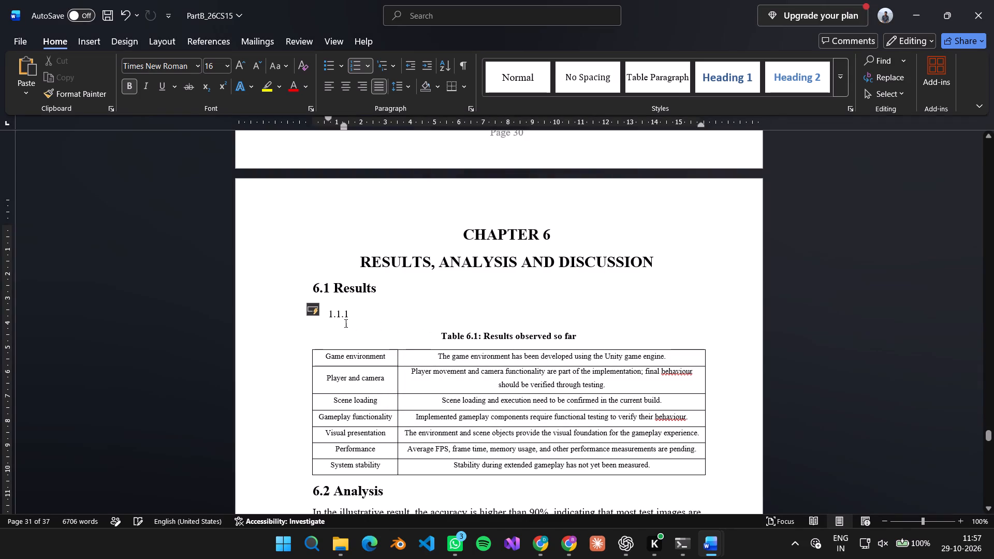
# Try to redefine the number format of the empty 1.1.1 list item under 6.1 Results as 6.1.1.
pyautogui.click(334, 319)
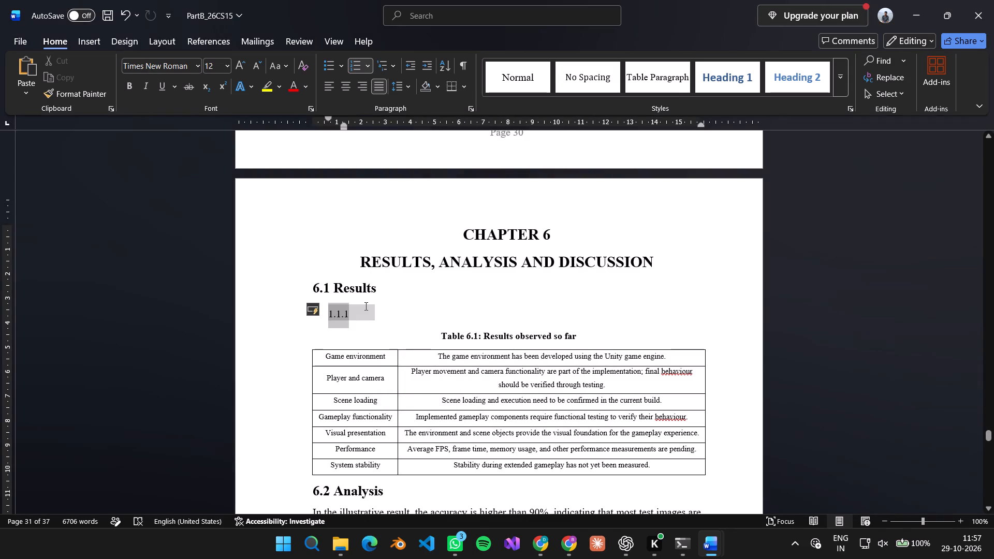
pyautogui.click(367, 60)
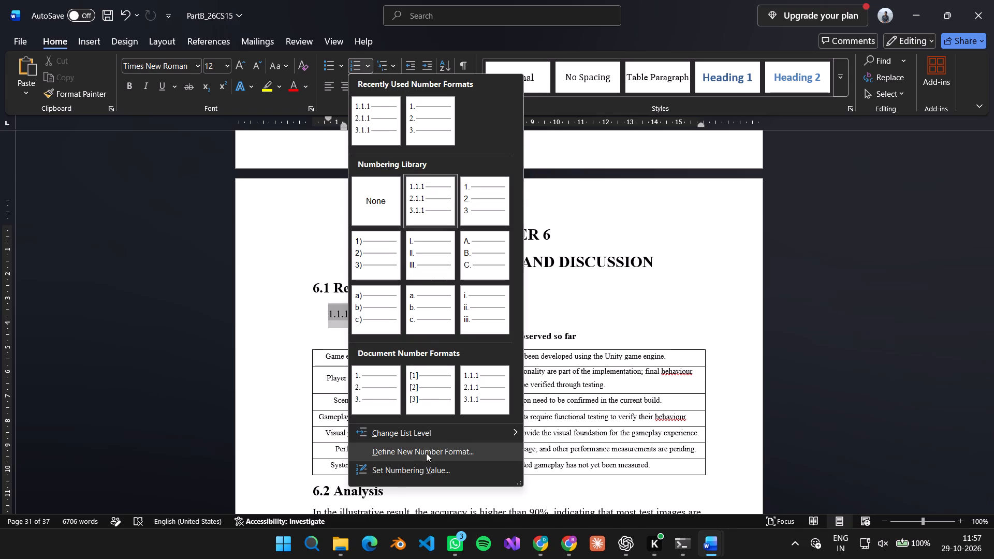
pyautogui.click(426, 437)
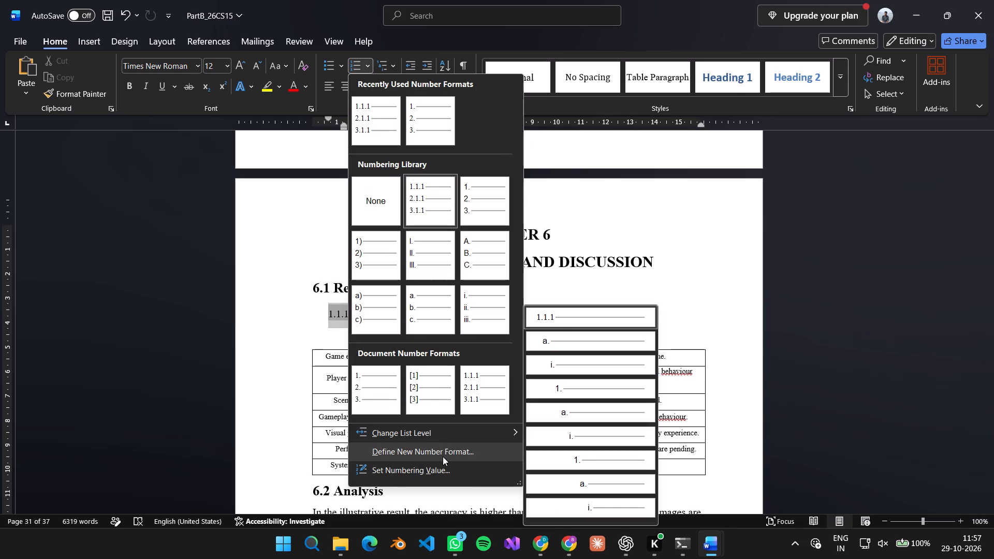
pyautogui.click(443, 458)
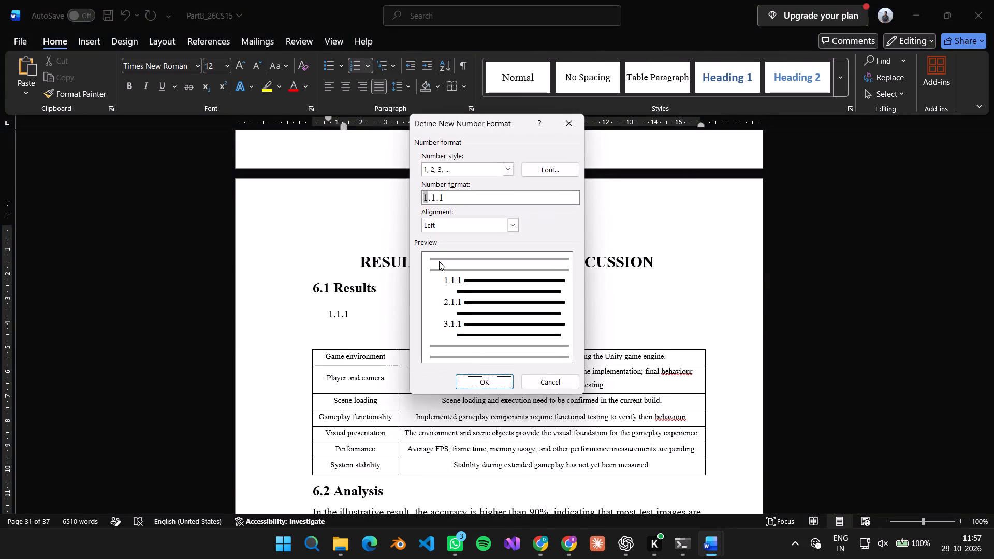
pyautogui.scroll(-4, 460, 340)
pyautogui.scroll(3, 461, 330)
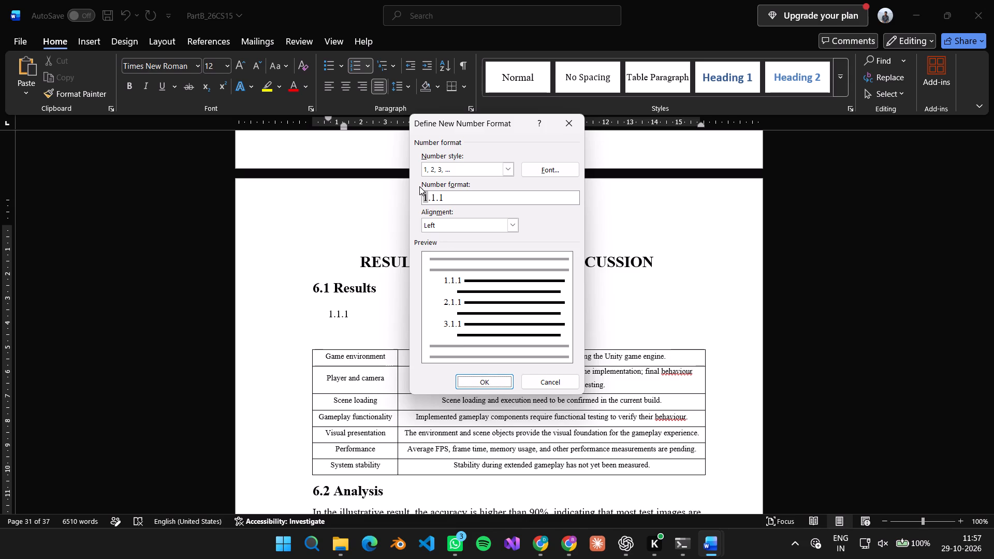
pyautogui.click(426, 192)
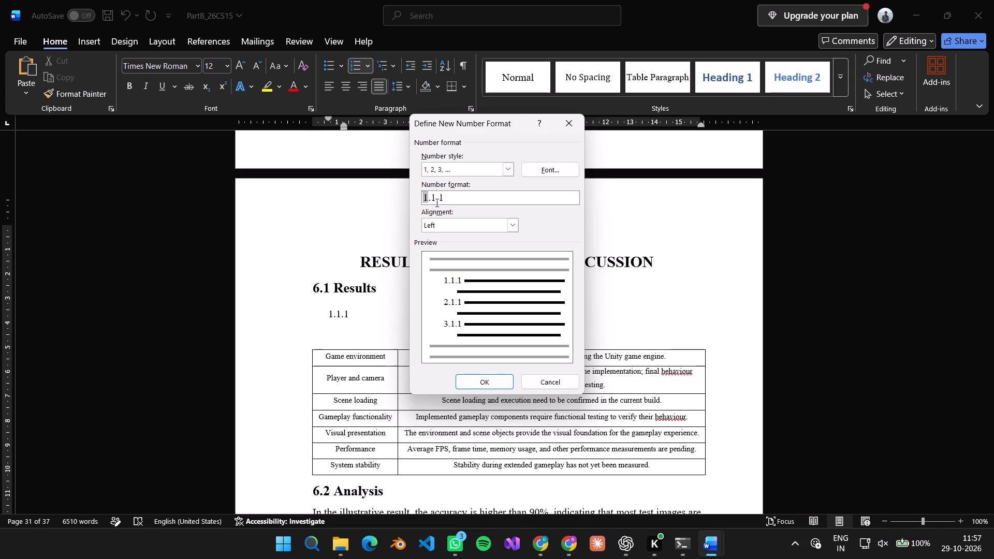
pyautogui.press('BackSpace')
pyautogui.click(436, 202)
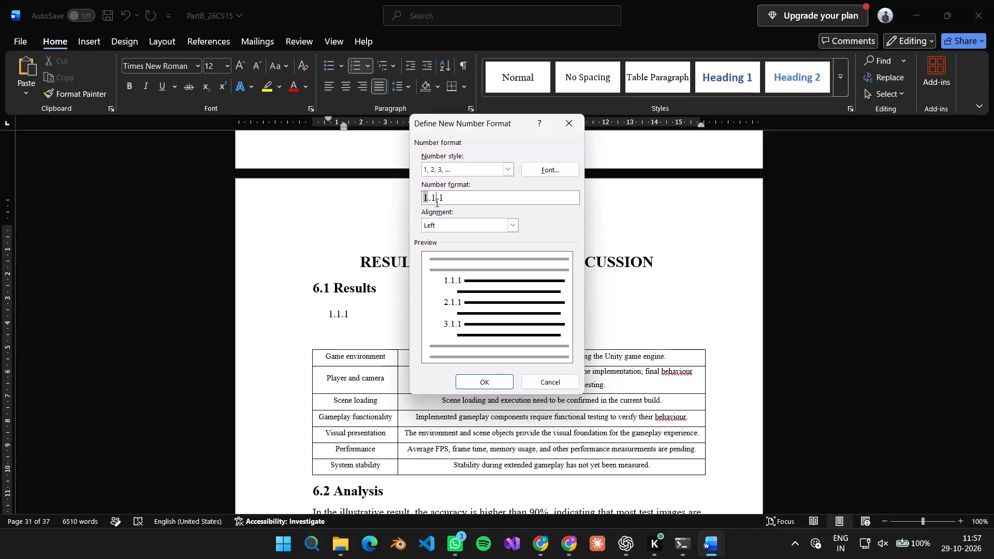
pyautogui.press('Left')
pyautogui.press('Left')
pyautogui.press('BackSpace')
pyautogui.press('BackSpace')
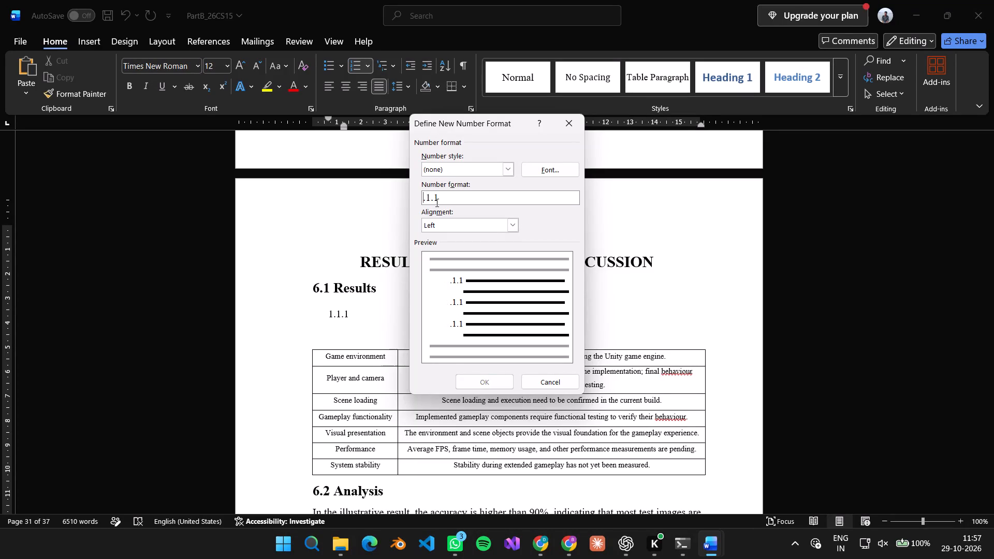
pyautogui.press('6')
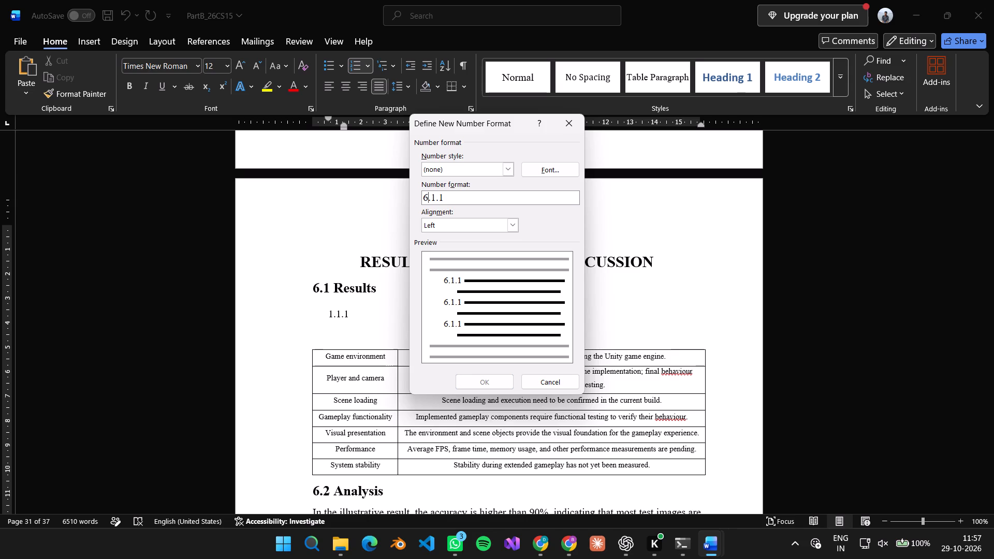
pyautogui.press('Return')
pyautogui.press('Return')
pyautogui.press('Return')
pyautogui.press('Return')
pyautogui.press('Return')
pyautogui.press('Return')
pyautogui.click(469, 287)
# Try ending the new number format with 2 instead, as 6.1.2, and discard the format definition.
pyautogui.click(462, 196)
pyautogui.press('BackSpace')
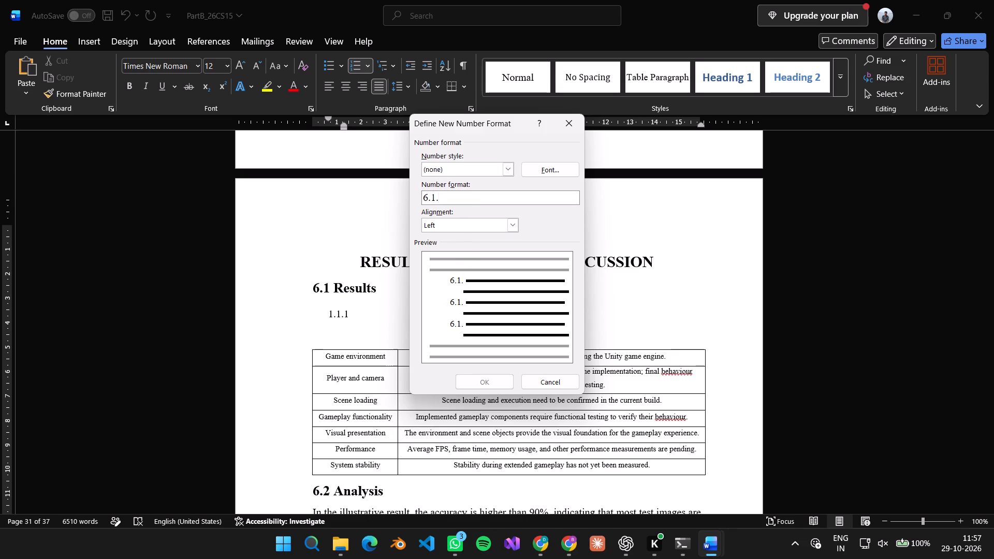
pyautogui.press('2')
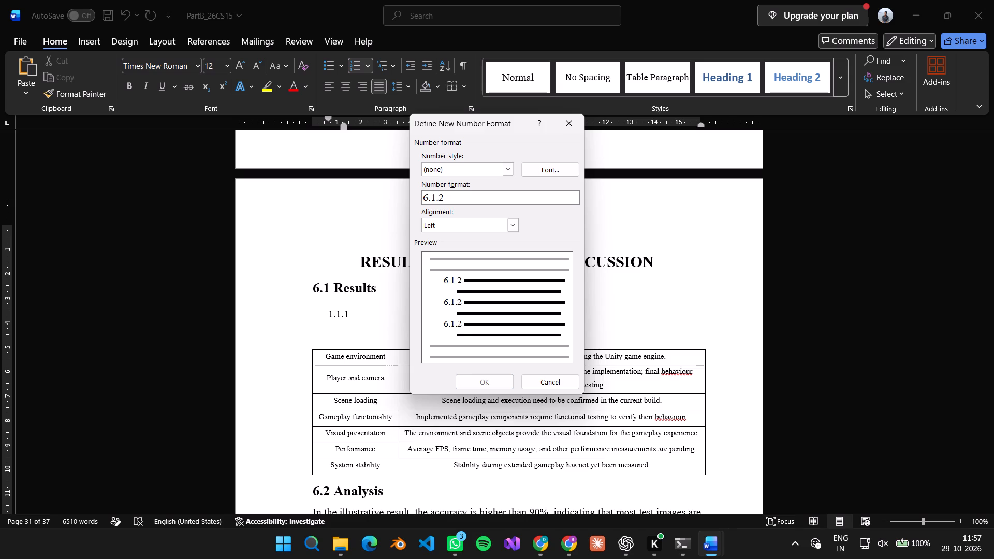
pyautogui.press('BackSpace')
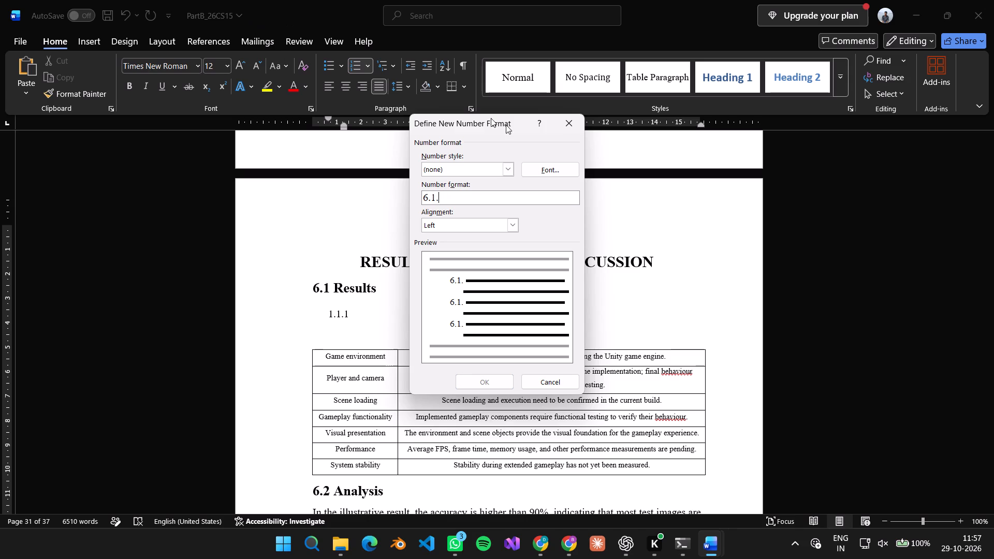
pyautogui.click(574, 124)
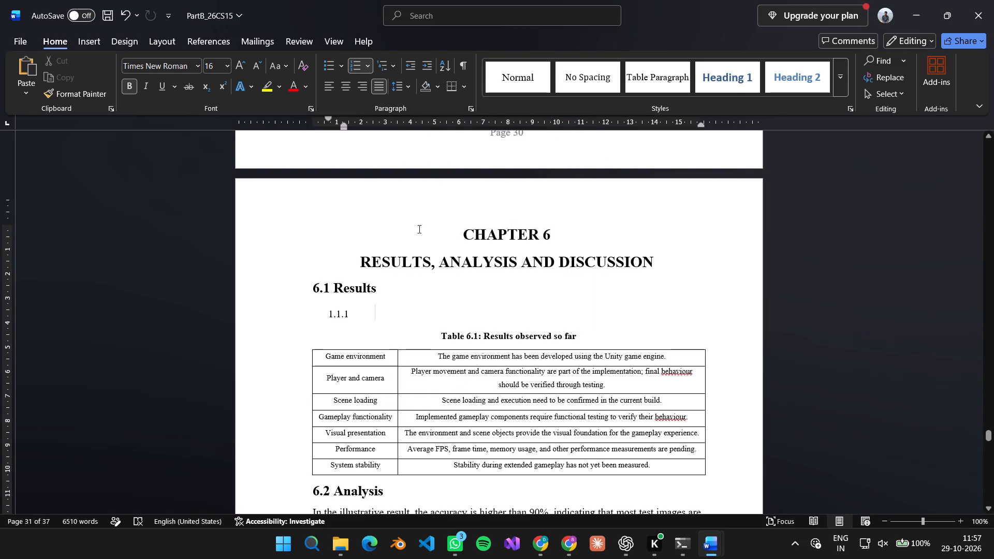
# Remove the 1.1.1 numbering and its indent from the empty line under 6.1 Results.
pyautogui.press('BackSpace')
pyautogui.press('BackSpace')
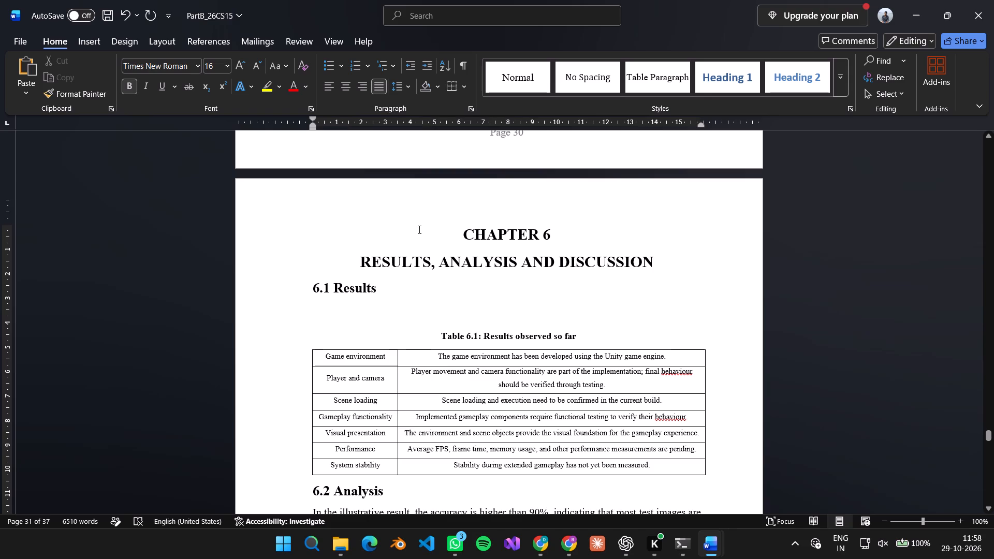
# Check in the reference report which number format its 6.1.1 Observed Results subheading uses, and return to the Decay report.
pyautogui.hotkey('alt', 'Tab')
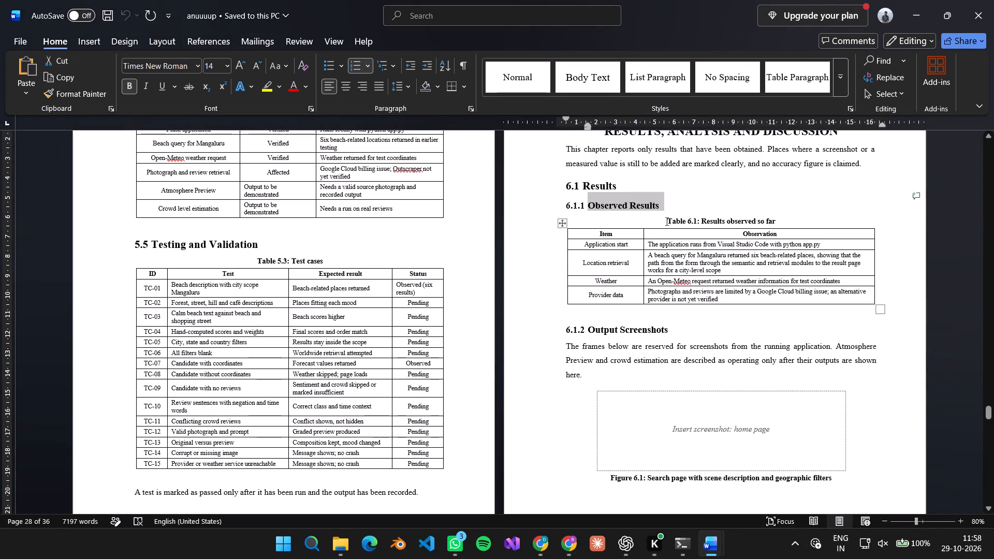
pyautogui.click(663, 211)
pyautogui.click(577, 207)
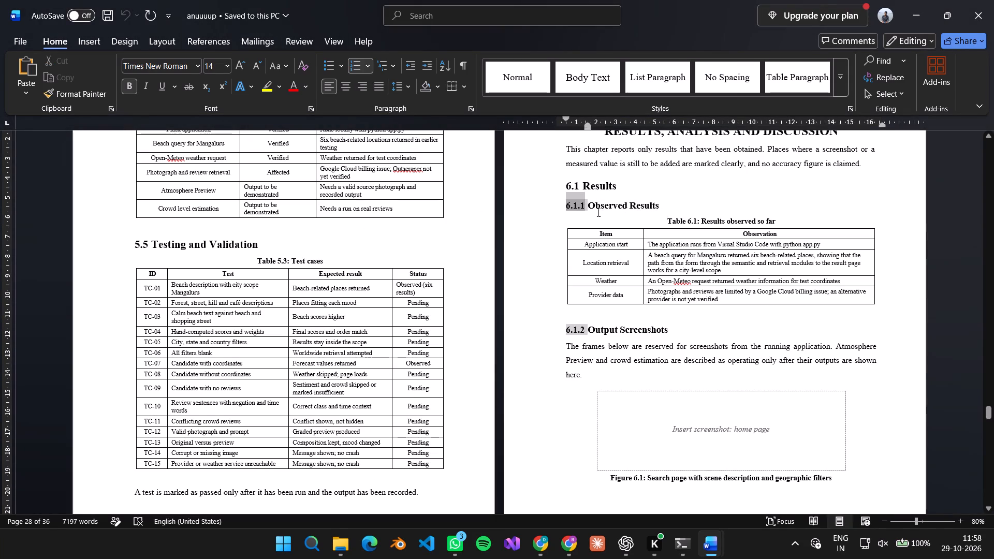
pyautogui.click(364, 68)
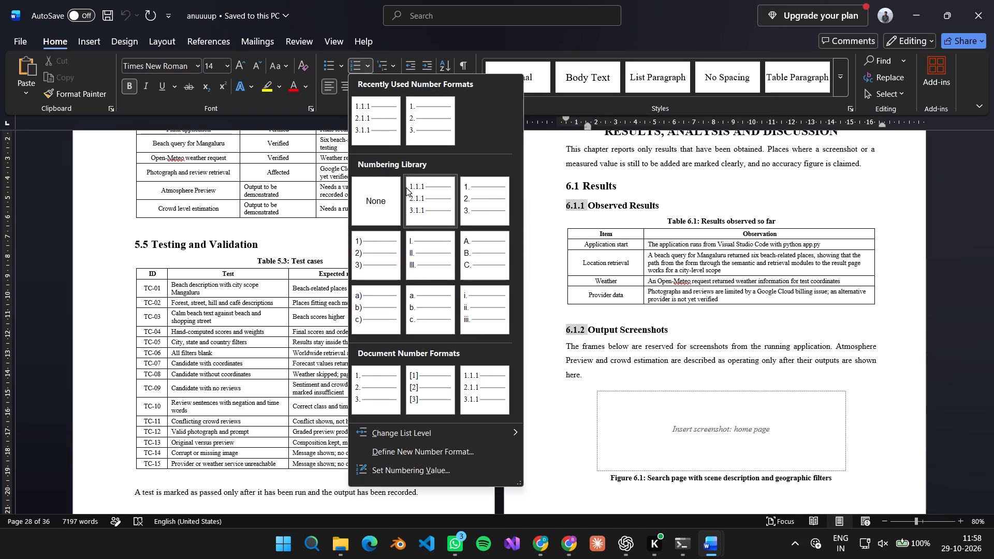
pyautogui.hotkey('alt', 'Tab')
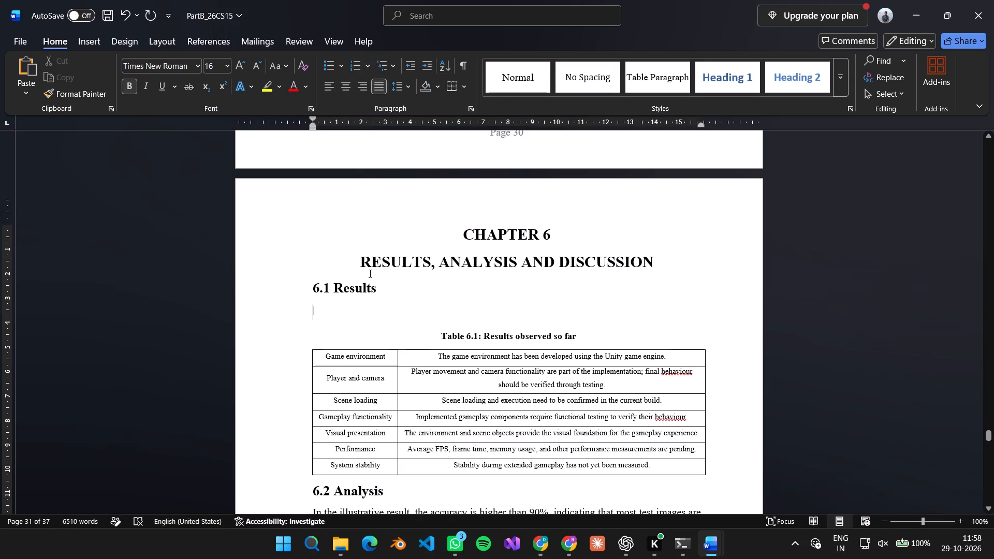
# Apply the 1.1.1 number format from the numbering library to the empty line under 6.1 Results.
pyautogui.click(362, 64)
pyautogui.click(366, 65)
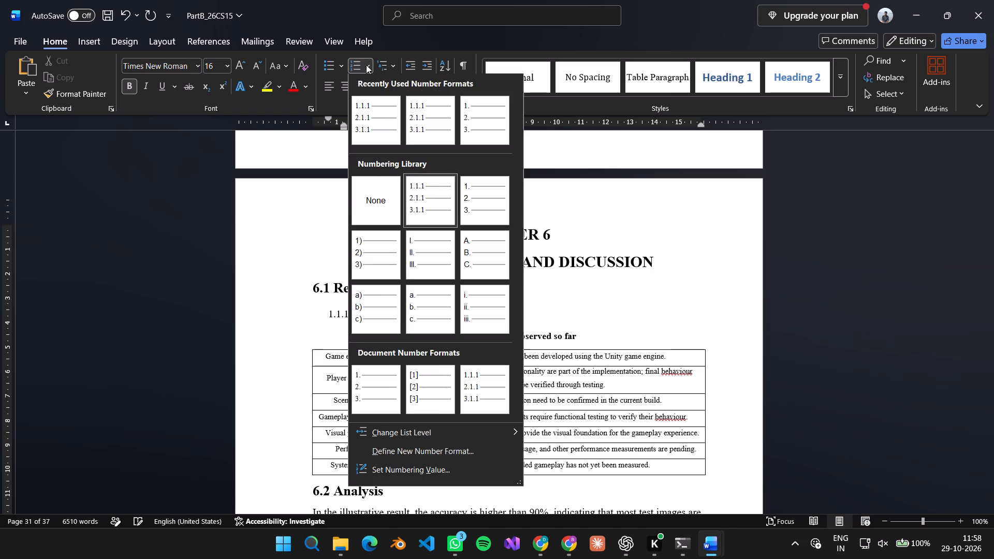
pyautogui.click(418, 188)
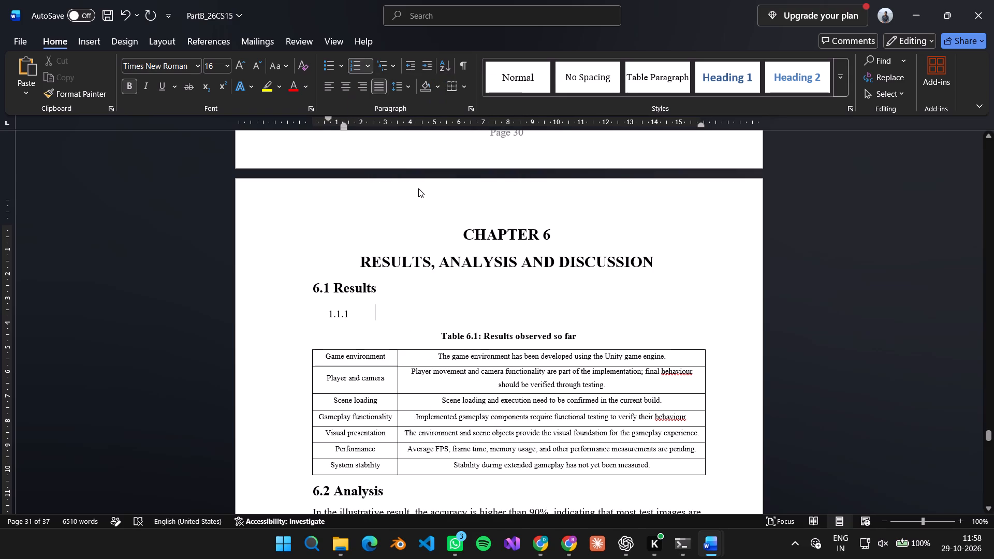
# Open the numbering options for the empty 1.1.1 list item under 6.1 Results.
pyautogui.click(366, 72)
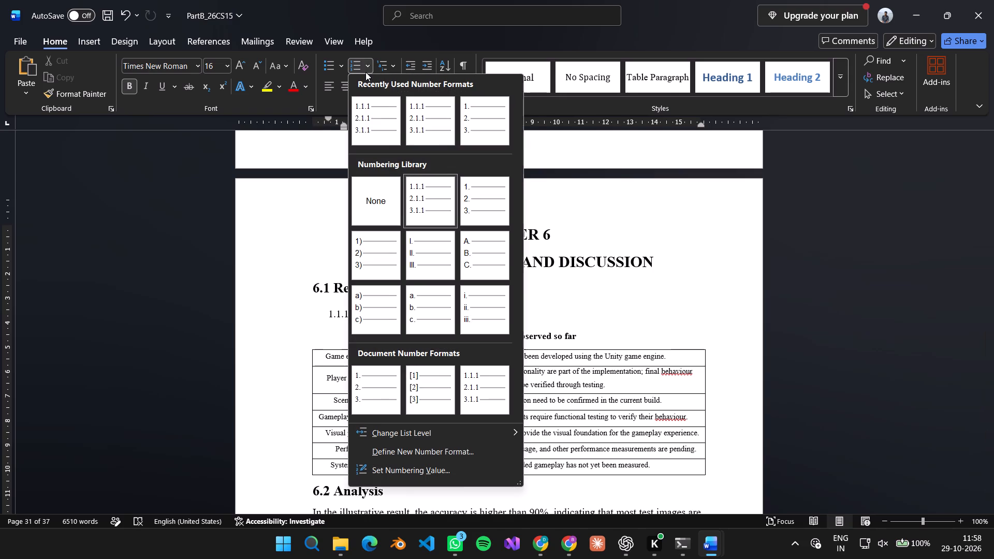
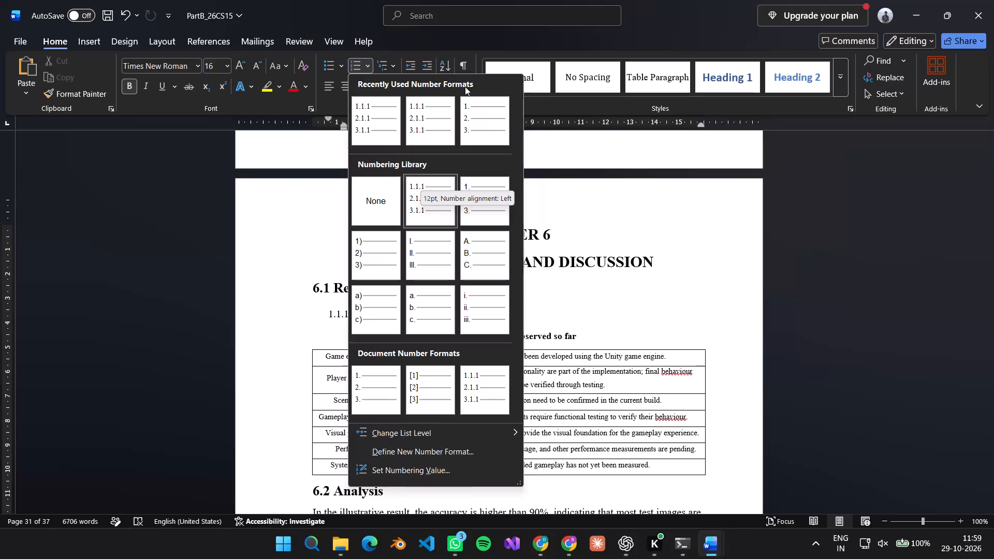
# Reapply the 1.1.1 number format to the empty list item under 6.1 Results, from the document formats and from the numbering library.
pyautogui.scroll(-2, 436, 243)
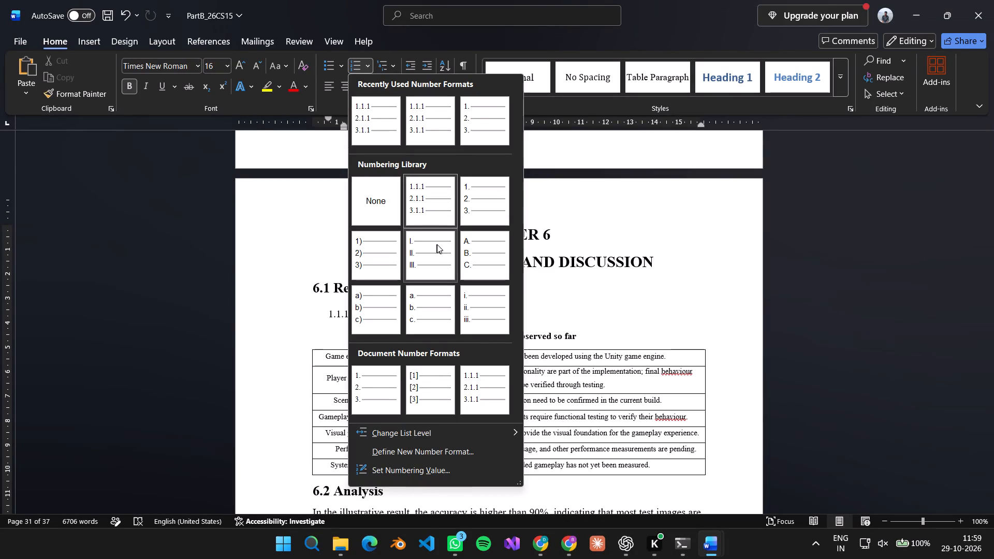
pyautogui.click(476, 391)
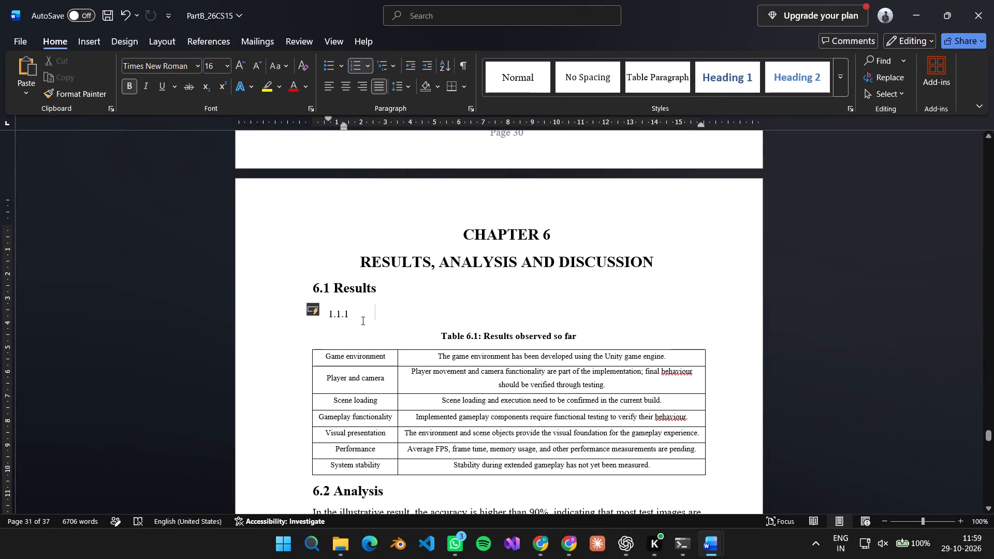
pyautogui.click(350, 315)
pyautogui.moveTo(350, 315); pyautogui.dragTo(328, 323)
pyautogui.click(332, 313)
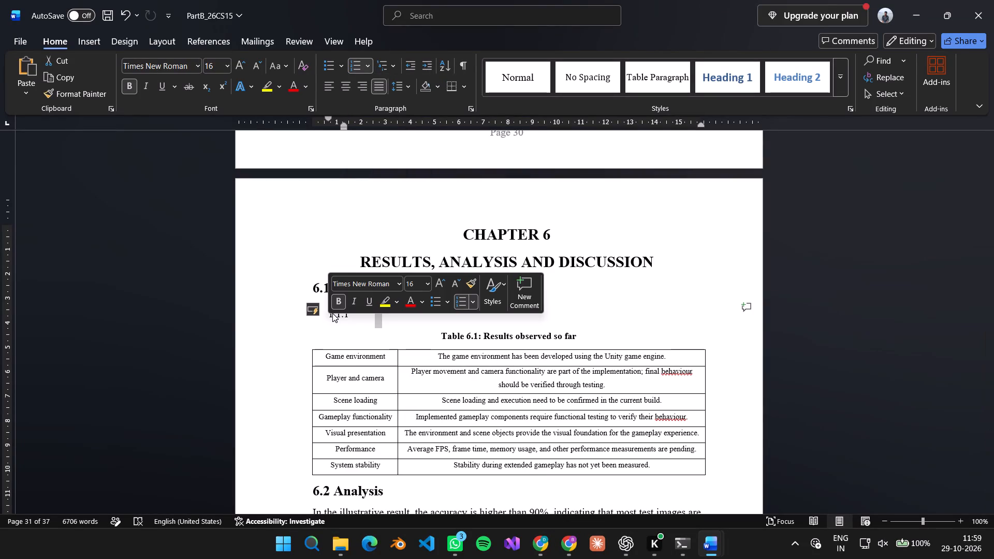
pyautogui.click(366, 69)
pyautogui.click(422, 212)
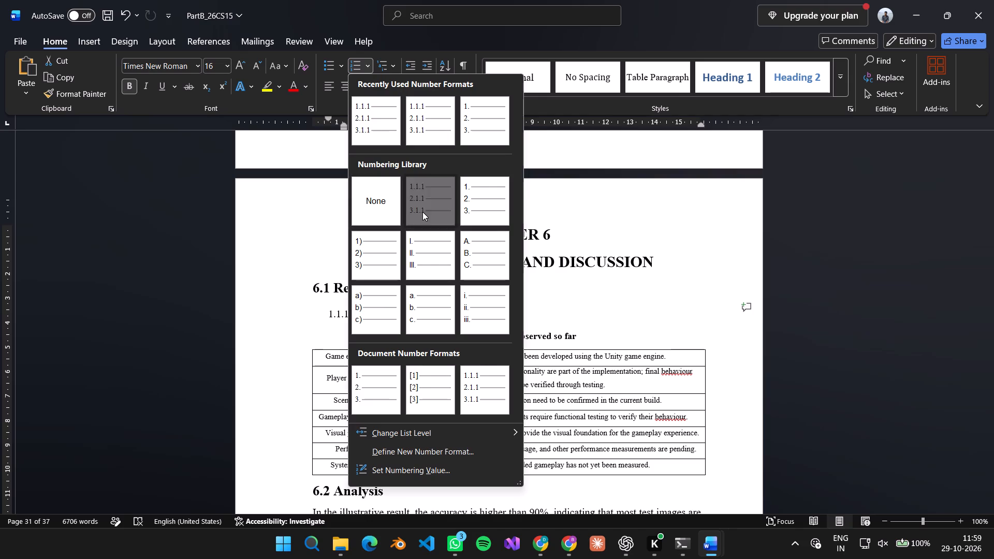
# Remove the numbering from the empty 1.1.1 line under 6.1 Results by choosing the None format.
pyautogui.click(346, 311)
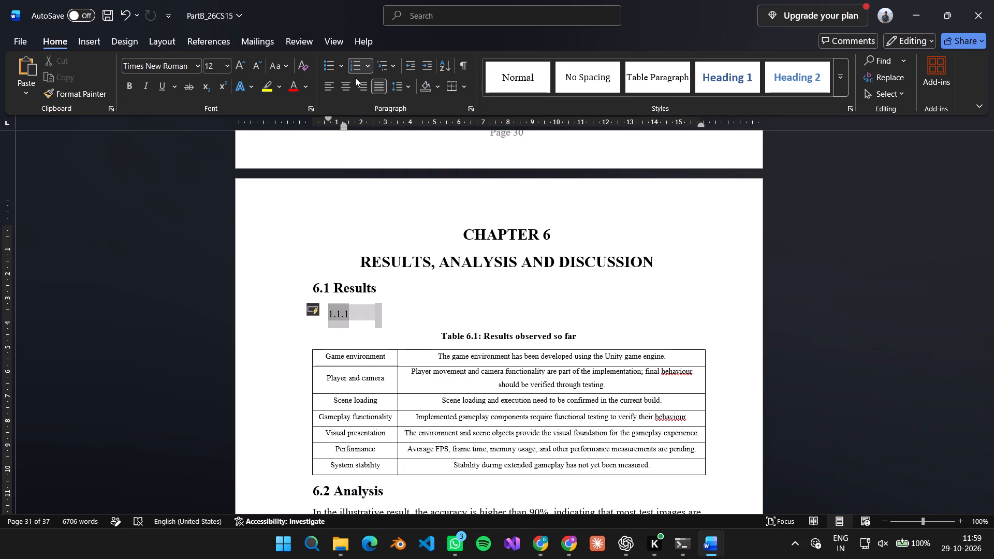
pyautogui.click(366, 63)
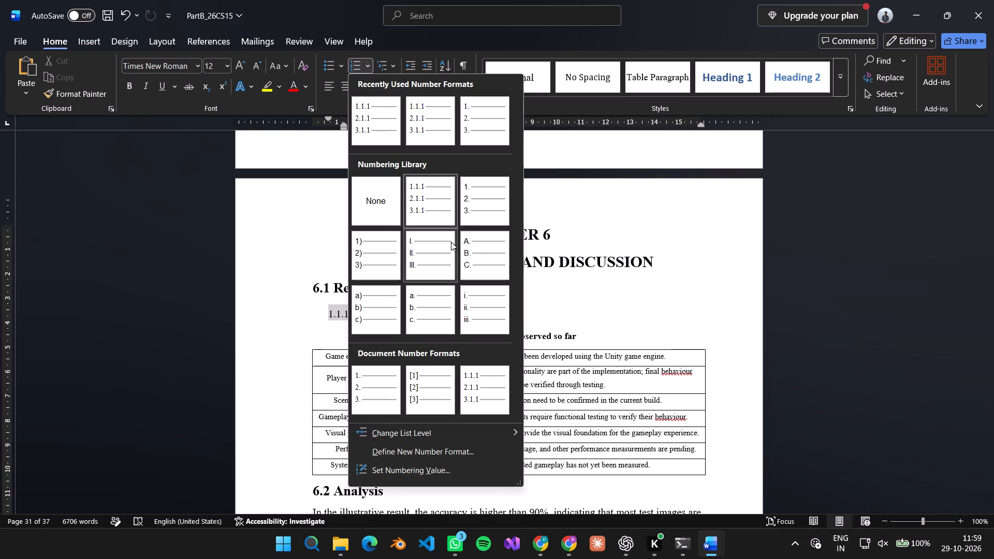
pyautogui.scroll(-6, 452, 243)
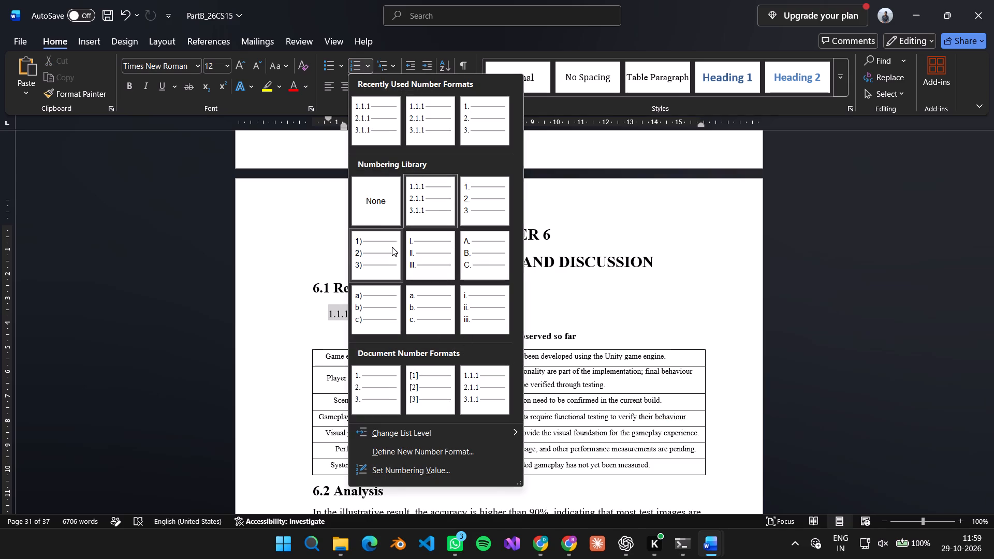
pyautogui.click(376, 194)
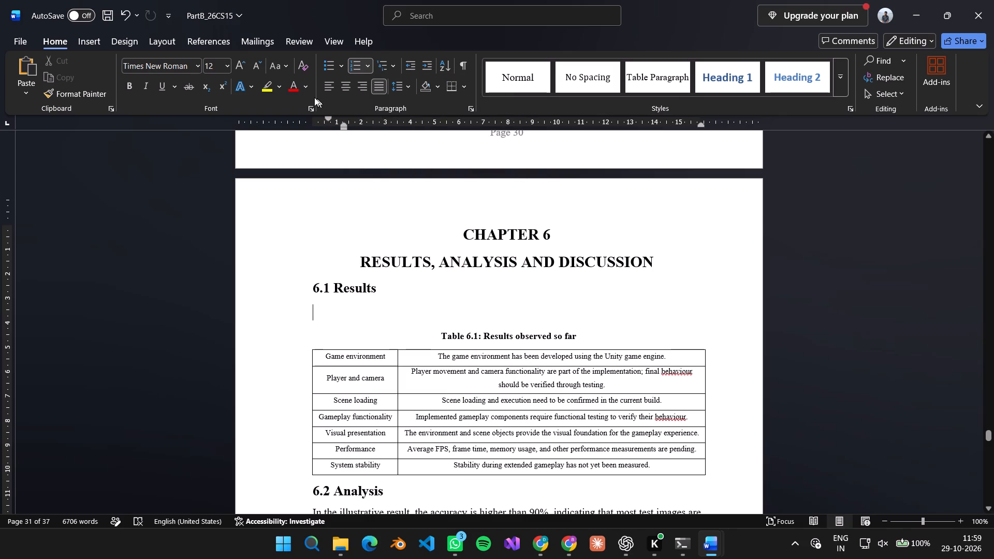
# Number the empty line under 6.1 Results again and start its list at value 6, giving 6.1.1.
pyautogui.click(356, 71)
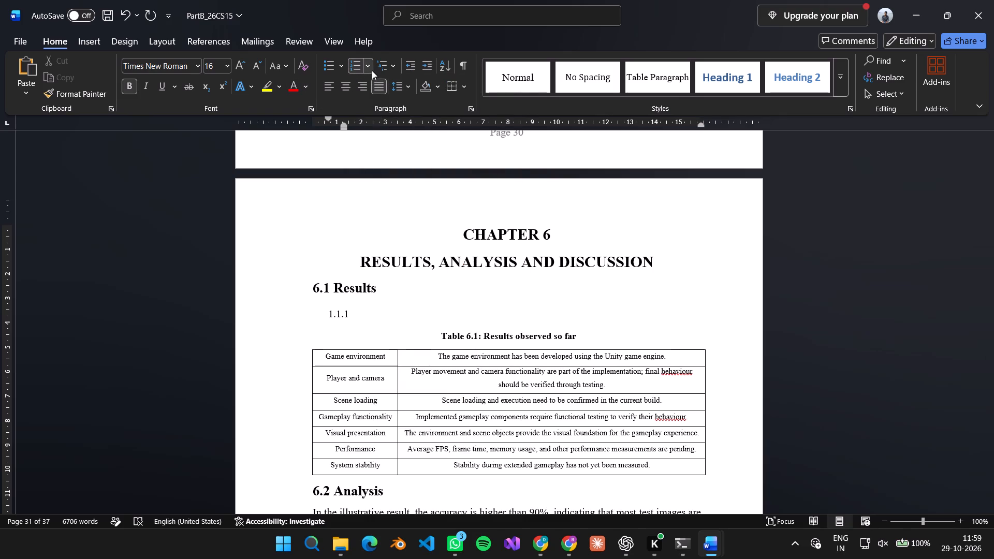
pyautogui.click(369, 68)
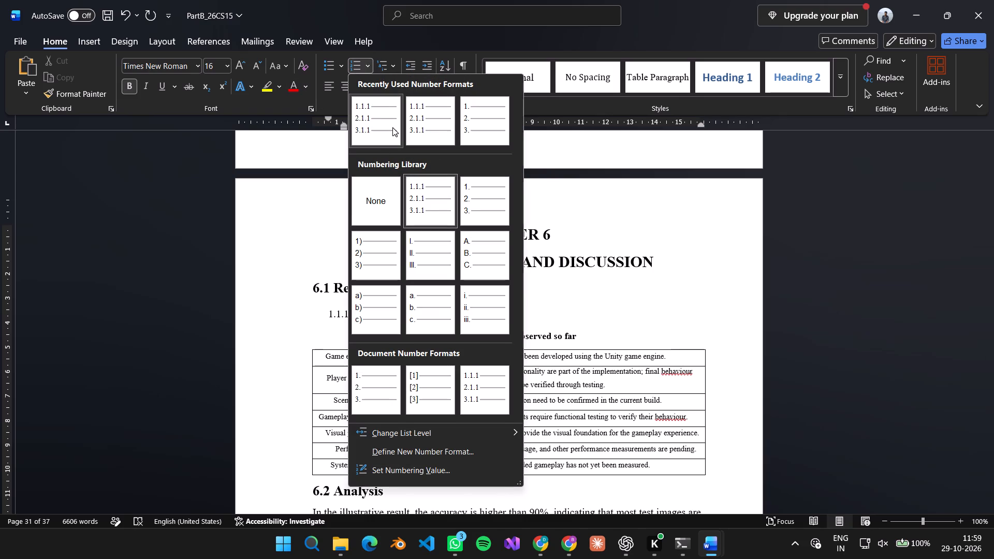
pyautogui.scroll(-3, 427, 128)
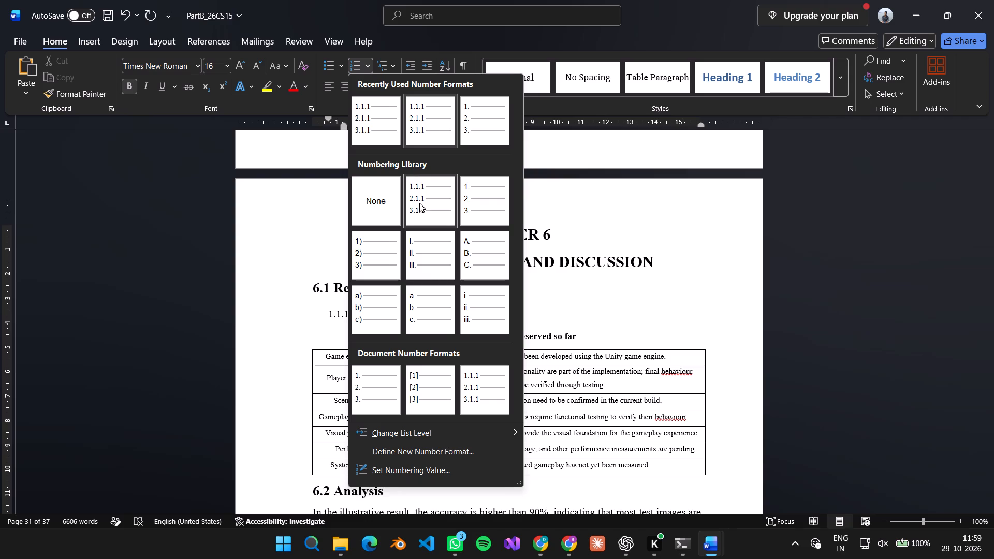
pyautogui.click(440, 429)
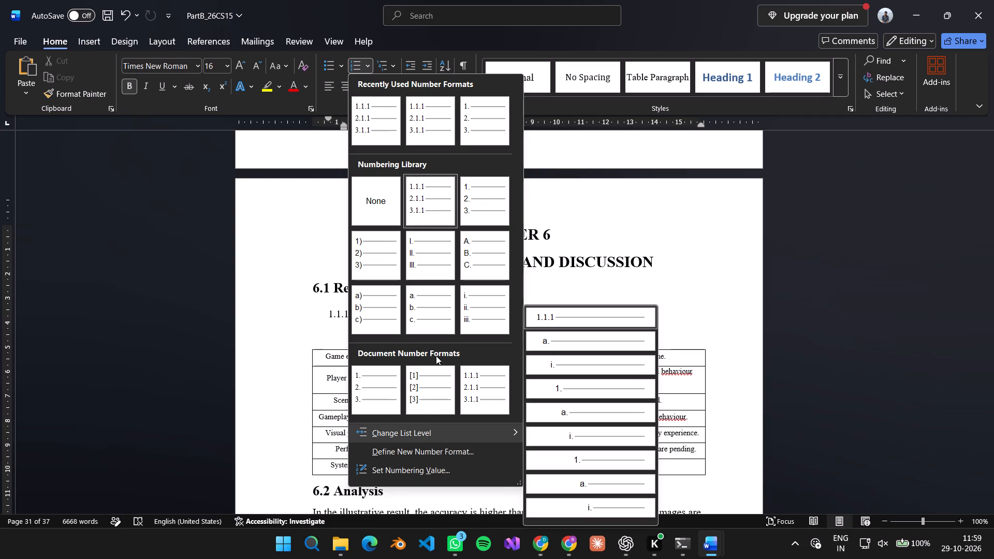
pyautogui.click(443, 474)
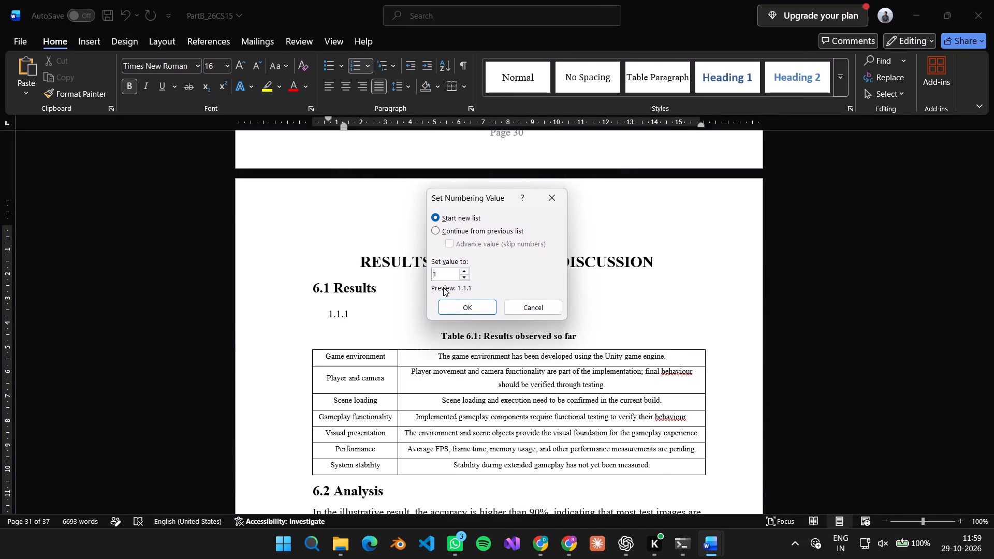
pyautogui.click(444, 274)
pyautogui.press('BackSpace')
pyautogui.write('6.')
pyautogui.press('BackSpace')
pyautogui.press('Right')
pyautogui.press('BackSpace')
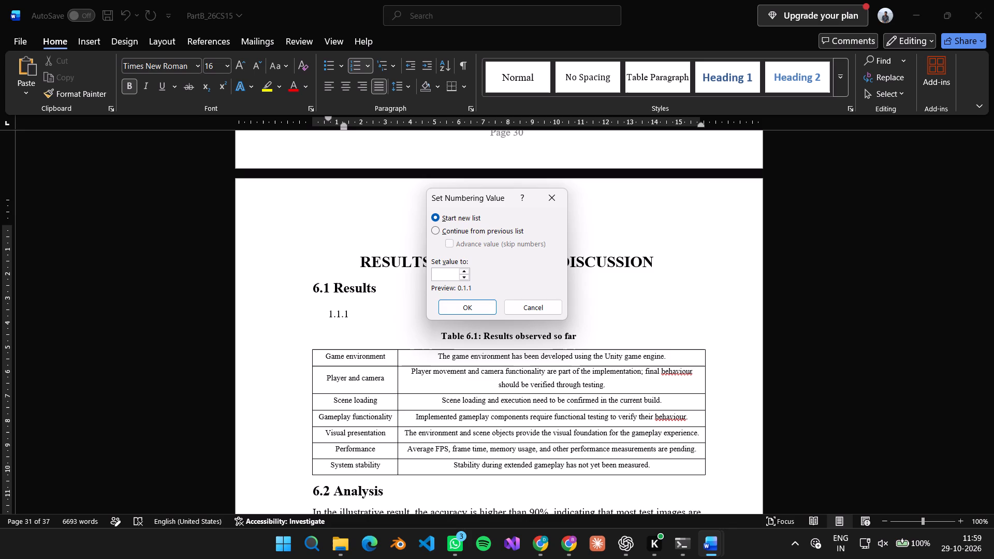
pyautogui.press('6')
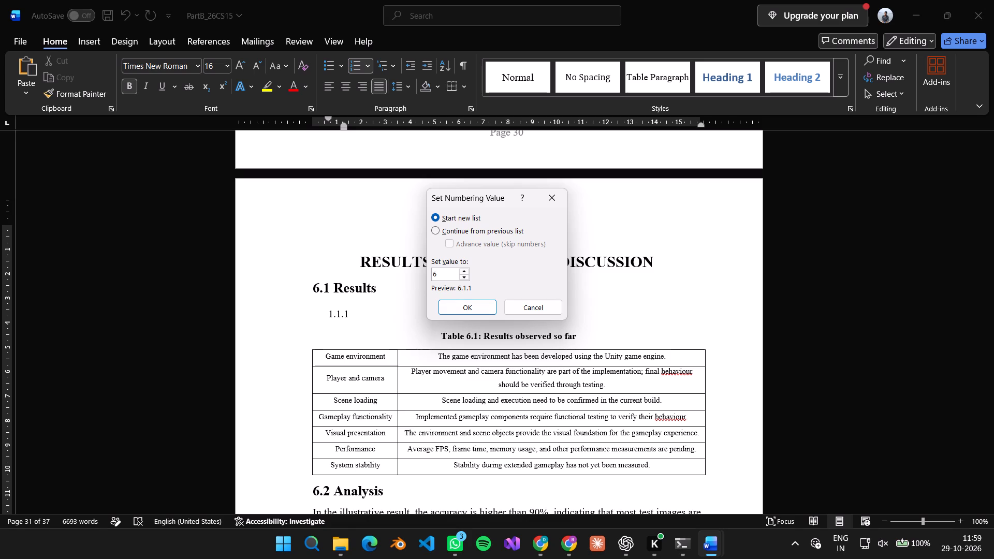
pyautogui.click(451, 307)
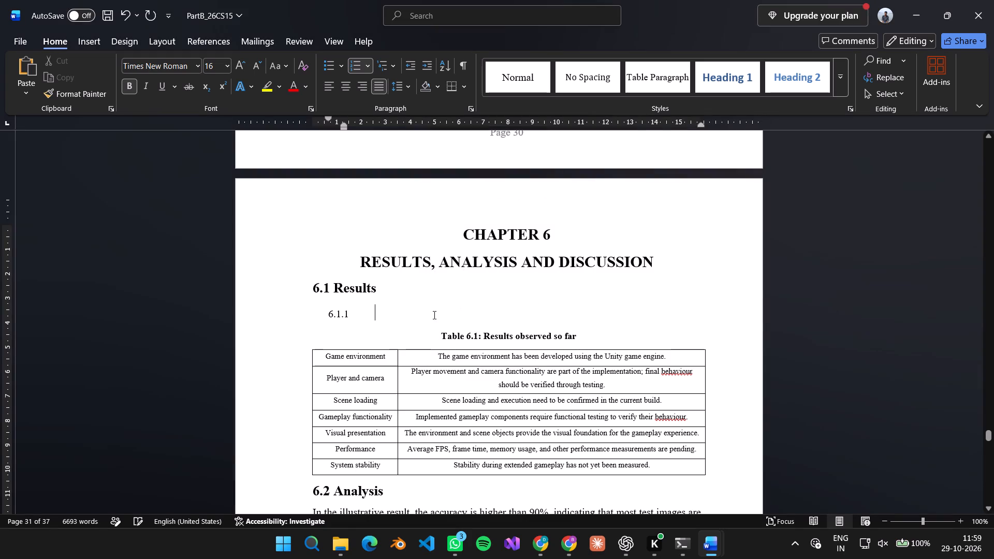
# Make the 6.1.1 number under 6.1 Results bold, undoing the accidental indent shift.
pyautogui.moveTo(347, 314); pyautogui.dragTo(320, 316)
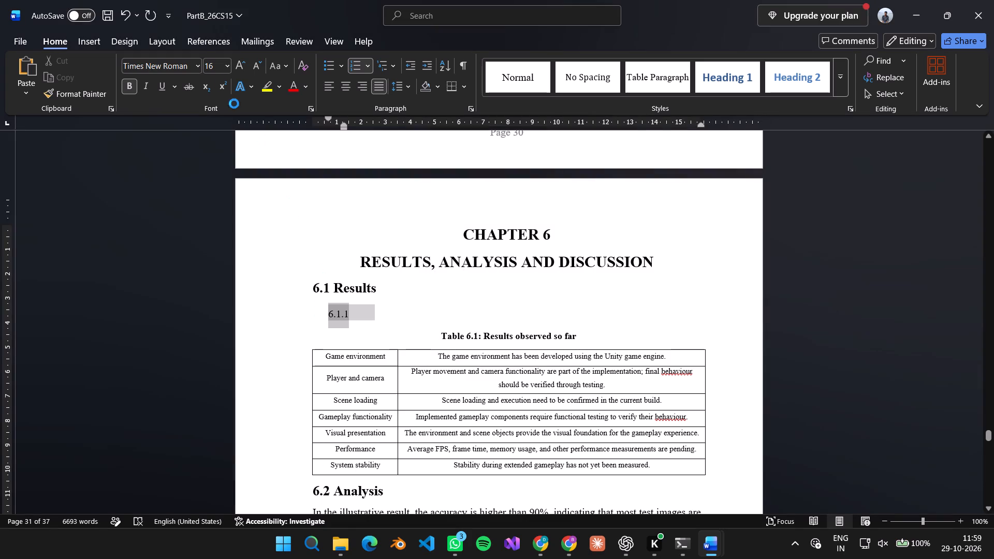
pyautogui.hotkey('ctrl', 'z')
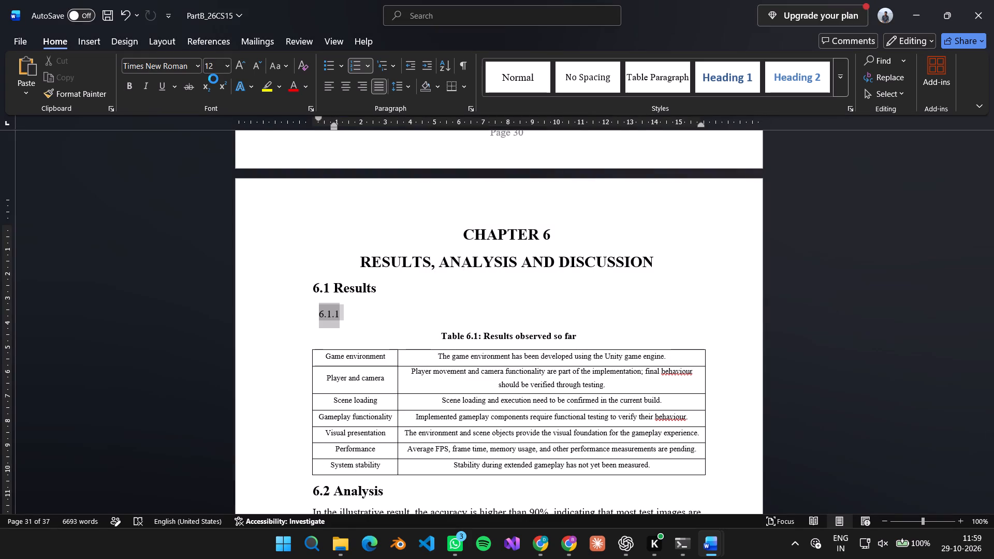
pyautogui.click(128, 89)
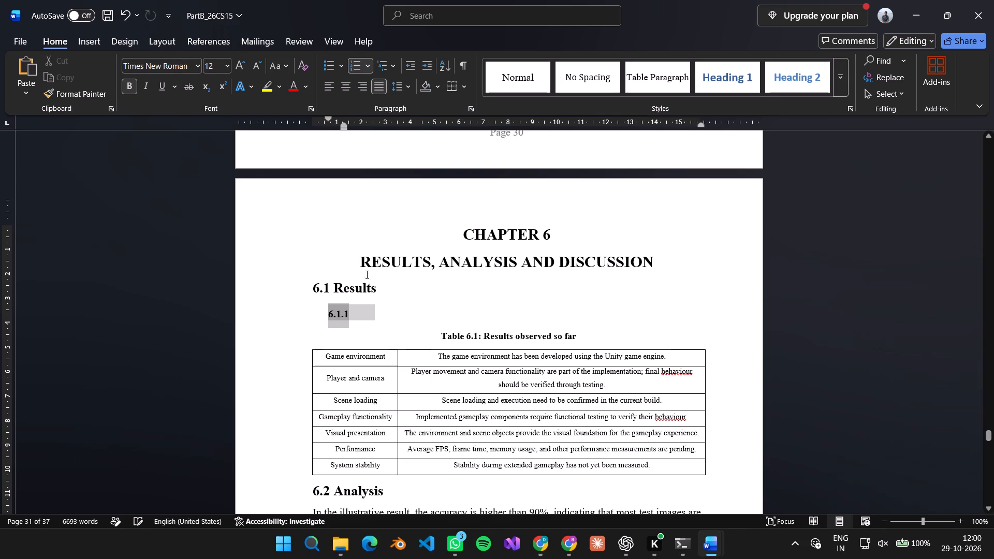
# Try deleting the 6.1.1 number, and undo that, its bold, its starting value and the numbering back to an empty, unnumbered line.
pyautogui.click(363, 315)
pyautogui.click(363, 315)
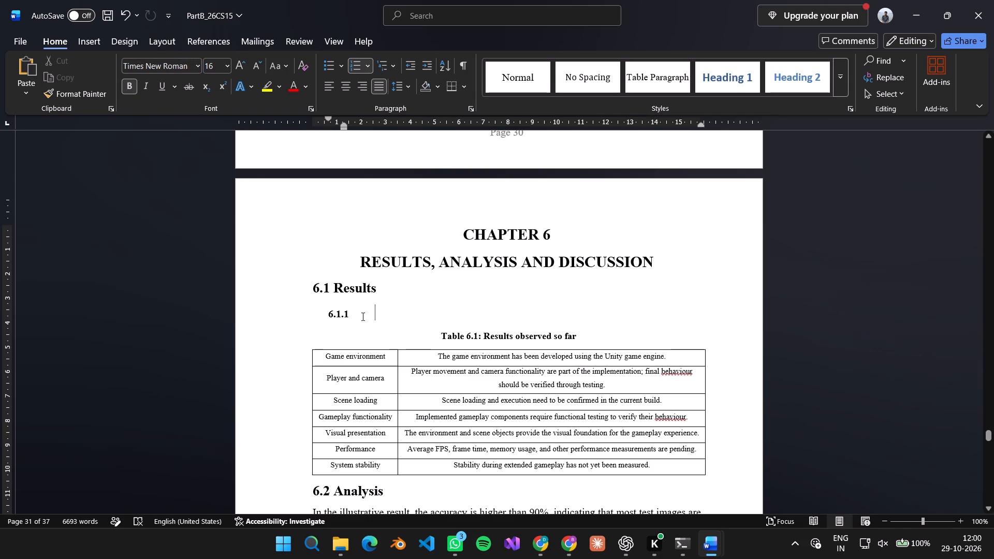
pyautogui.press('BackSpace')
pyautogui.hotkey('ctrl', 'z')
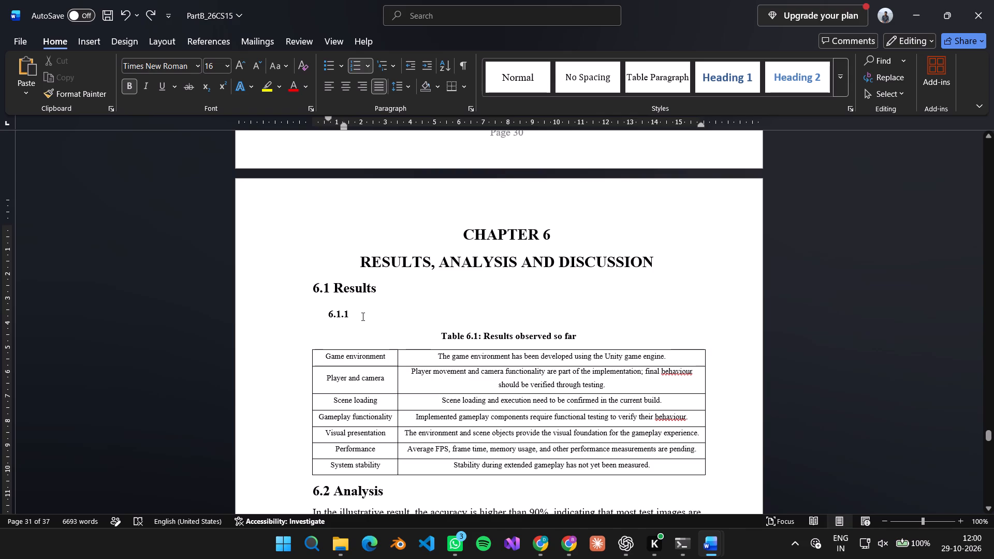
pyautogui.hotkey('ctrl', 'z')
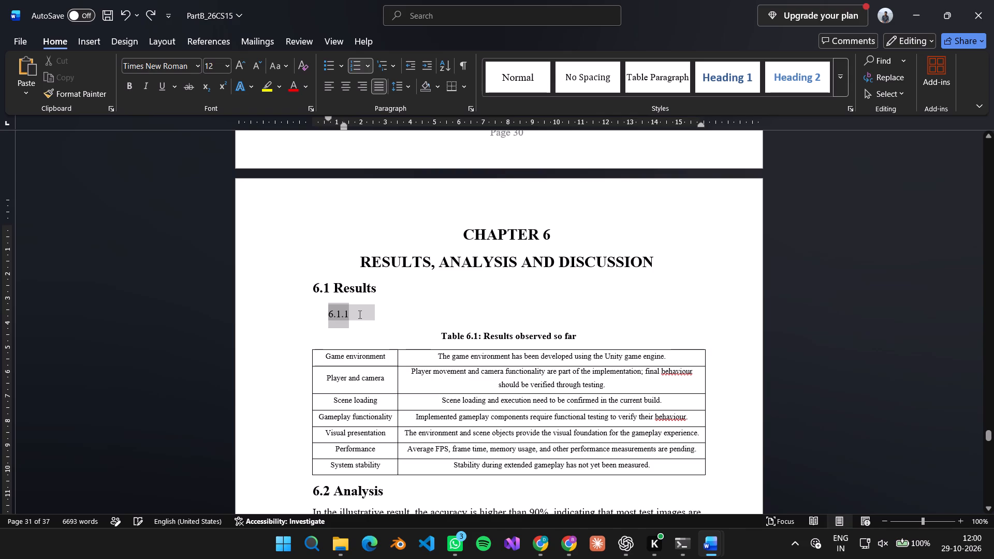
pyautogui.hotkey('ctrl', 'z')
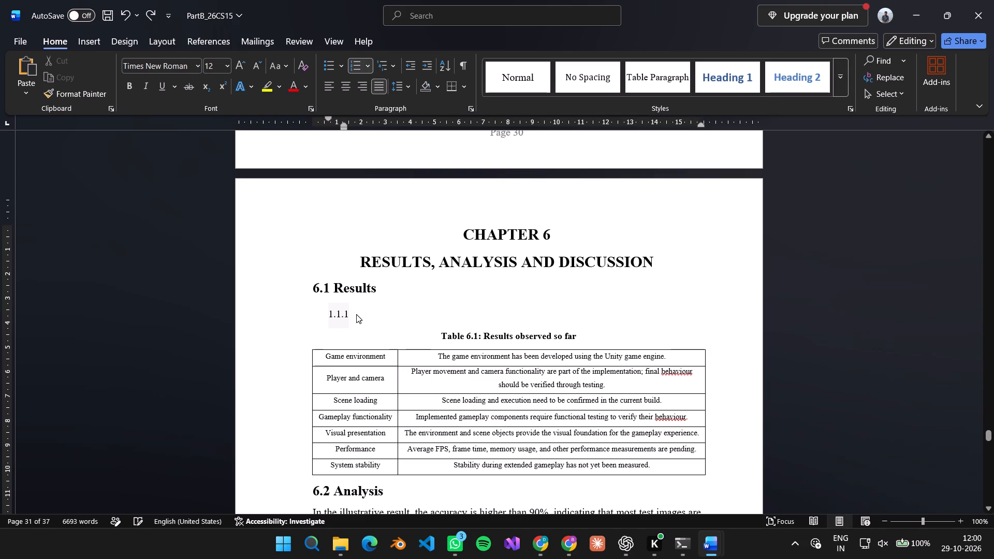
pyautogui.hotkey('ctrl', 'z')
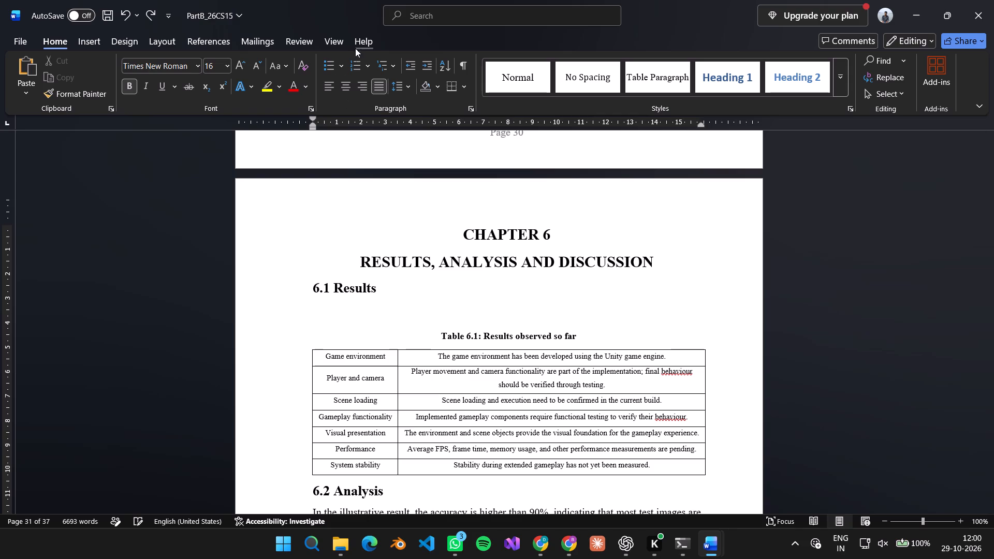
# Apply the 1.1.1 number format from the numbering library to the empty line under 6.1 Results.
pyautogui.click(352, 62)
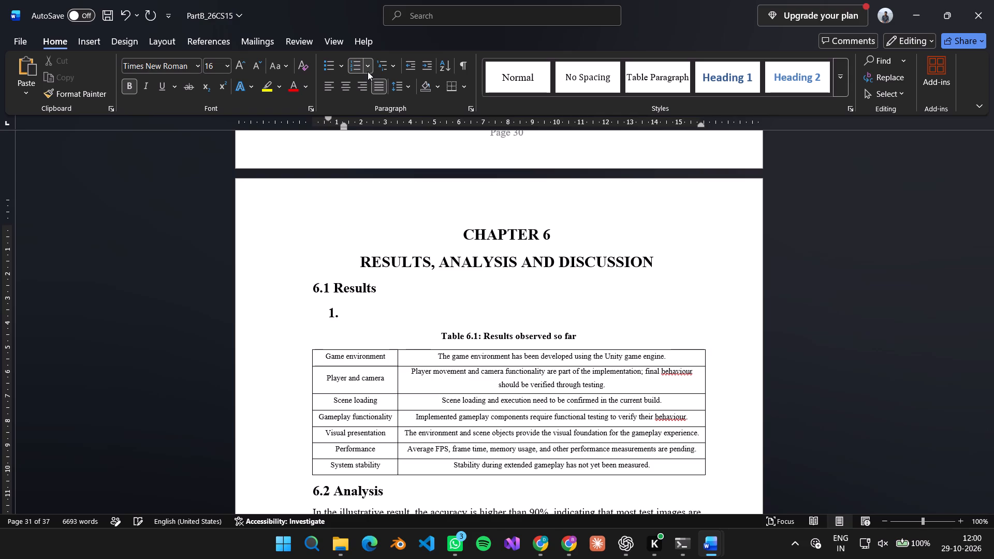
pyautogui.click(359, 70)
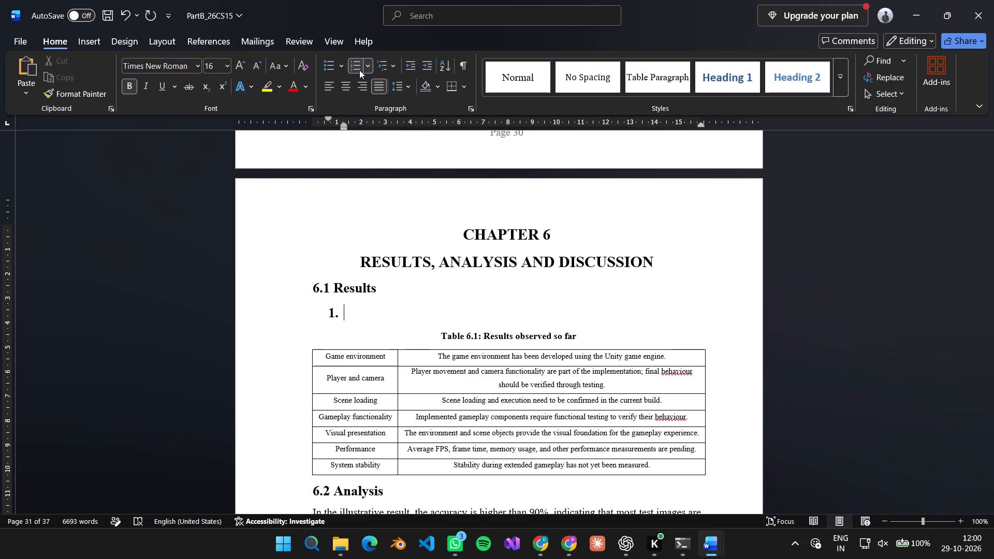
pyautogui.click(367, 68)
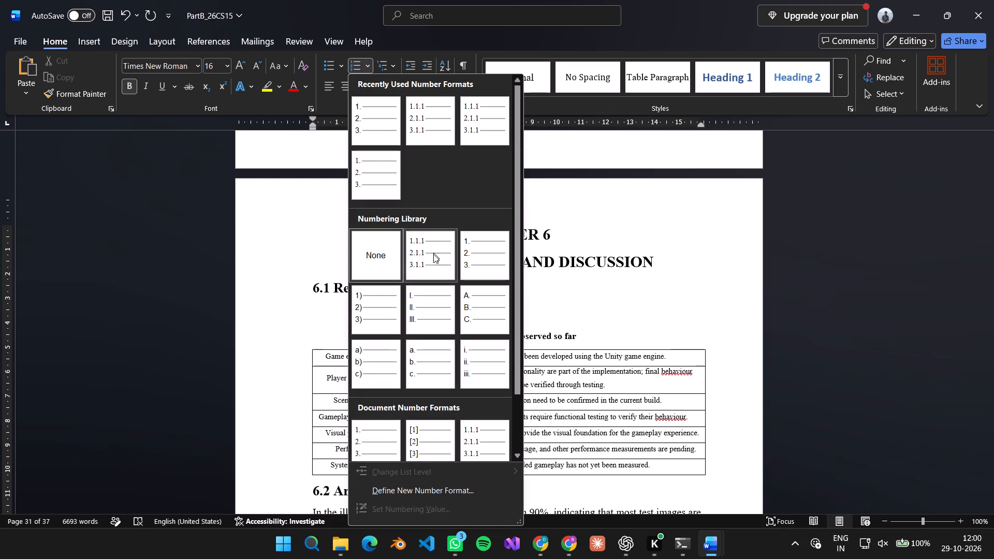
pyautogui.click(433, 261)
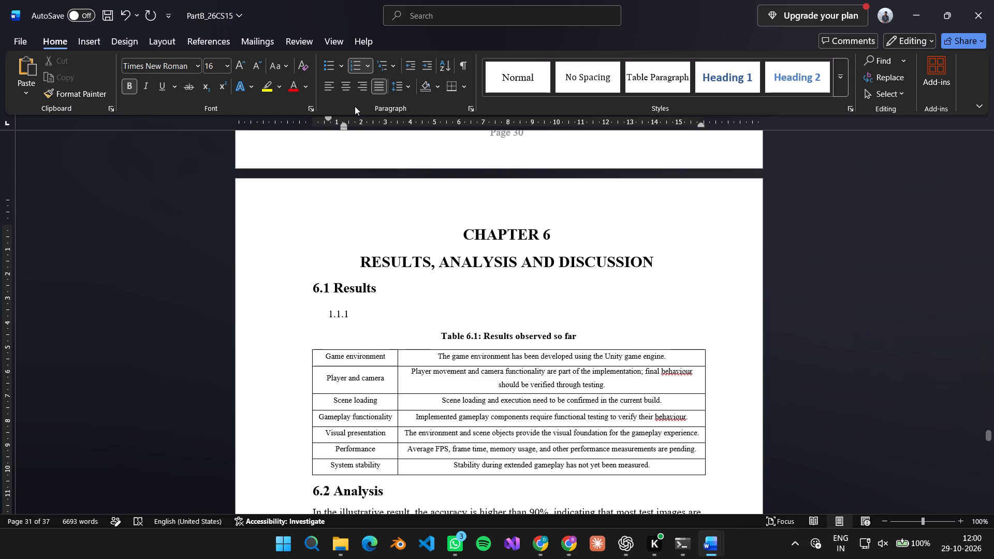
# Check the 6.1.1 Observed Results subheading in the reference report and return to the Decay report.
pyautogui.hotkey('alt', 'Tab')
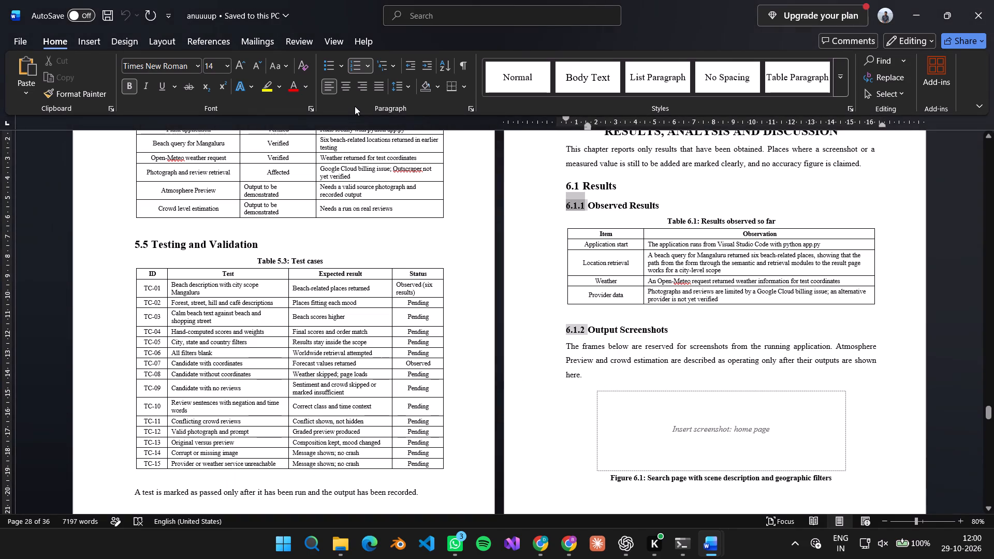
pyautogui.hotkey('alt', 'Tab')
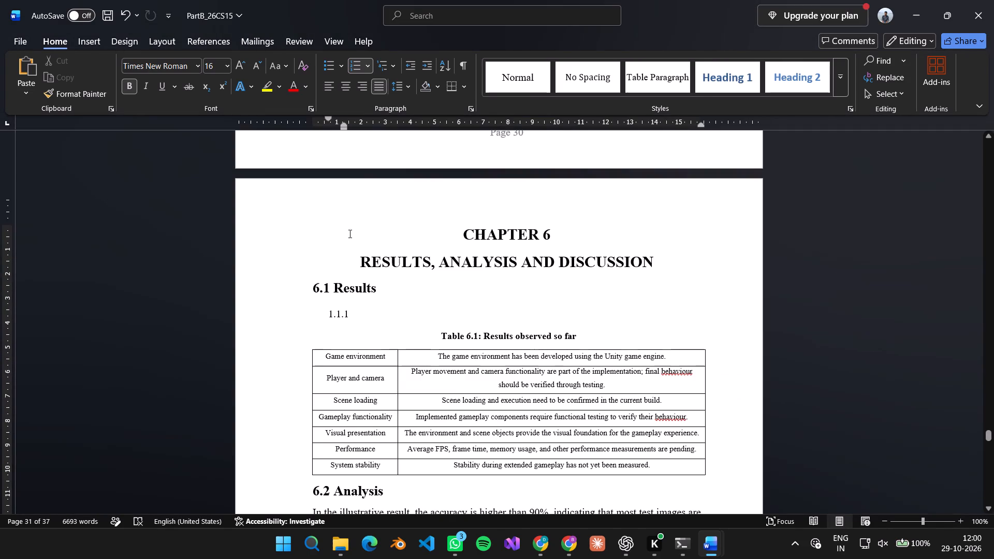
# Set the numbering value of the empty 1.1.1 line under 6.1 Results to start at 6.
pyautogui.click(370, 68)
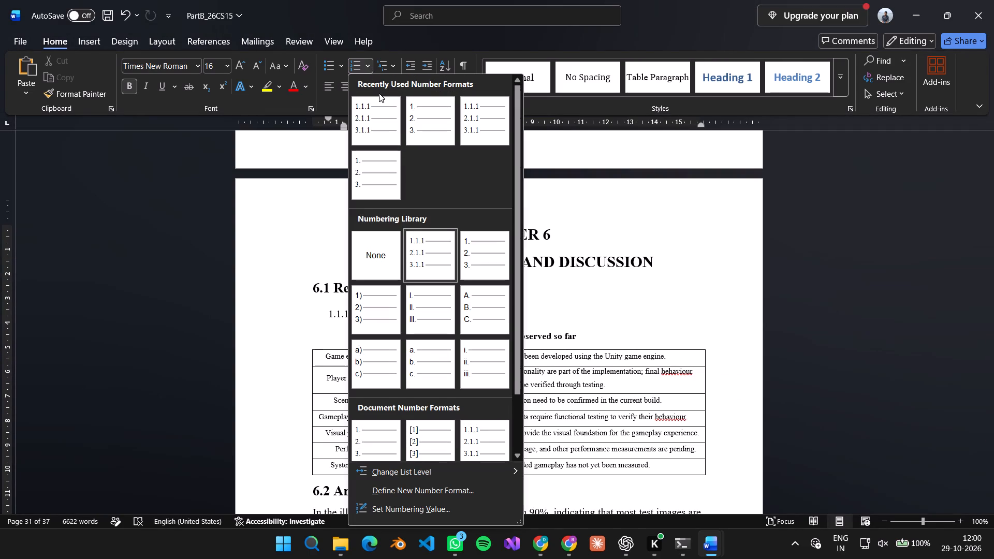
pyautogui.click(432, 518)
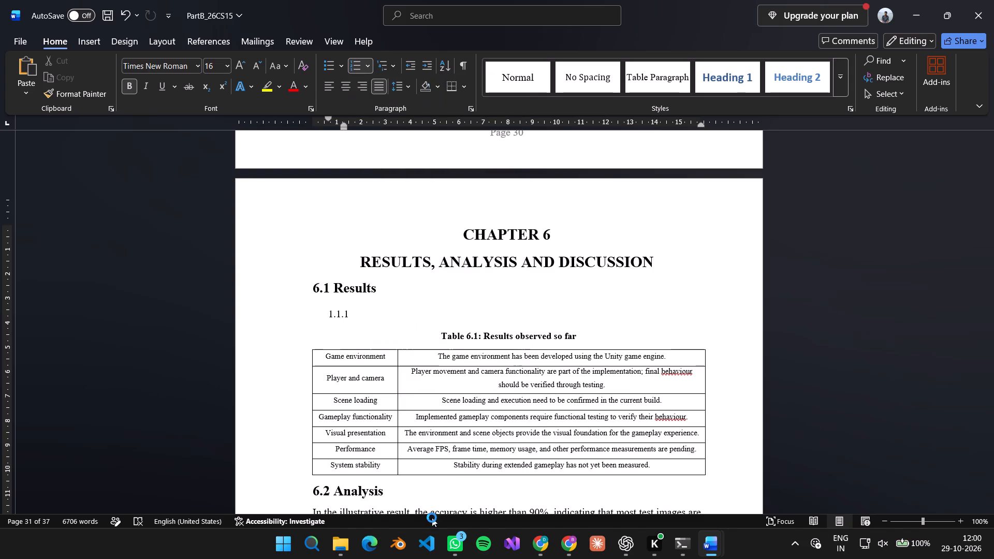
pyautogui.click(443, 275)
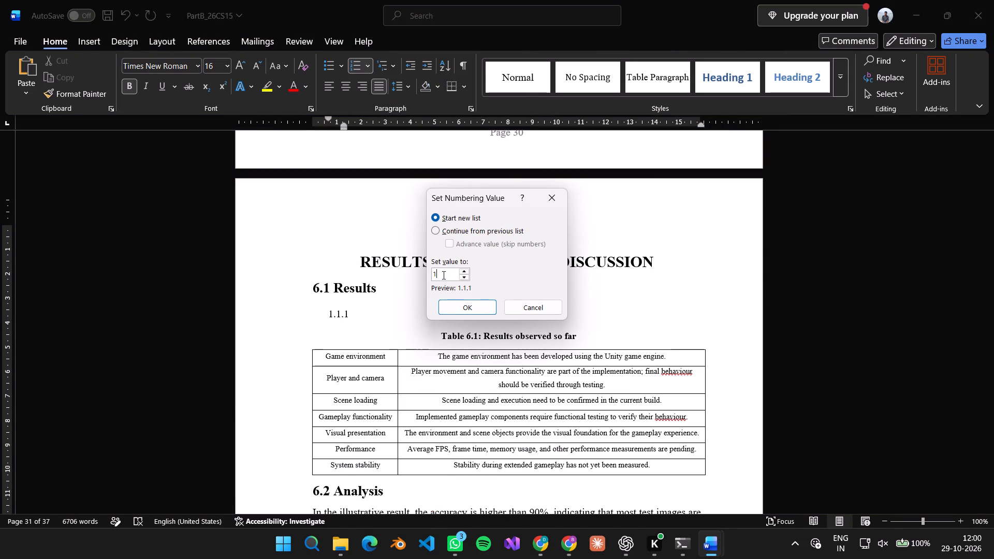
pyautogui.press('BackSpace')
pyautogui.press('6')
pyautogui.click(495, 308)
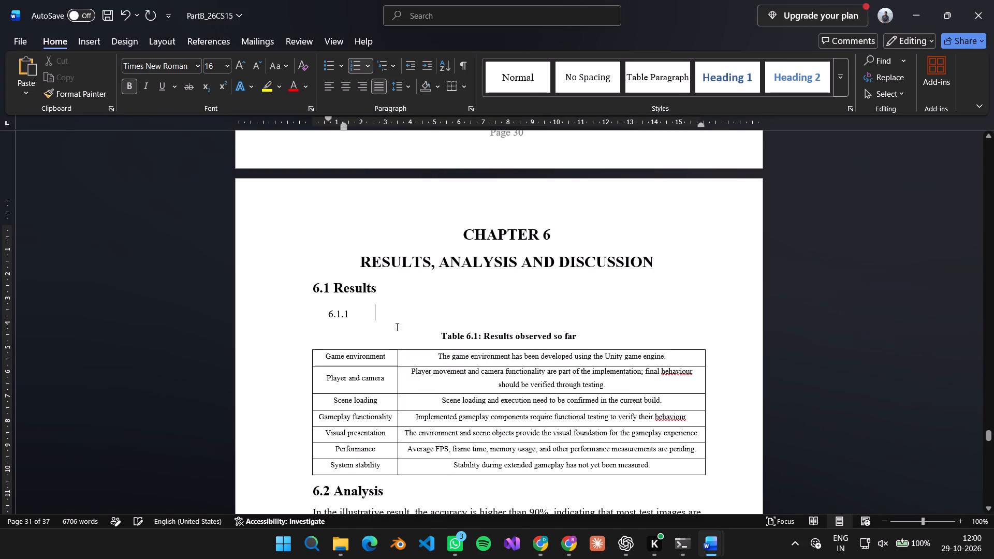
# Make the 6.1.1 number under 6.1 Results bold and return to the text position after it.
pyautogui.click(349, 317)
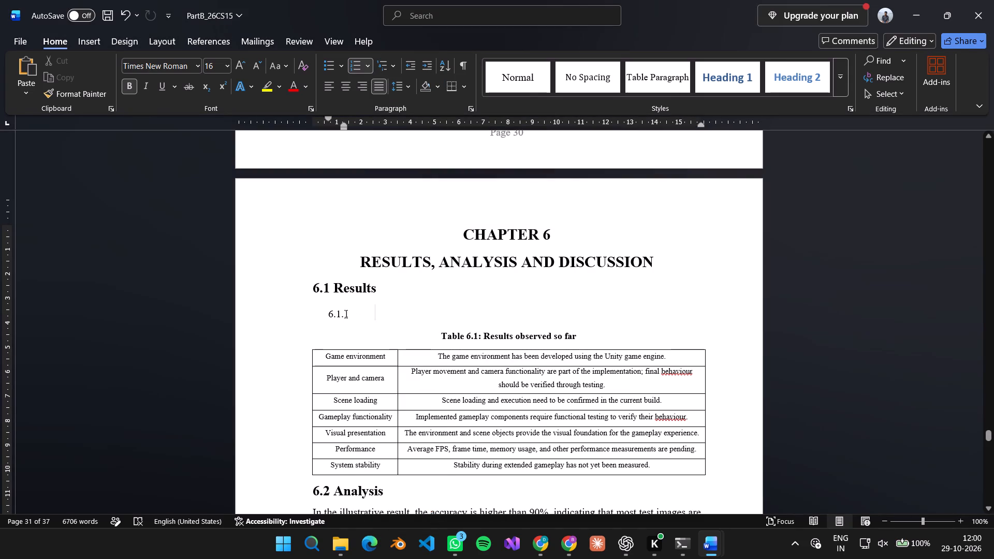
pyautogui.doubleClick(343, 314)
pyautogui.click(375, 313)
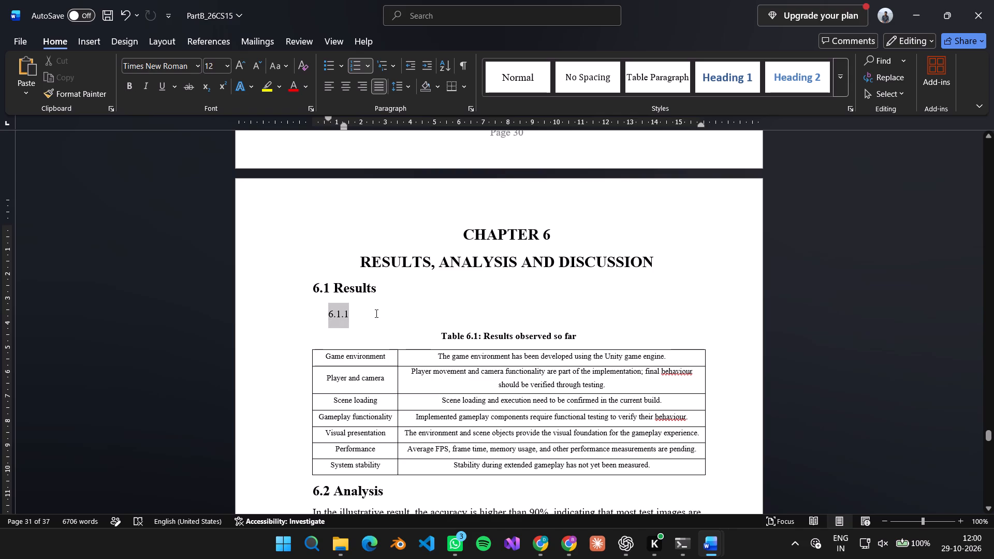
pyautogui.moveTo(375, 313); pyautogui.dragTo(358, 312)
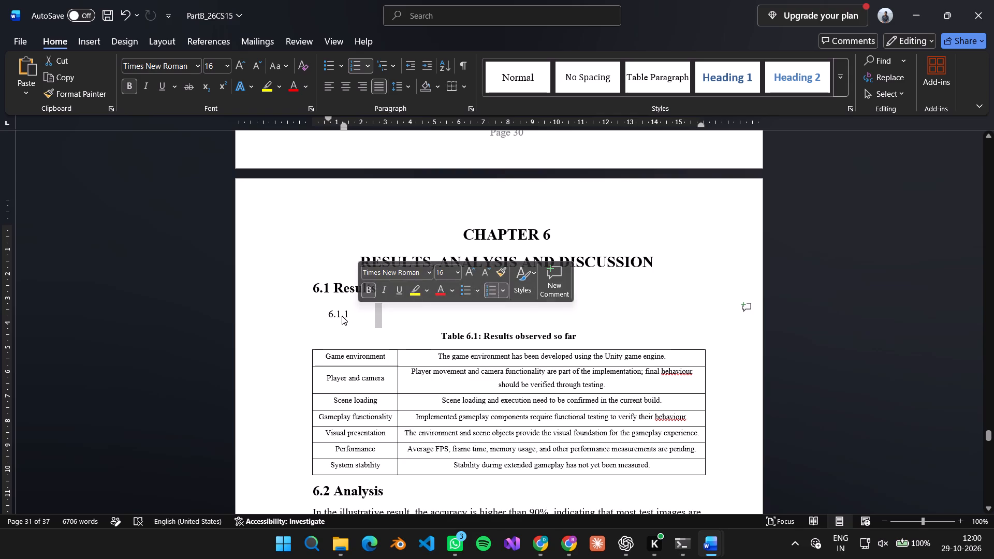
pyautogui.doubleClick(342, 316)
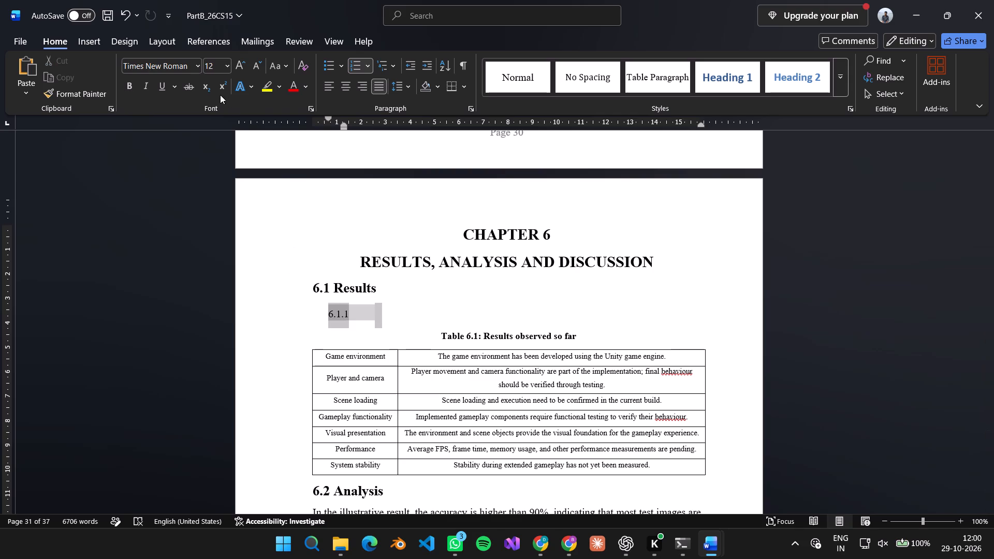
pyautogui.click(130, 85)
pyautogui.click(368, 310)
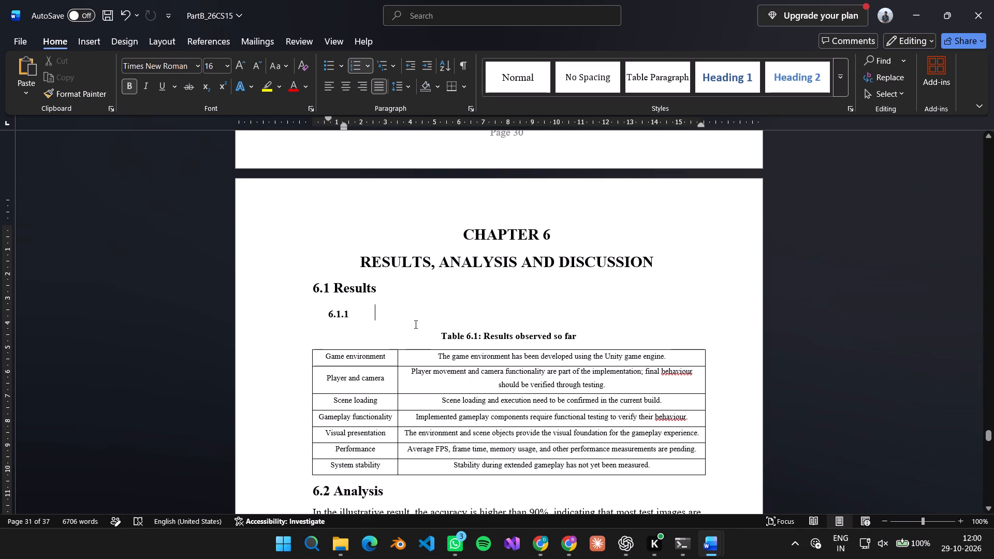
# Enter "Observed Results" as the 6.1.1 subheading text, matching the reference report's wording.
pyautogui.hotkey('alt', 'Tab')
pyautogui.hotkey('alt', 'Tab')
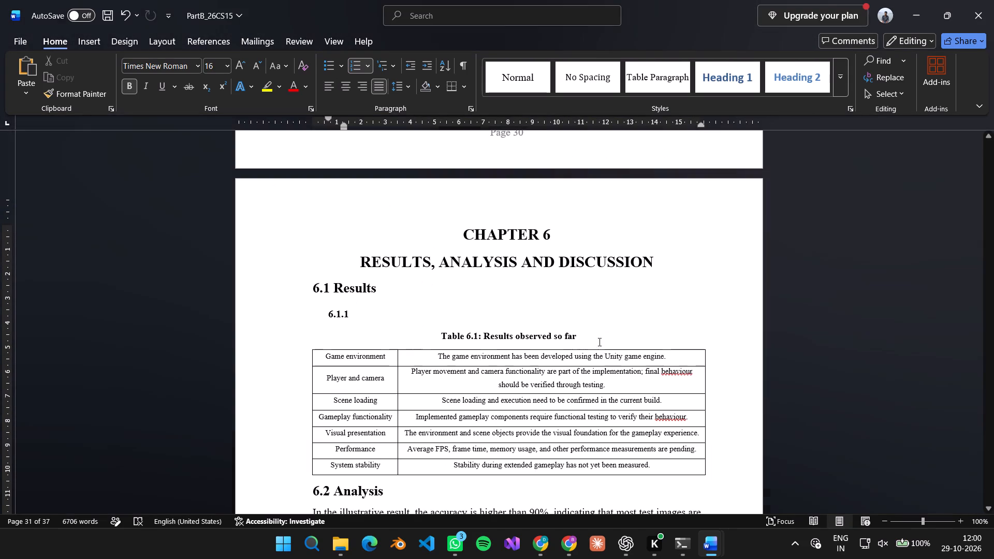
pyautogui.write('Observed')
pyautogui.press('space')
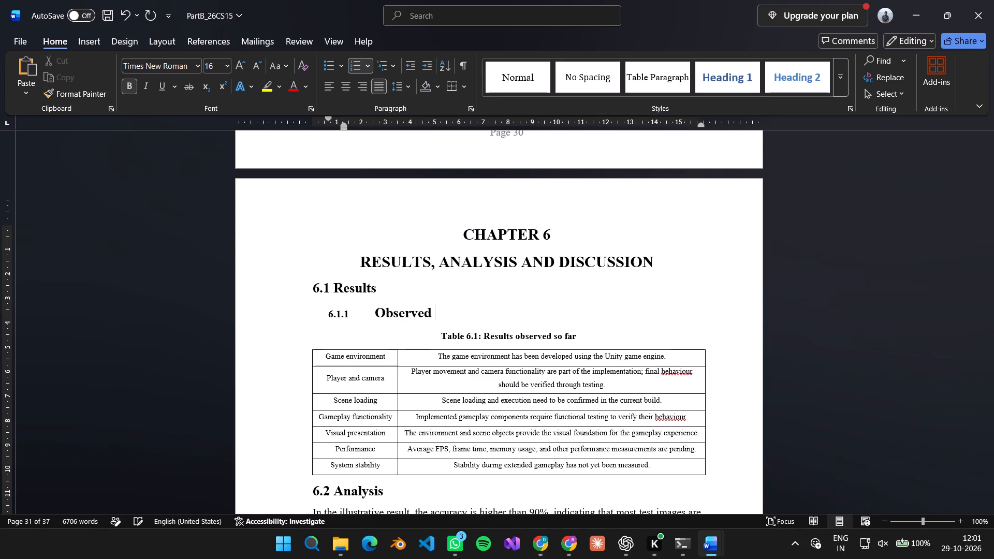
pyautogui.hotkey('alt', 'Tab')
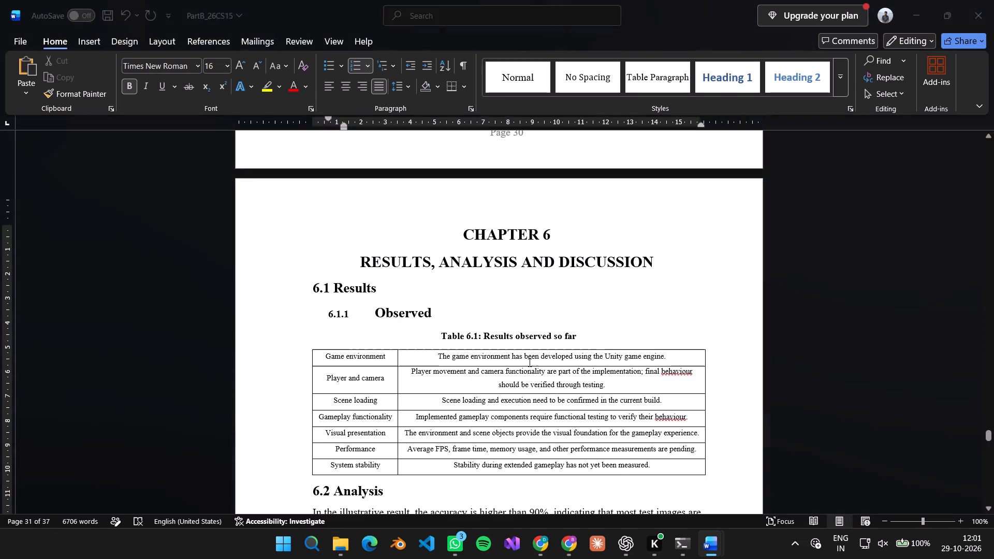
pyautogui.hotkey('alt', 'Tab')
pyautogui.write('re')
pyautogui.press('BackSpace')
pyautogui.press('BackSpace')
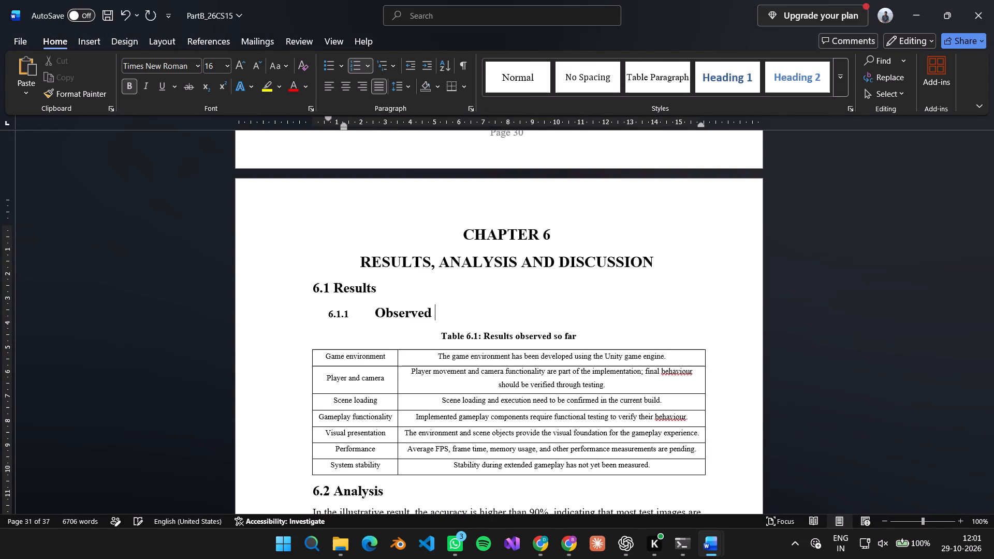
pyautogui.write('Results')
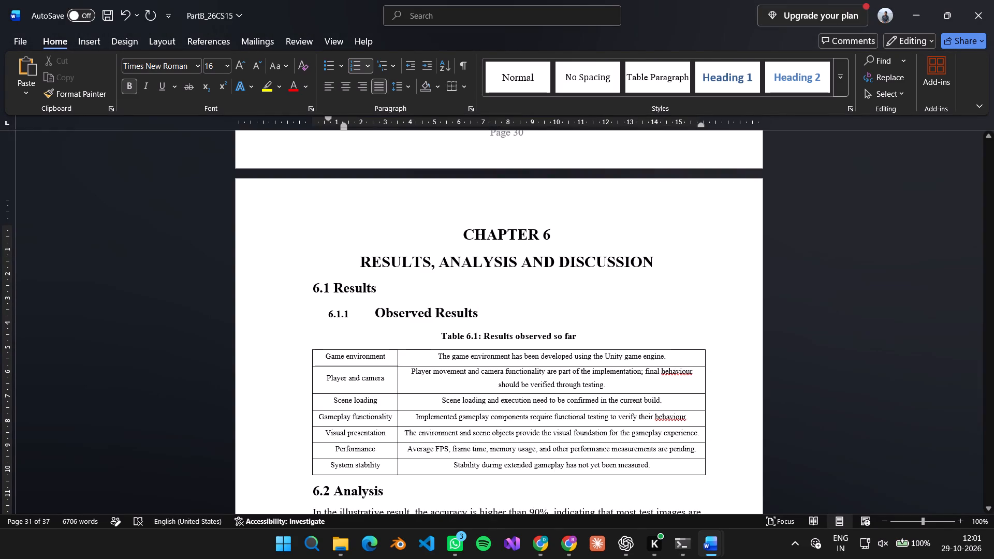
# Set the font size of the "Observed Results" subheading text to 14.
pyautogui.moveTo(494, 313); pyautogui.dragTo(356, 316)
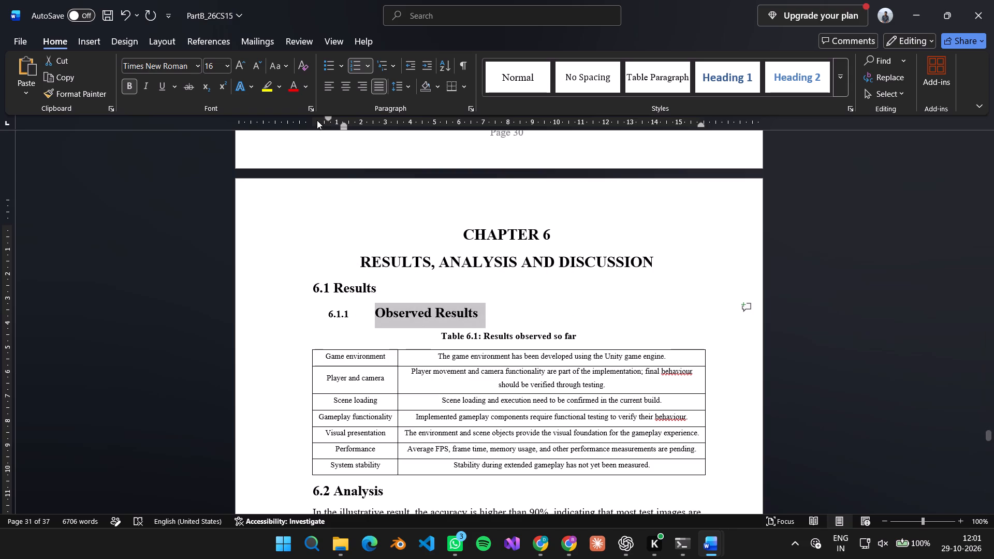
pyautogui.click(227, 70)
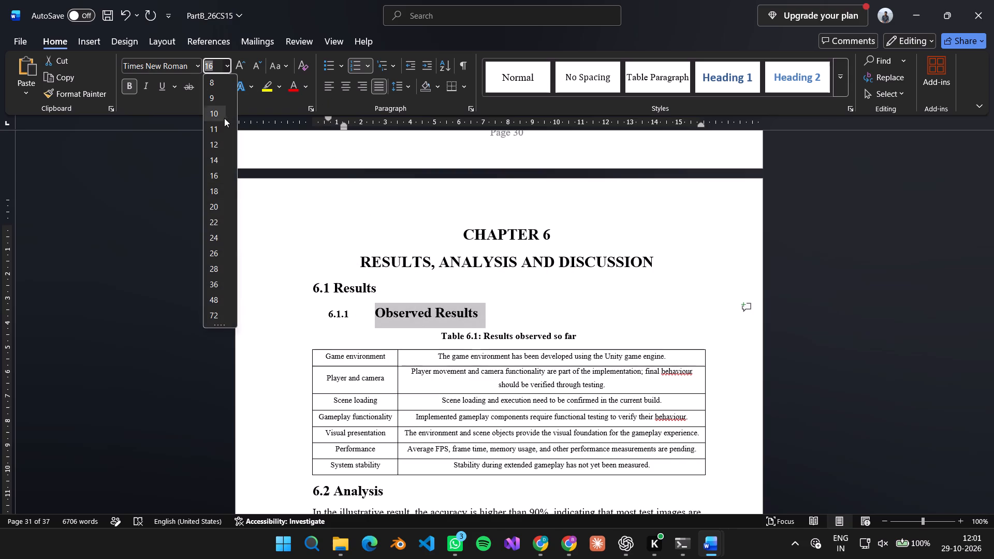
pyautogui.click(215, 159)
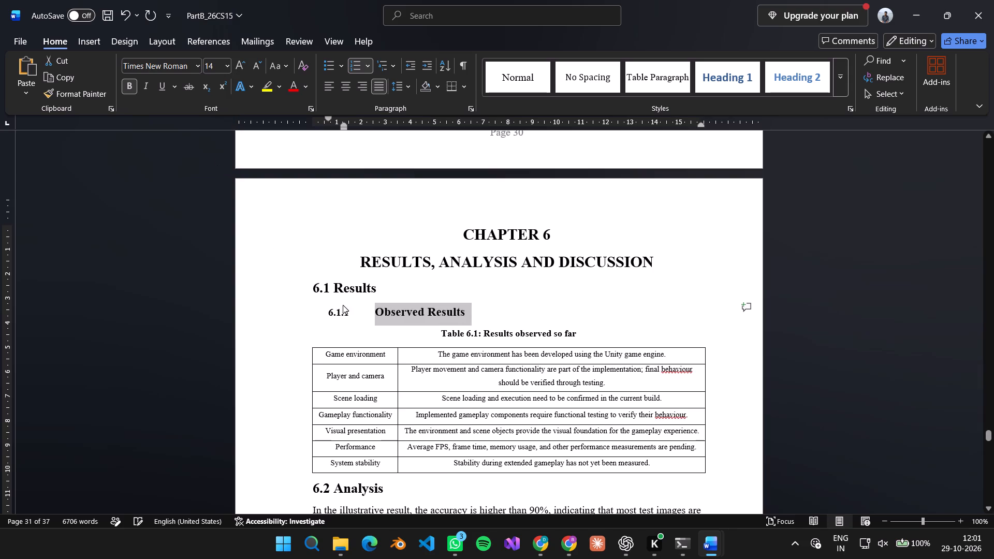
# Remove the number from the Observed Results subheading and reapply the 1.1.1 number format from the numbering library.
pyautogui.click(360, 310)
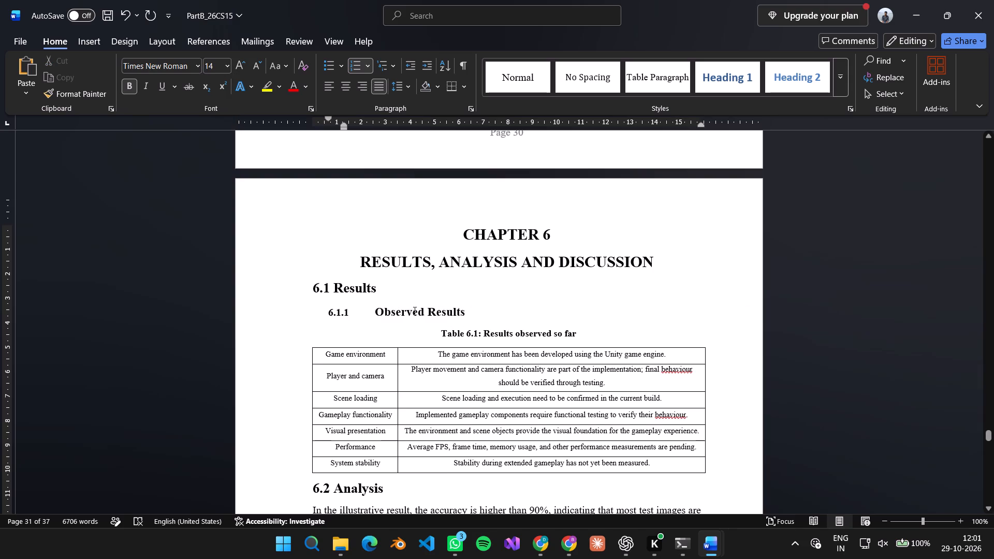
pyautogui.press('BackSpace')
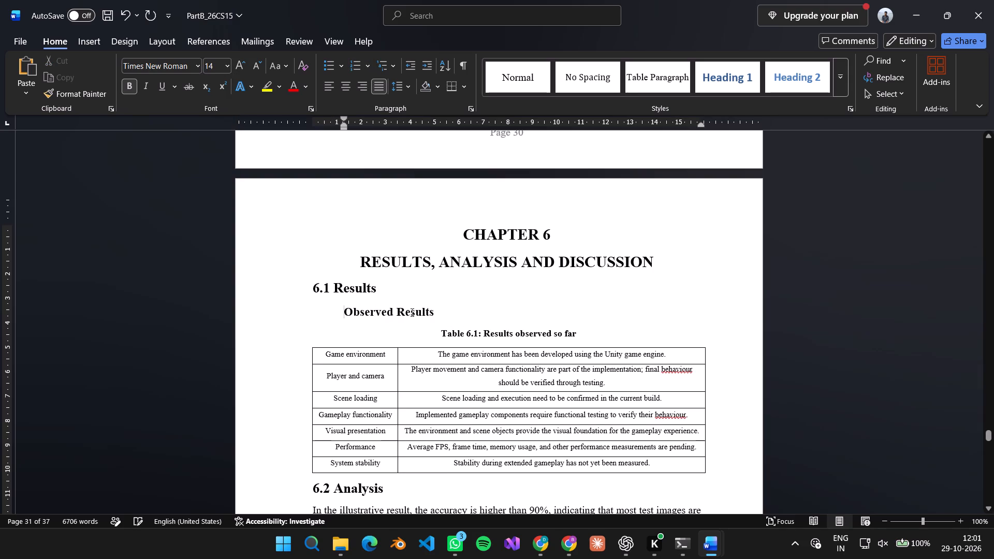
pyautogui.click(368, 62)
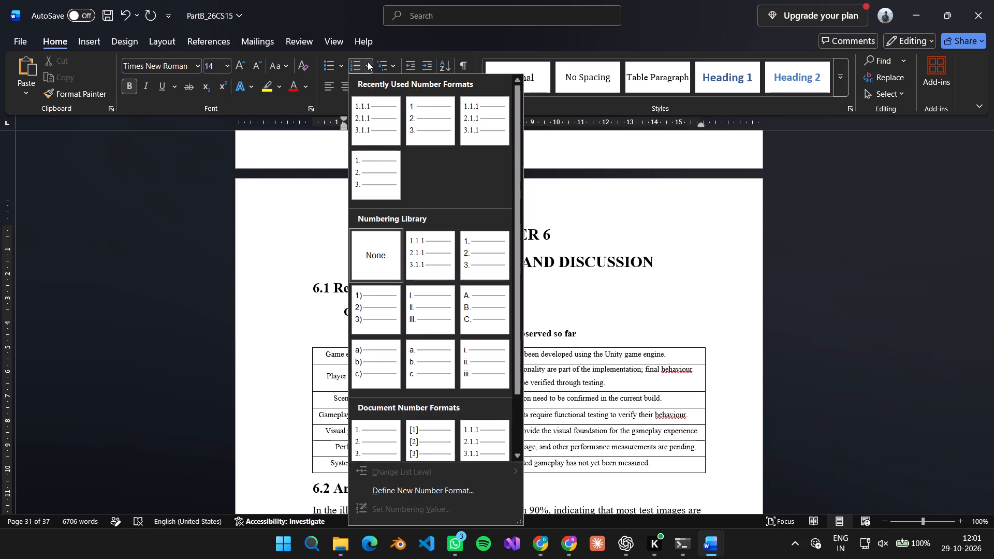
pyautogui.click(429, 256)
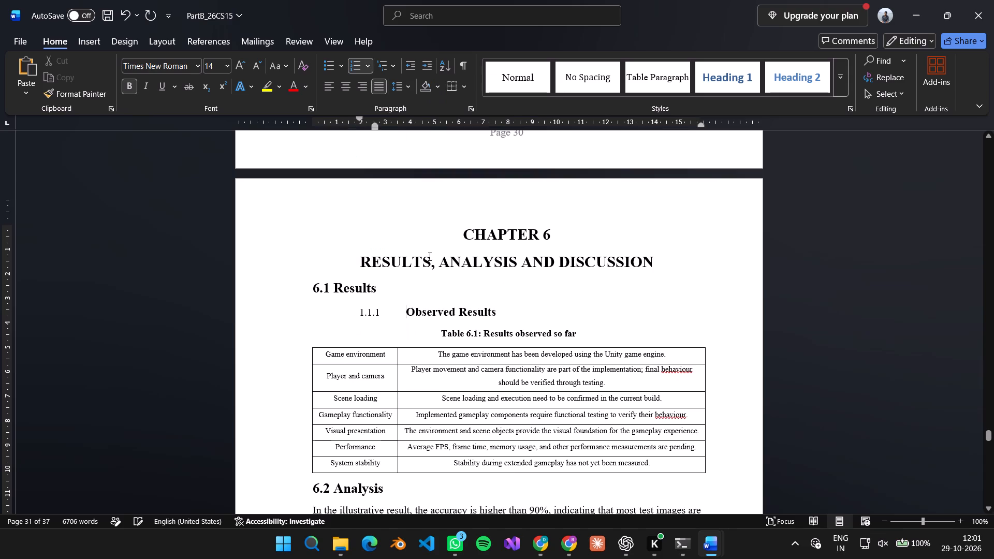
# Clear the numbering and indent from the Observed Results subheading, and renumber it in the 1.1.1 format with its indent decreased one step.
pyautogui.press('BackSpace')
pyautogui.press('BackSpace')
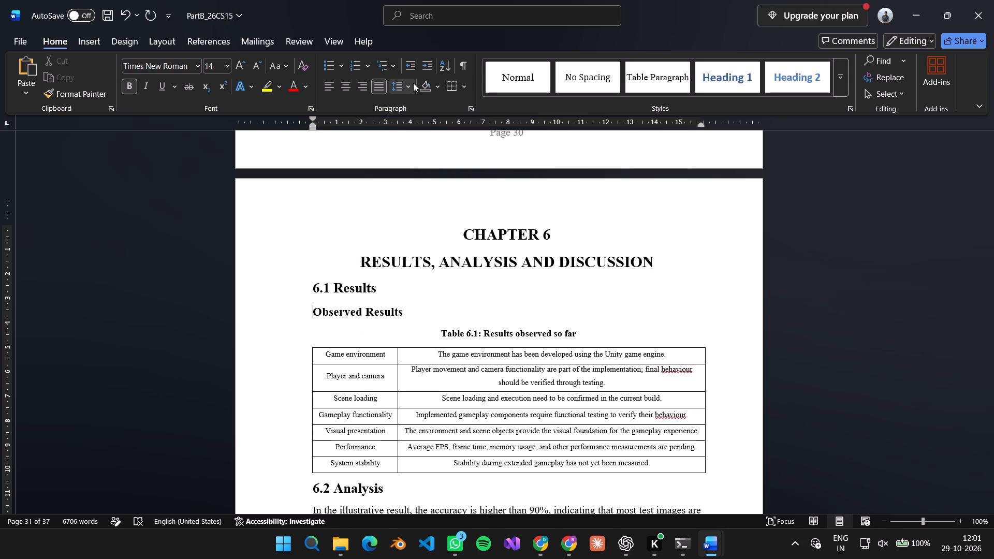
pyautogui.click(361, 67)
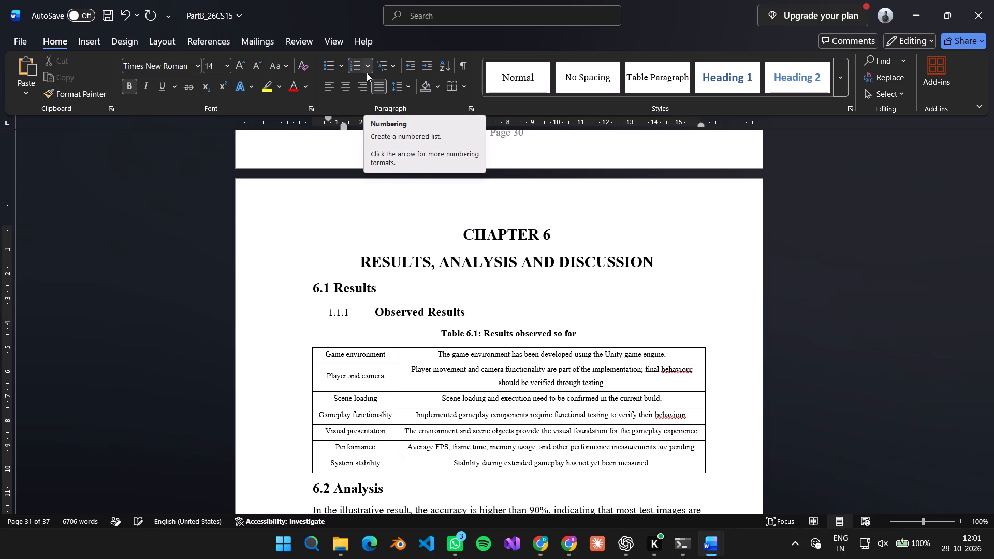
pyautogui.click(410, 64)
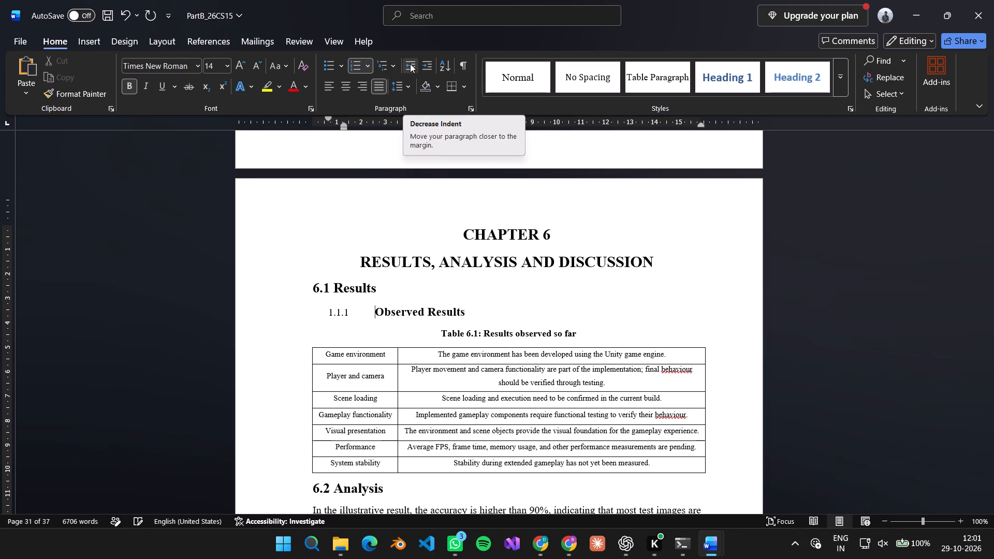
# Set the Observed Results subheading's numbering to start a new list at value 6.
pyautogui.click(364, 67)
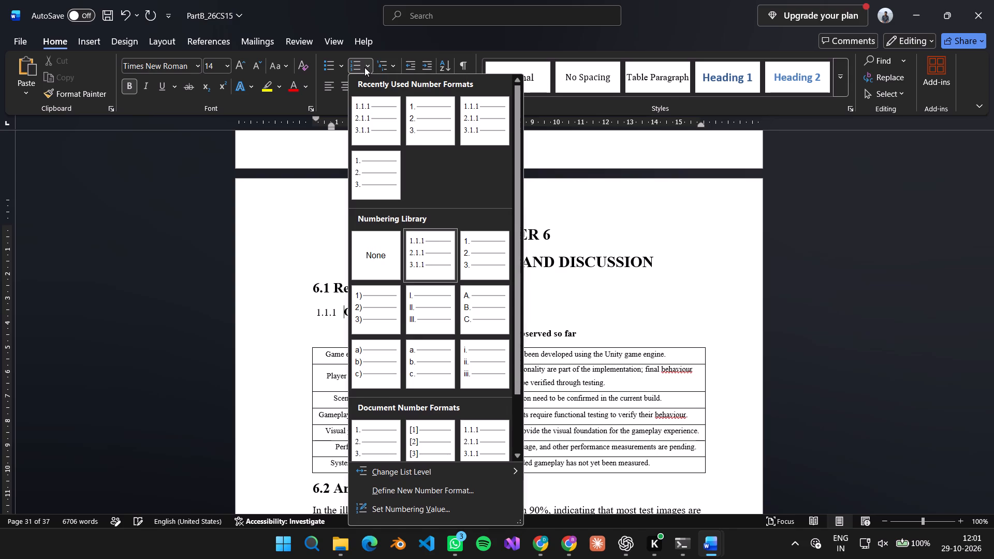
pyautogui.click(412, 514)
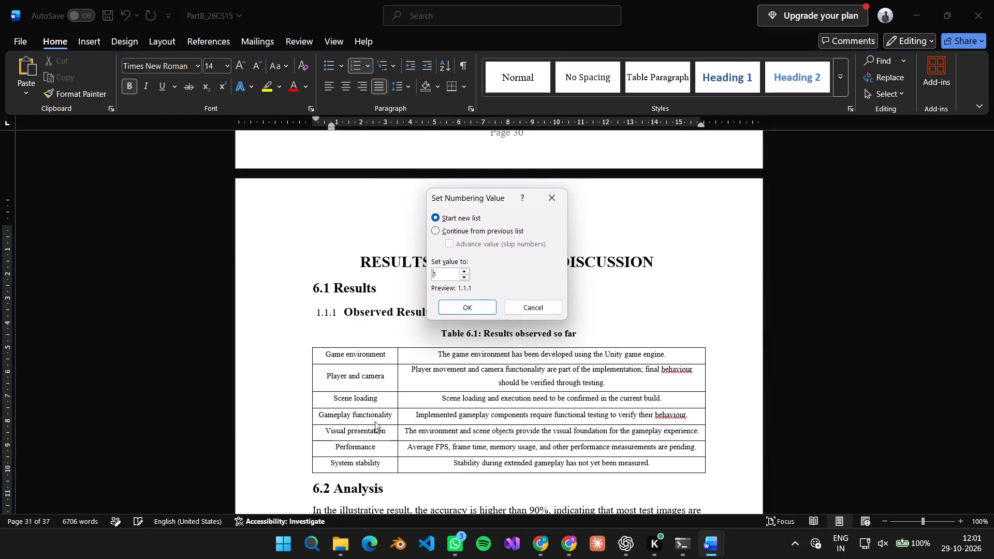
pyautogui.press('Right')
pyautogui.press('BackSpace')
pyautogui.press('6')
pyautogui.press('Return')
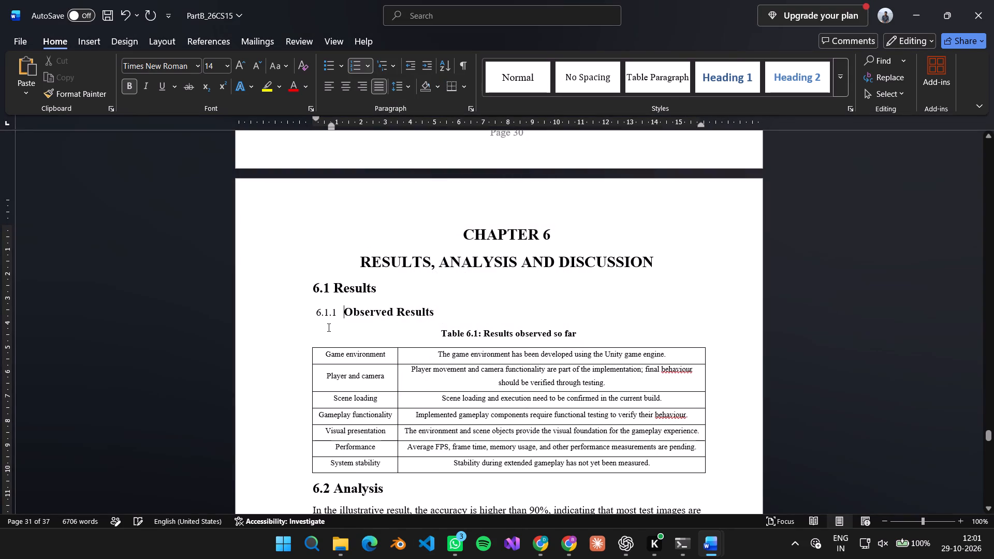
# Make the 6.1.1 number in front of Observed Results bold.
pyautogui.moveTo(342, 312); pyautogui.dragTo(325, 316)
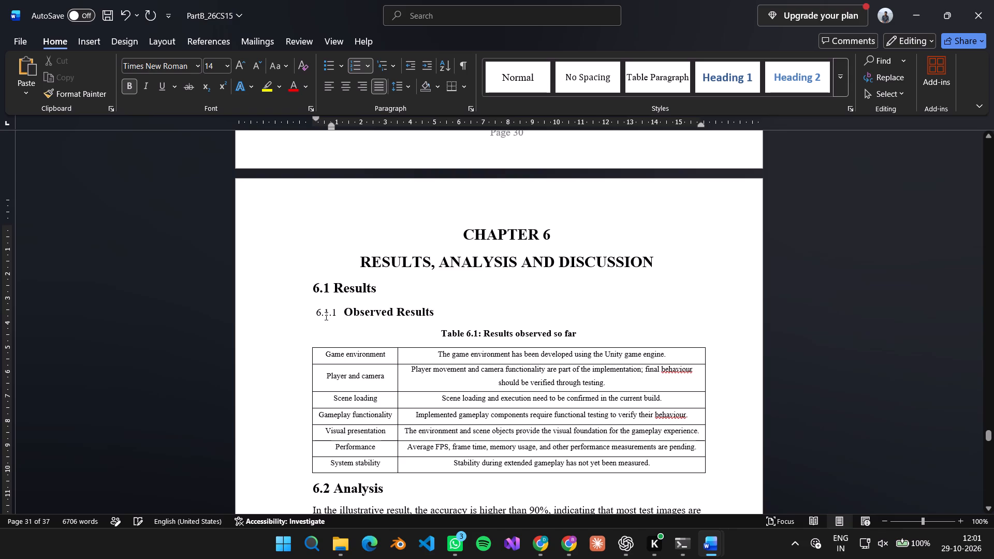
pyautogui.moveTo(325, 316); pyautogui.dragTo(324, 316)
pyautogui.moveTo(311, 312); pyautogui.dragTo(334, 313)
pyautogui.doubleClick(334, 313)
pyautogui.click(127, 79)
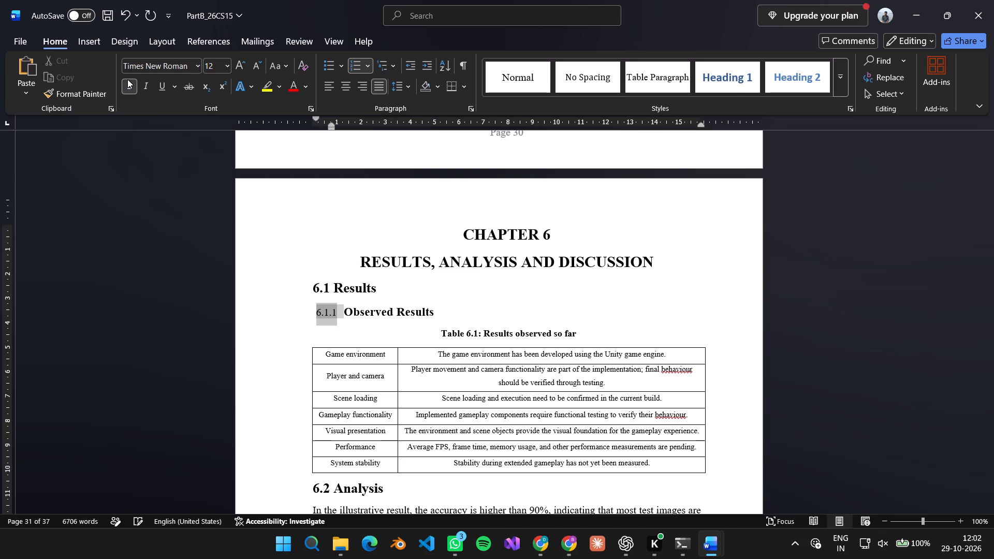
pyautogui.click(504, 308)
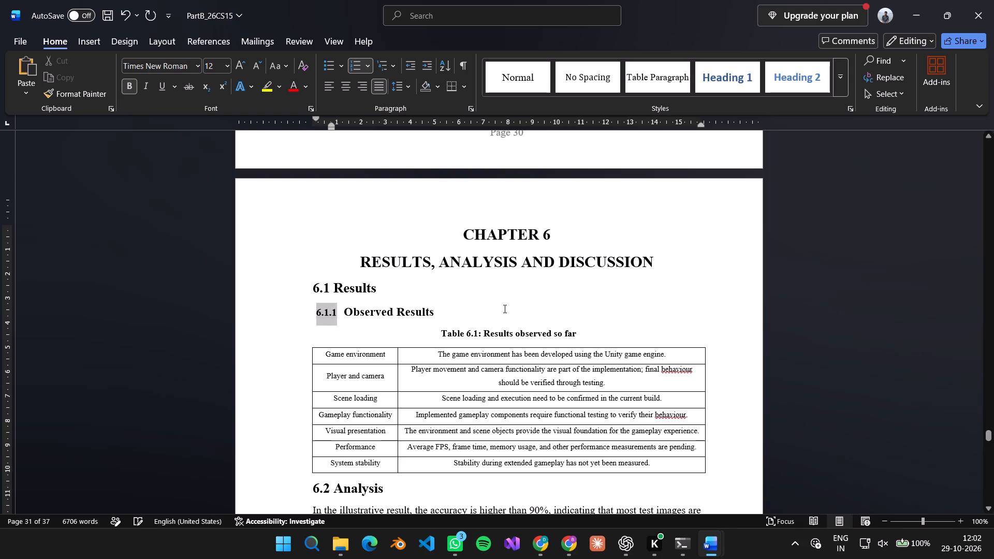
# Insert a blank line between Table 6.1 and the 6.2 Analysis heading.
pyautogui.scroll(-4, 504, 308)
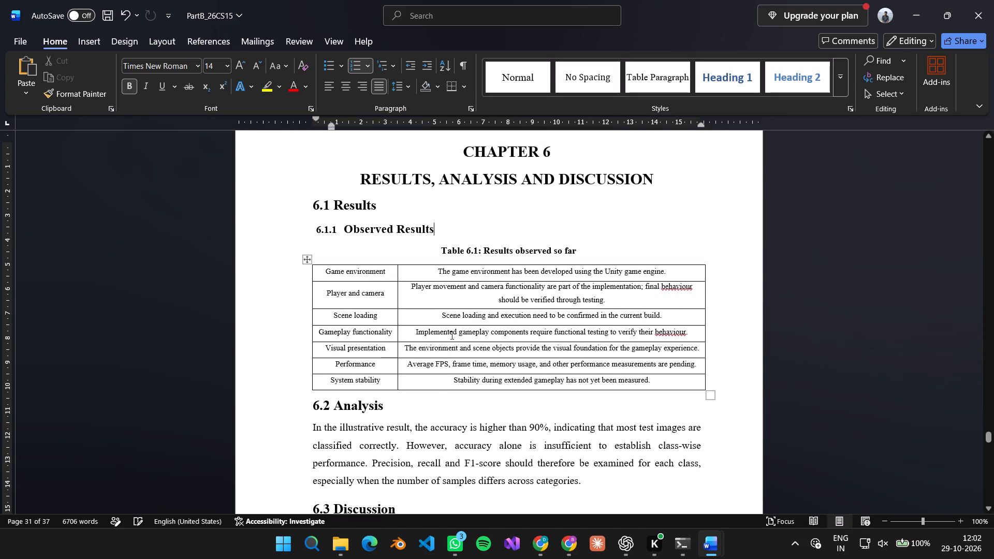
pyautogui.click(436, 406)
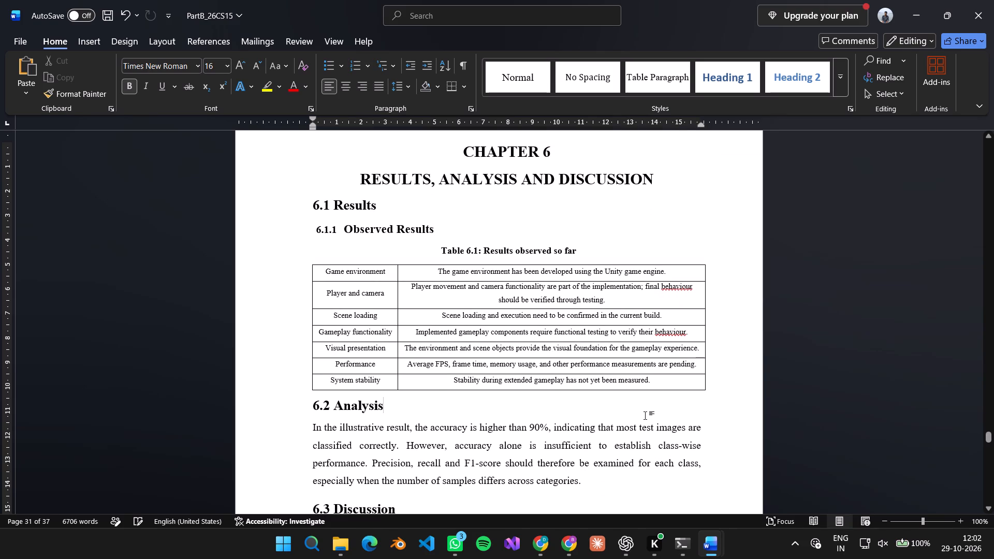
pyautogui.press('Left')
pyautogui.press('Left')
pyautogui.press('Left')
pyautogui.press('Left')
pyautogui.press('Left')
pyautogui.press('Left')
pyautogui.press('Left')
pyautogui.press('Left')
pyautogui.press('Left')
pyautogui.press('Left')
pyautogui.press('Left')
pyautogui.press('Left')
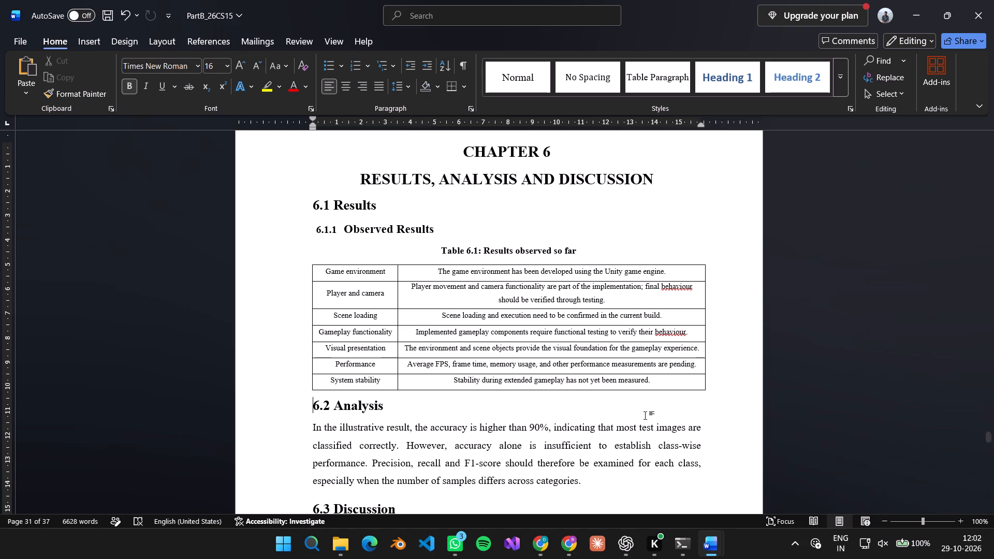
pyautogui.press('Return')
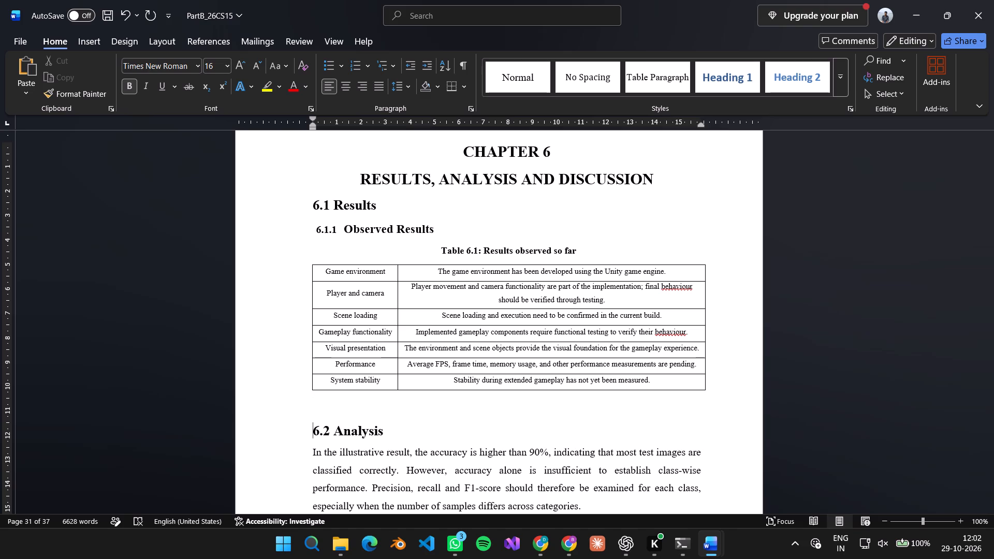
pyautogui.press('Up')
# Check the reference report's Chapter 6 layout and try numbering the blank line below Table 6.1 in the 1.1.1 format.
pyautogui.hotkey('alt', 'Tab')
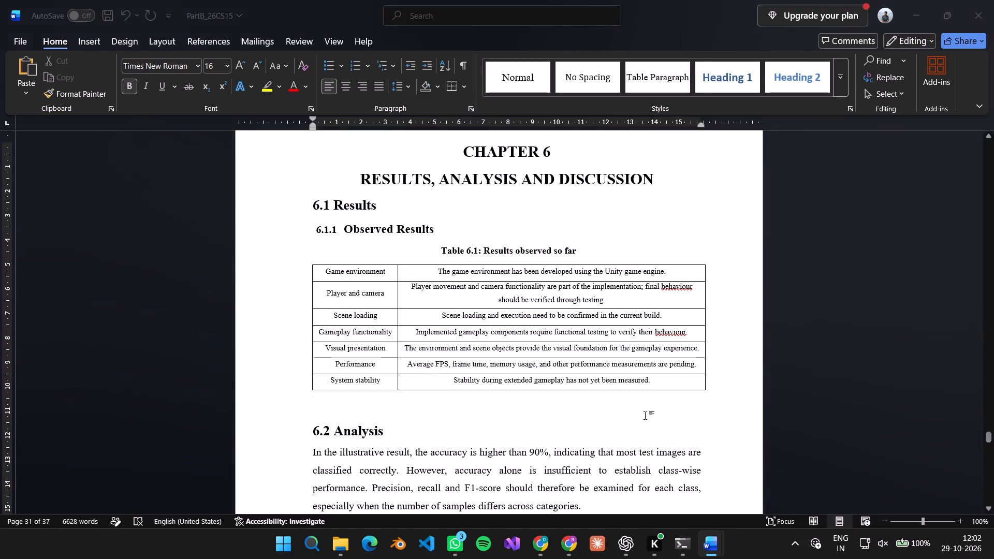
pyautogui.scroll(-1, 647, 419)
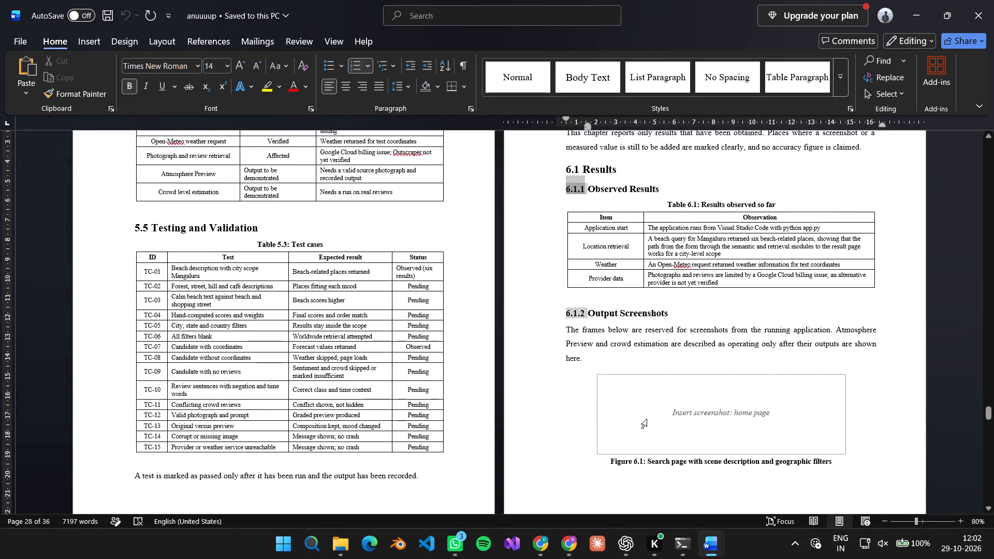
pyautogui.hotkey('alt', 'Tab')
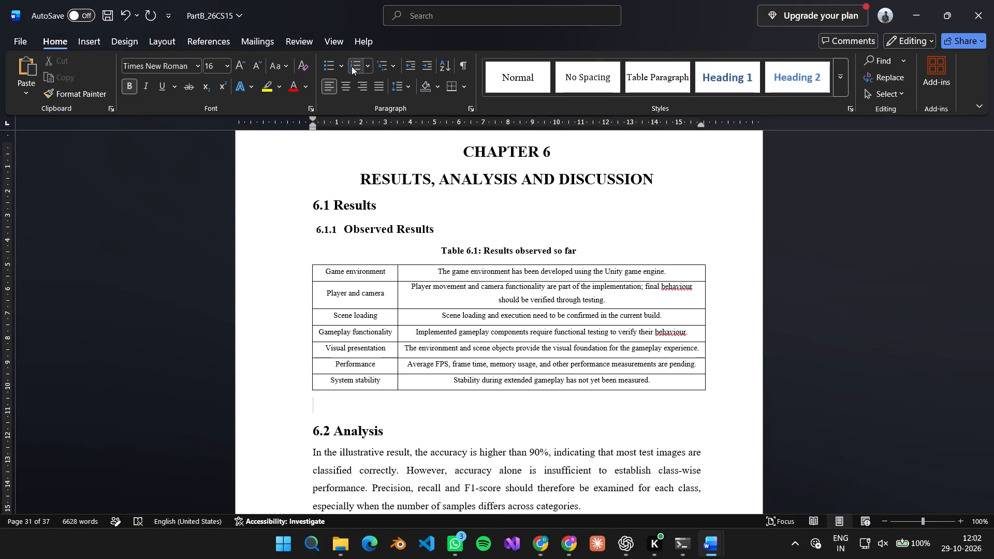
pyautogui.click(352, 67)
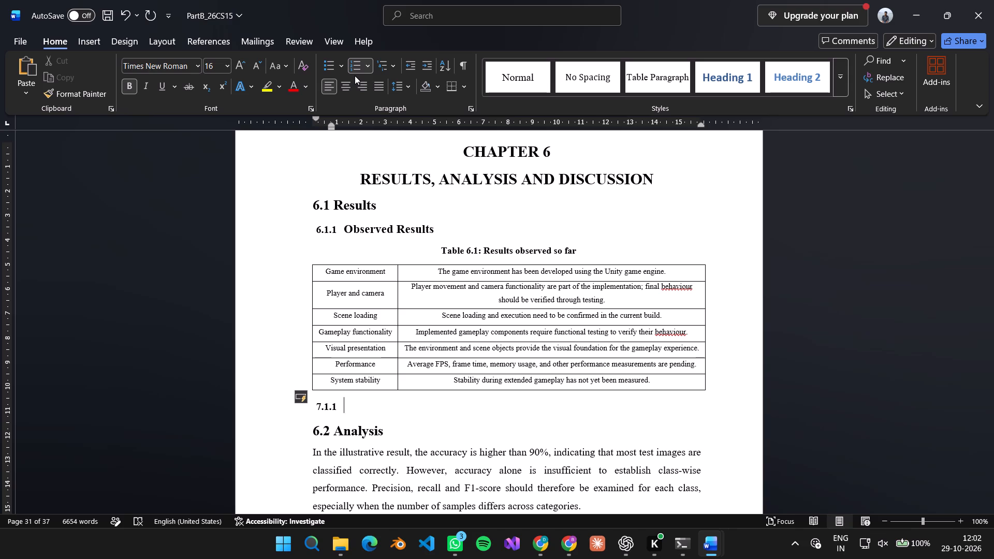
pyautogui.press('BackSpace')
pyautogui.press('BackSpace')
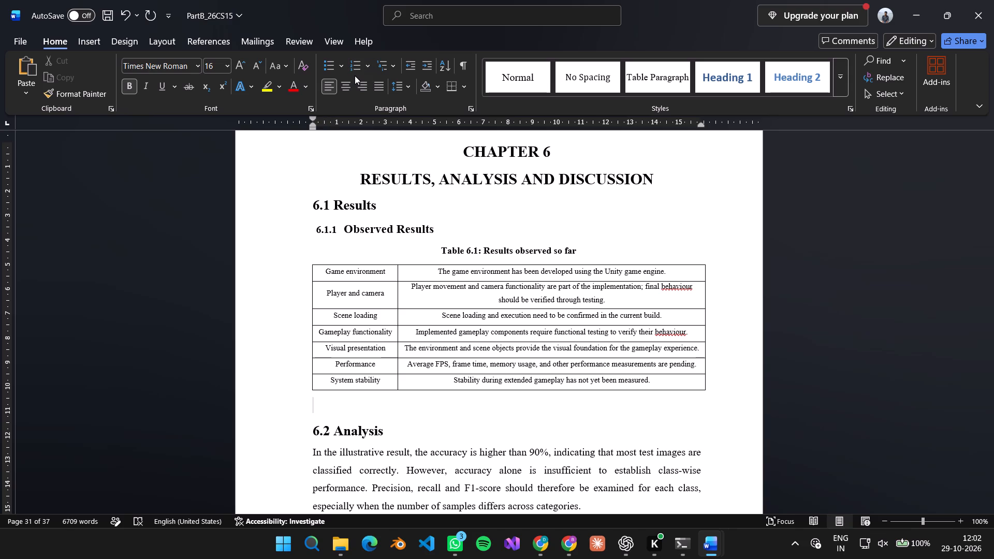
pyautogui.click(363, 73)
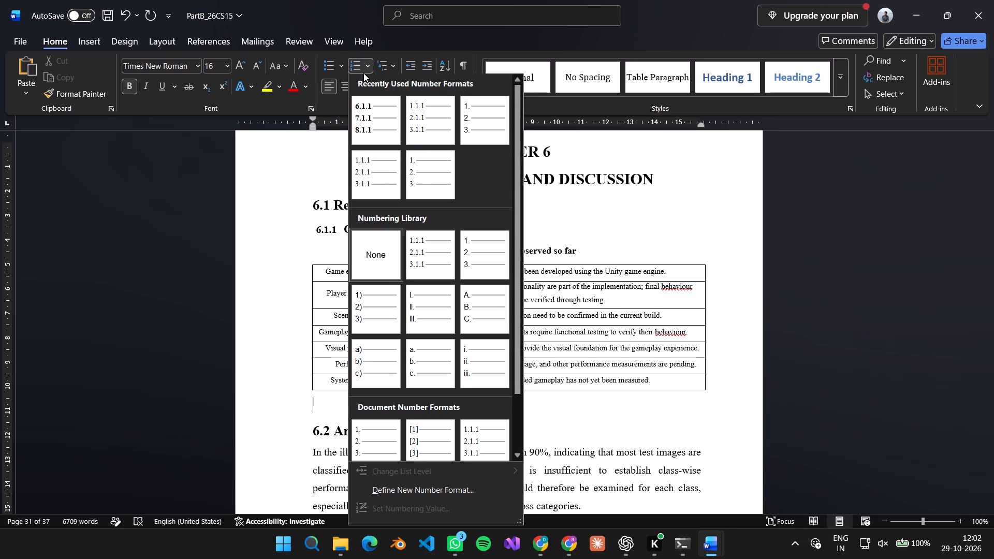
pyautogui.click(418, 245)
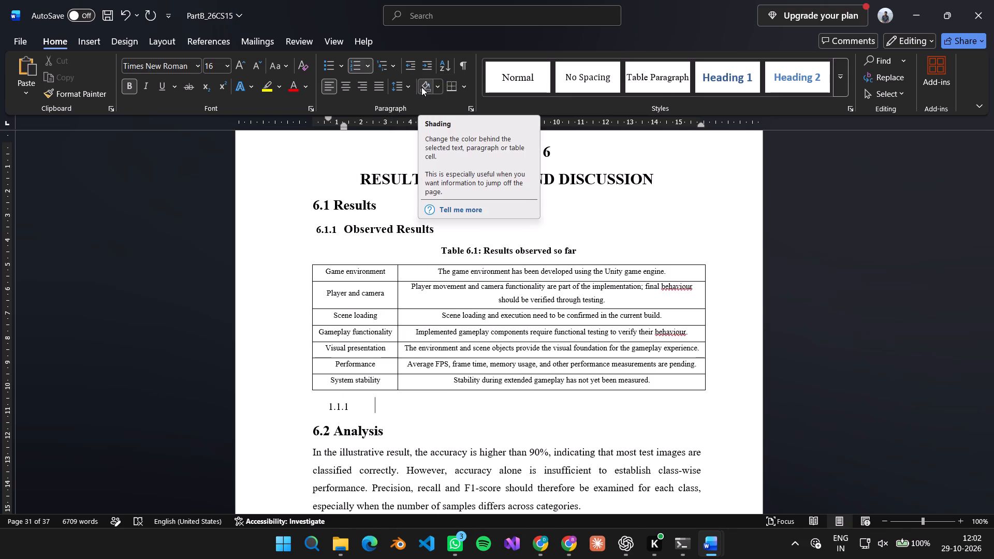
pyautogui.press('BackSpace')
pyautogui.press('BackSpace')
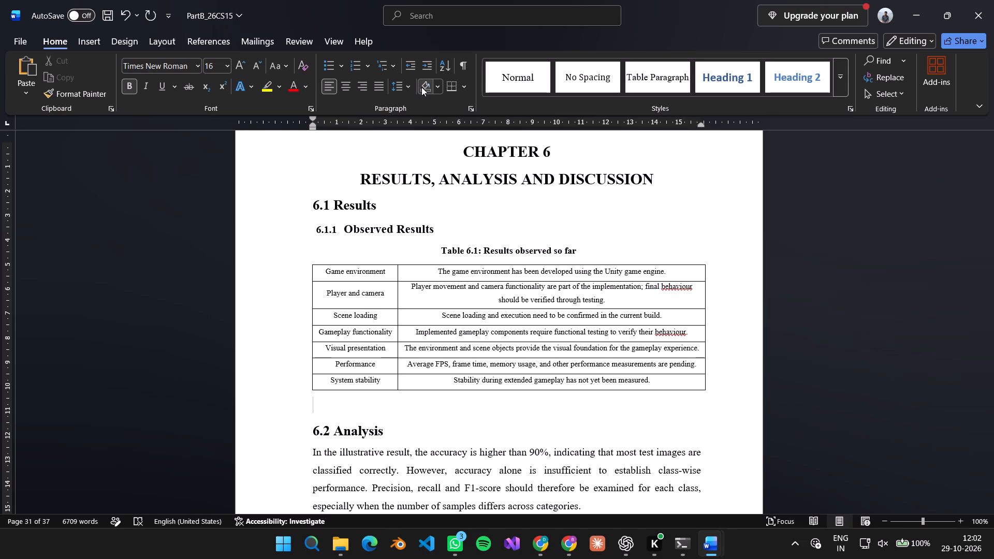
# Write the subheading "Output Screenshot" on the blank line below Table 6.1, following the reference report's wording.
pyautogui.hotkey('alt', 'Tab')
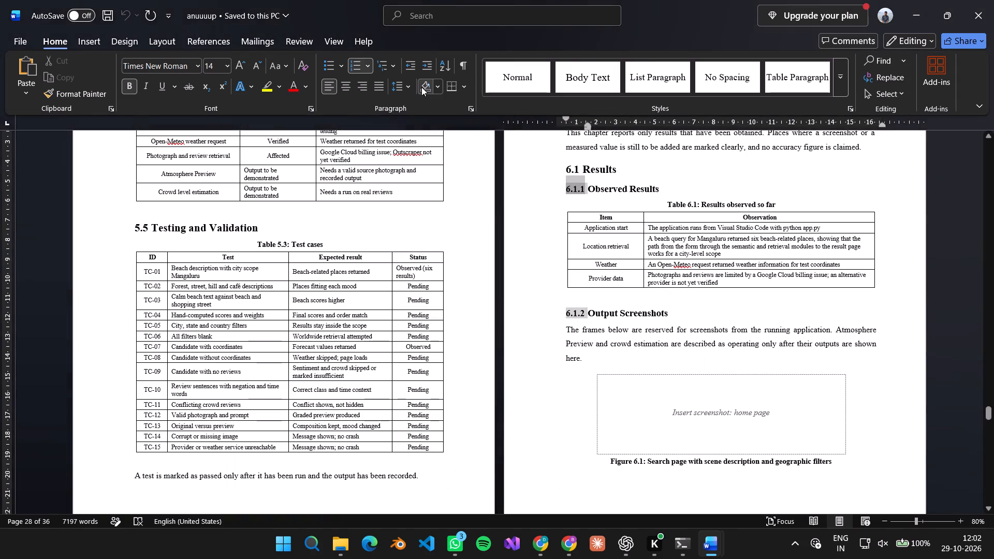
pyautogui.hotkey('alt', 'Tab')
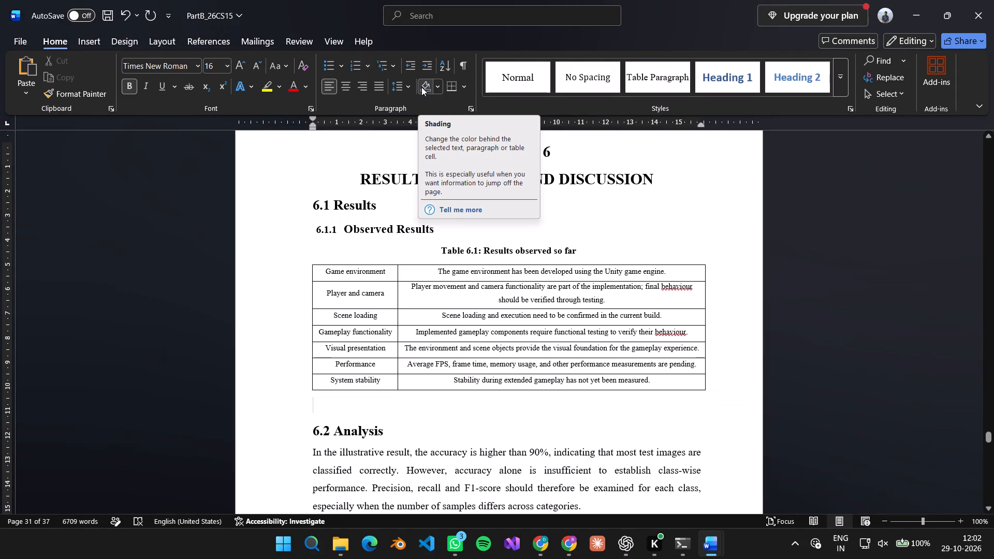
pyautogui.write('Outp')
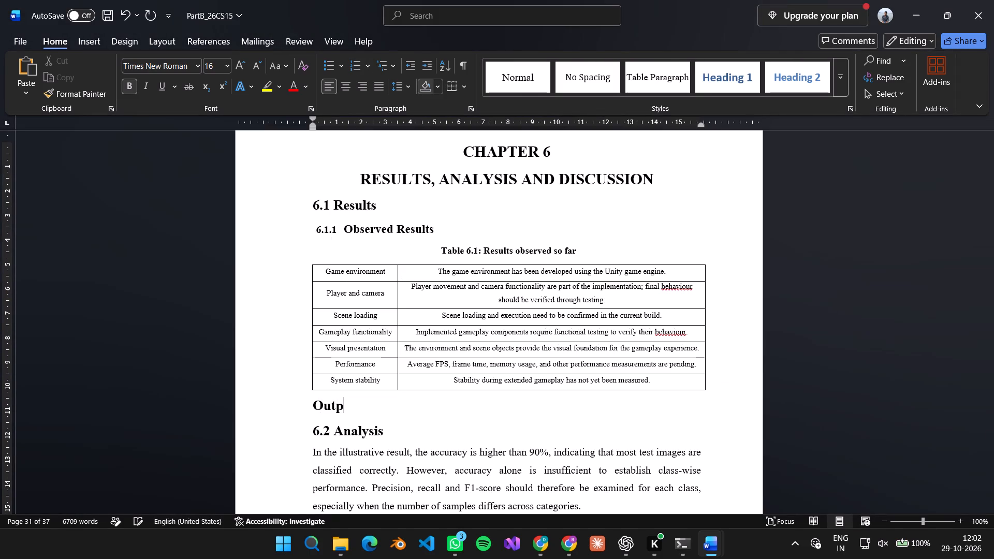
pyautogui.press('t')
pyautogui.hotkey('alt', 'Tab')
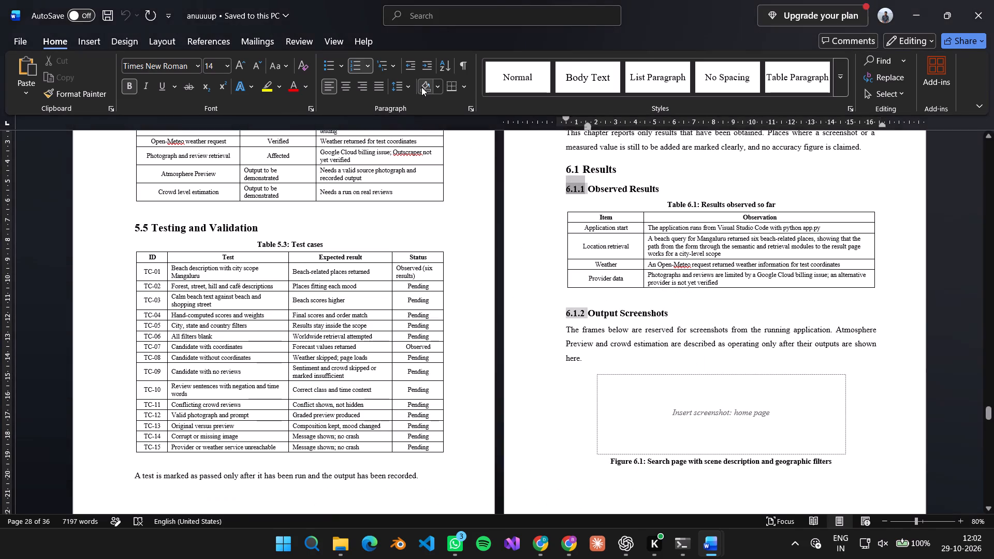
pyautogui.hotkey('alt', 'Tab')
pyautogui.press('space')
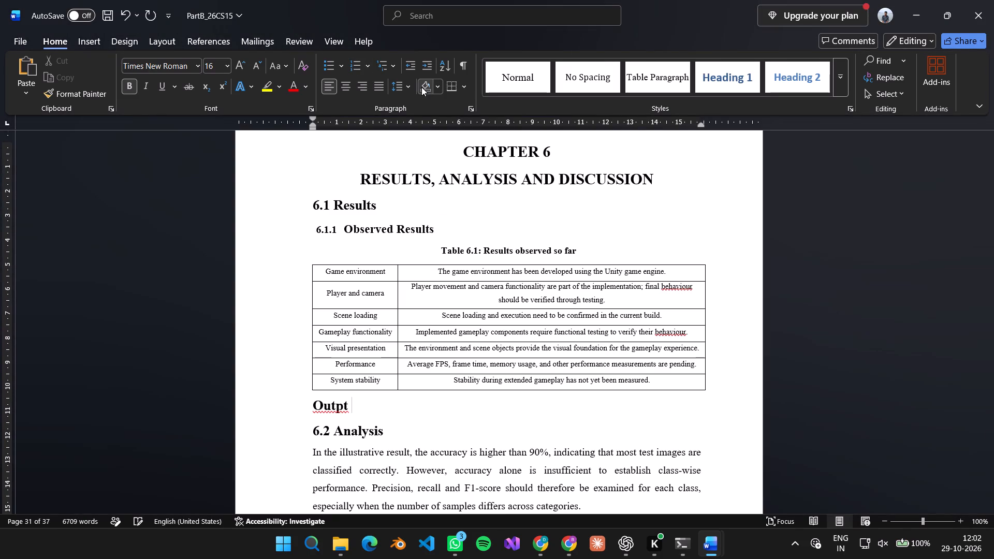
pyautogui.press('BackSpace')
pyautogui.press('BackSpace')
pyautogui.write('ut')
pyautogui.press('space')
pyautogui.write('Scree')
pyautogui.press('BackSpace')
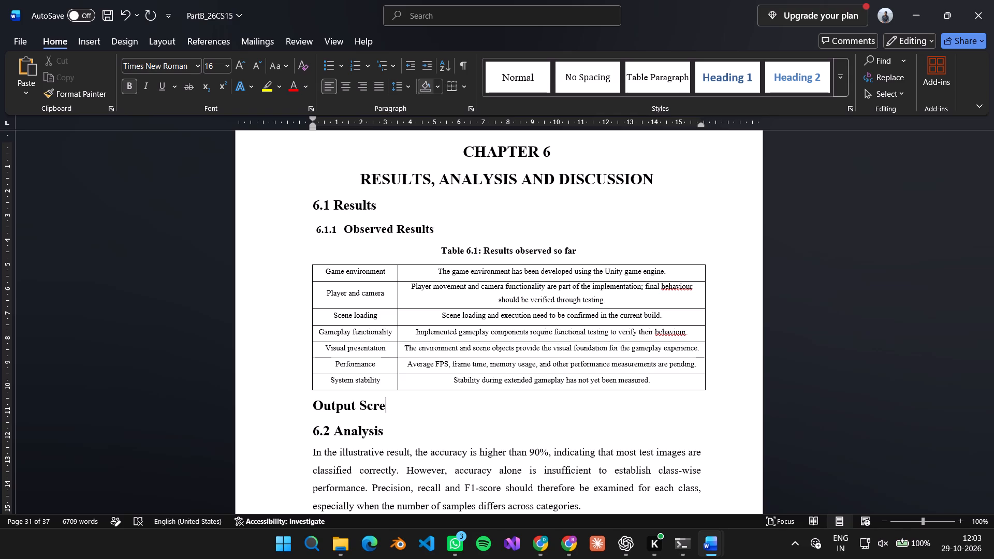
pyautogui.hotkey('alt', 'Tab')
pyautogui.hotkey('alt', 'Tab')
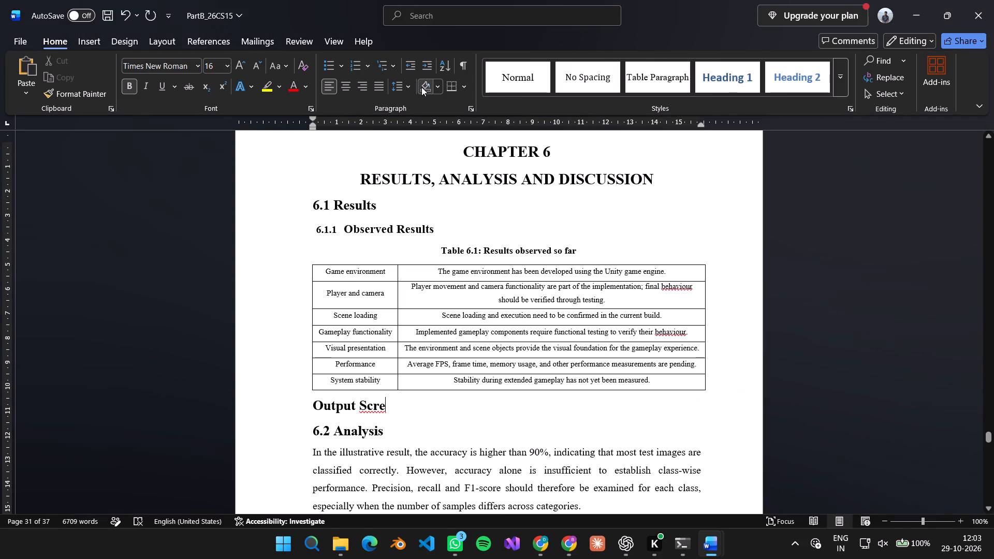
pyautogui.write('enshot')
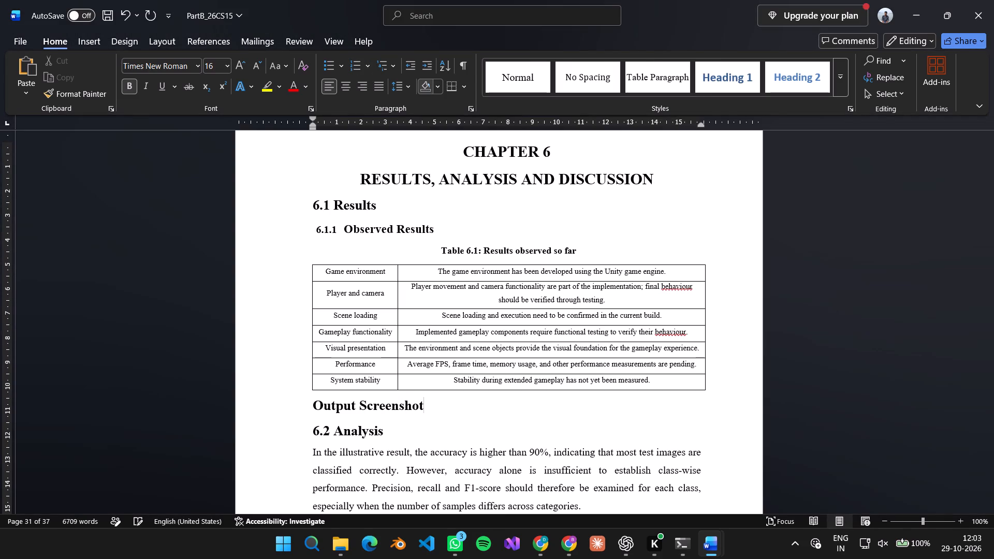
# Set the Output Screenshot subheading to 14 pt bold.
pyautogui.moveTo(425, 413); pyautogui.dragTo(307, 423)
pyautogui.click(306, 421)
pyautogui.click(338, 413)
pyautogui.click(338, 406)
pyautogui.click(338, 406)
pyautogui.click(338, 409)
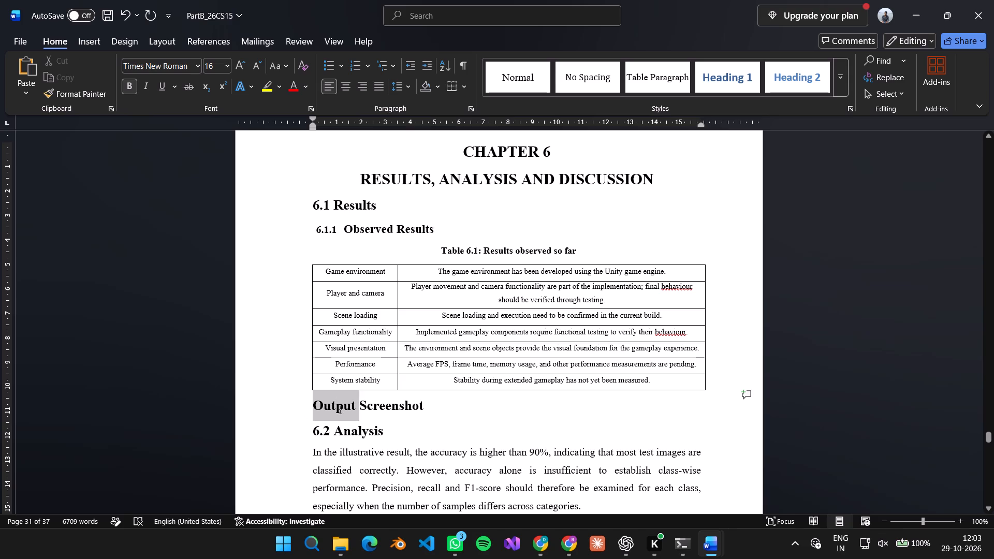
pyautogui.tripleClick(378, 415)
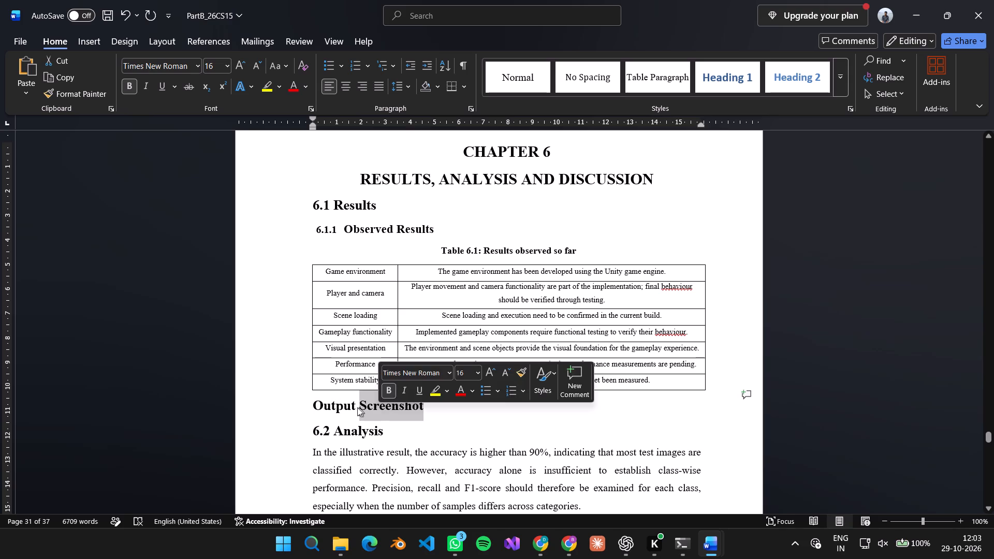
pyautogui.doubleClick(348, 406)
pyautogui.click(348, 406)
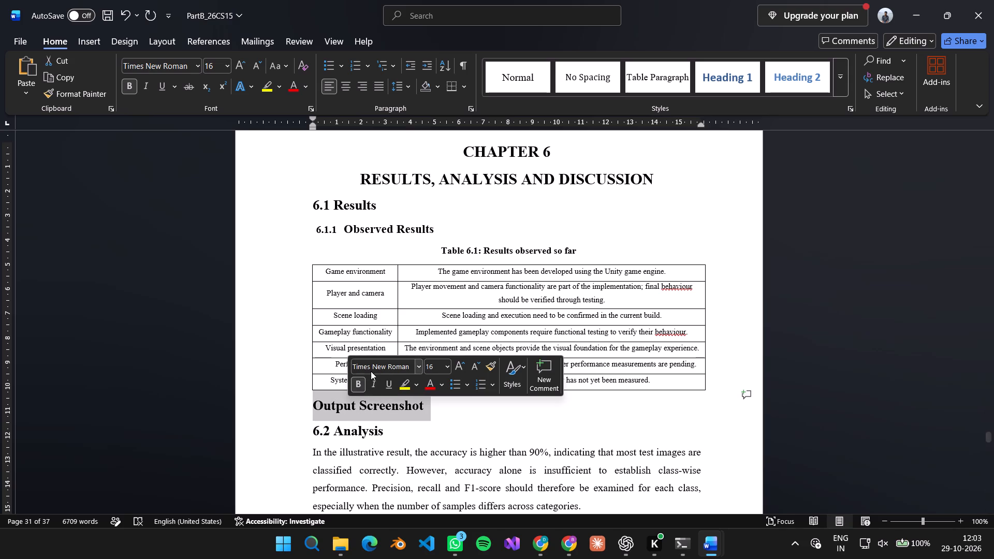
pyautogui.click(361, 387)
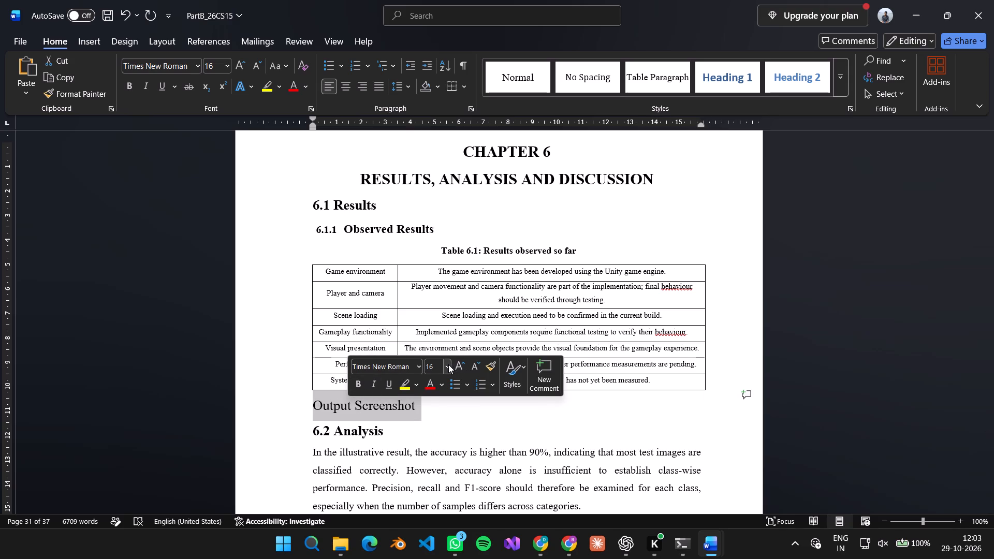
pyautogui.click(445, 364)
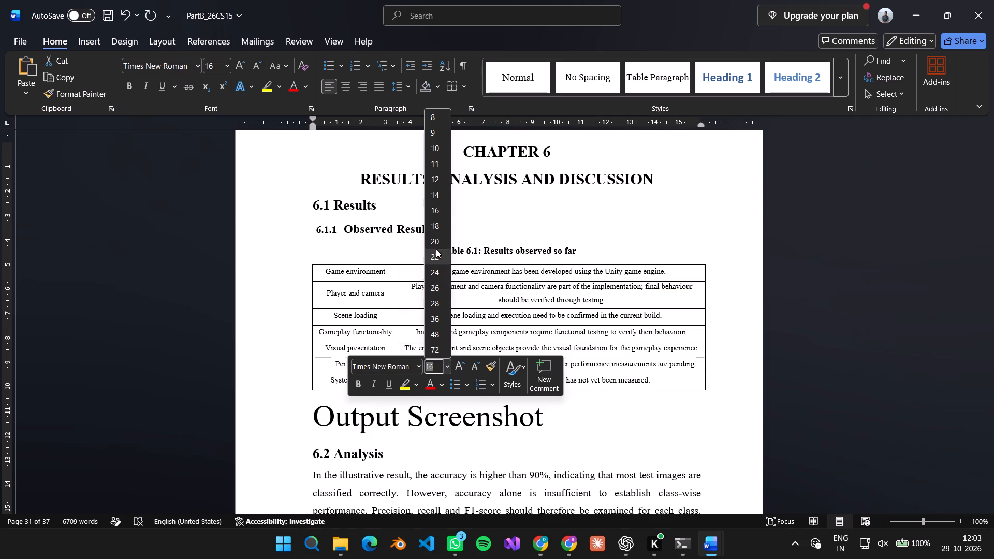
pyautogui.click(435, 190)
pyautogui.click(358, 387)
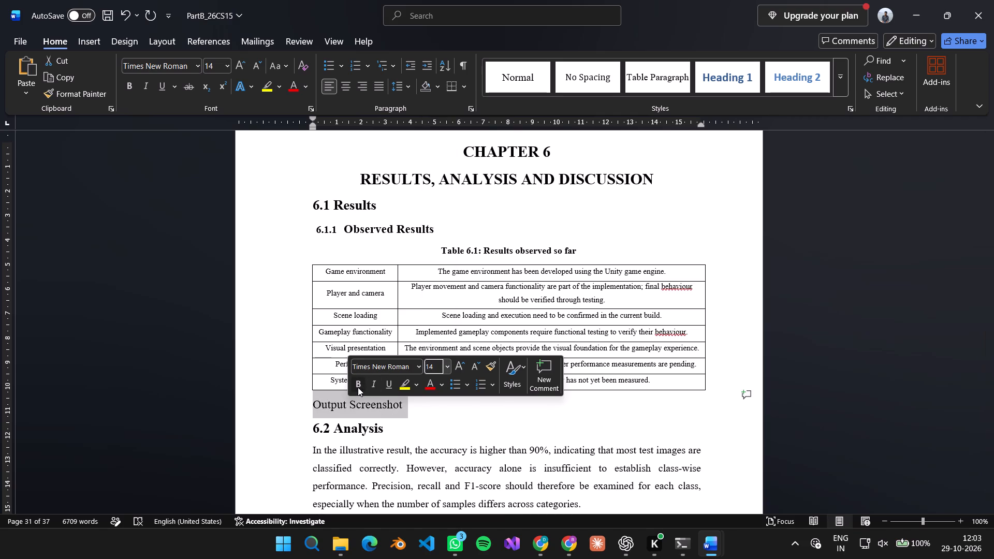
# Number the Output Screenshot subheading in the 1.1.1 format and decrease its indent one step.
pyautogui.click(310, 405)
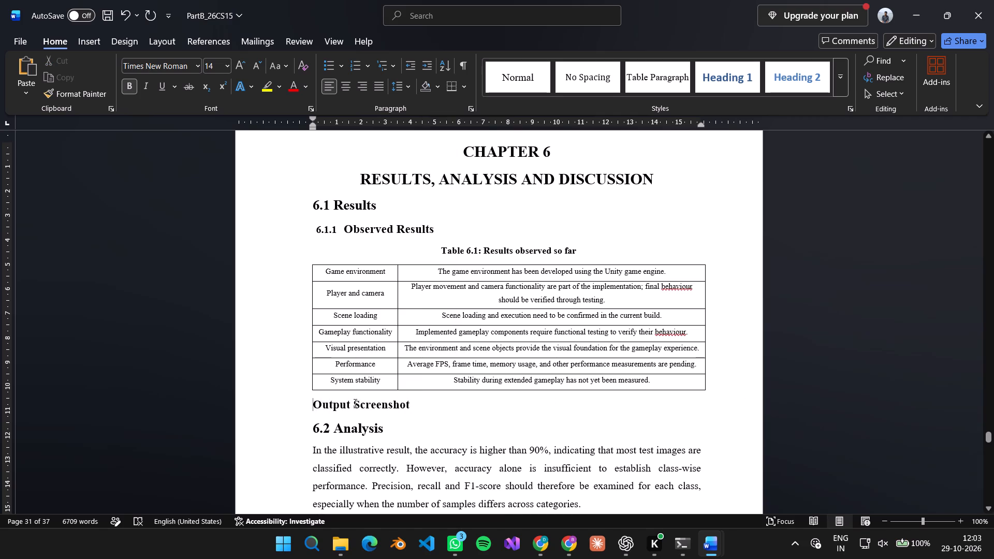
pyautogui.click(357, 64)
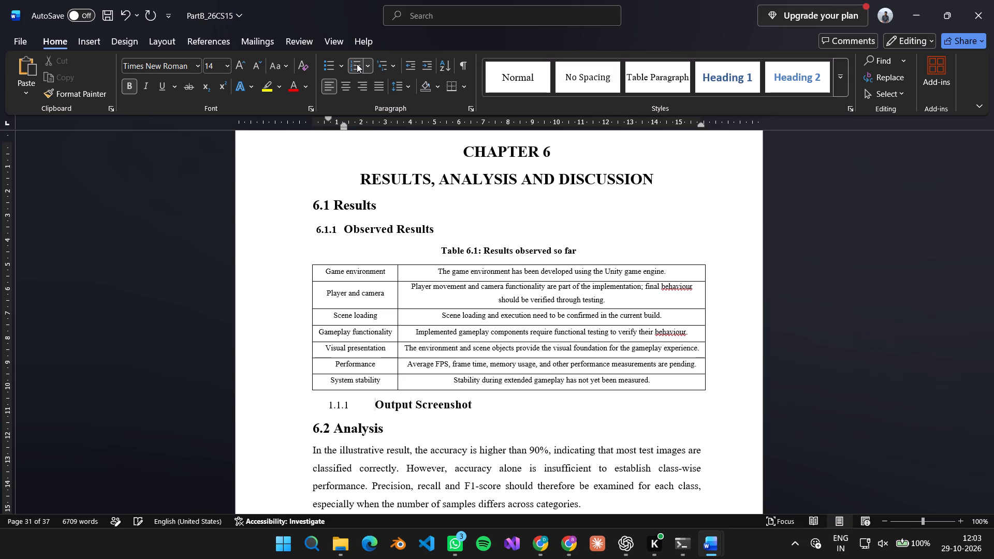
pyautogui.click(357, 61)
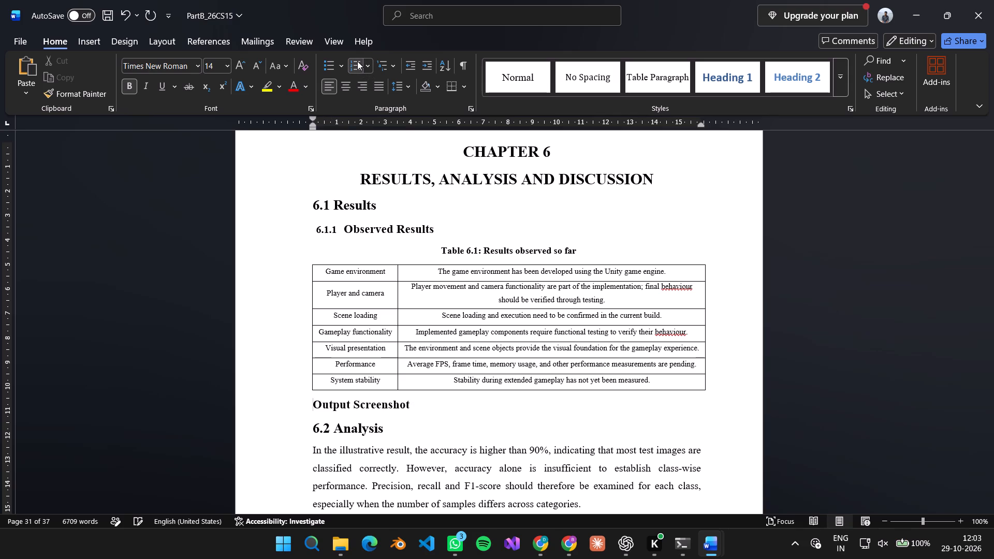
pyautogui.click(357, 61)
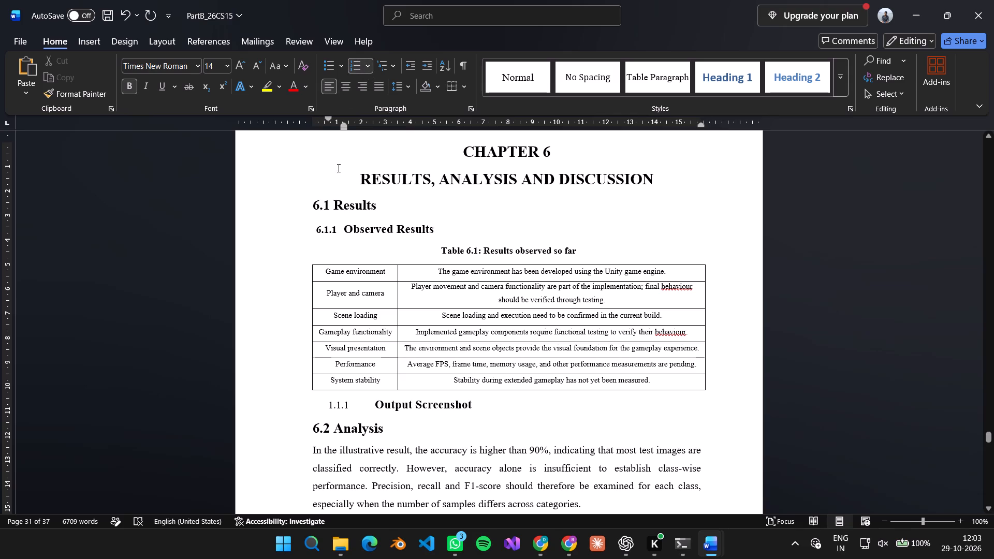
pyautogui.click(411, 65)
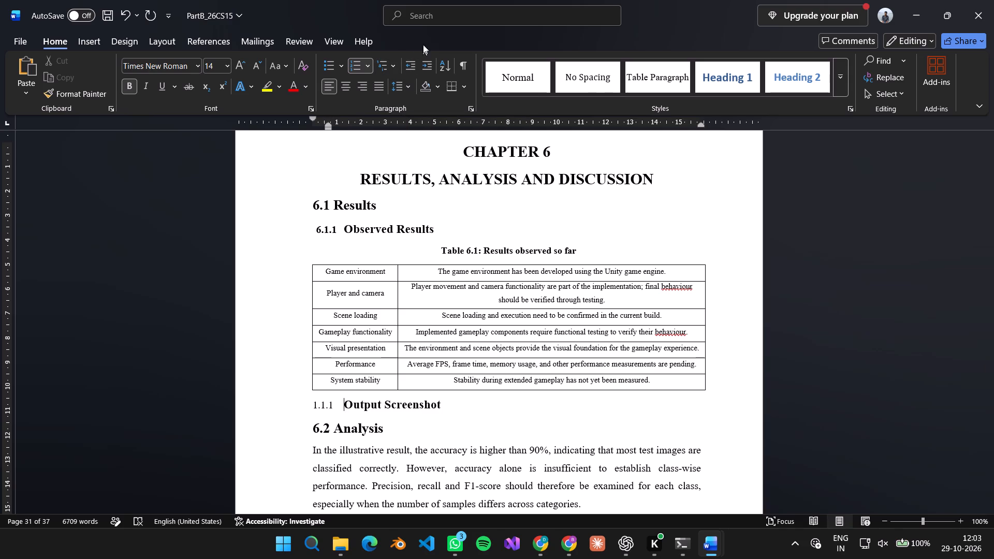
# Enter 6 as the value for starting a new list in the Output Screenshot subheading's numbering.
pyautogui.click(368, 63)
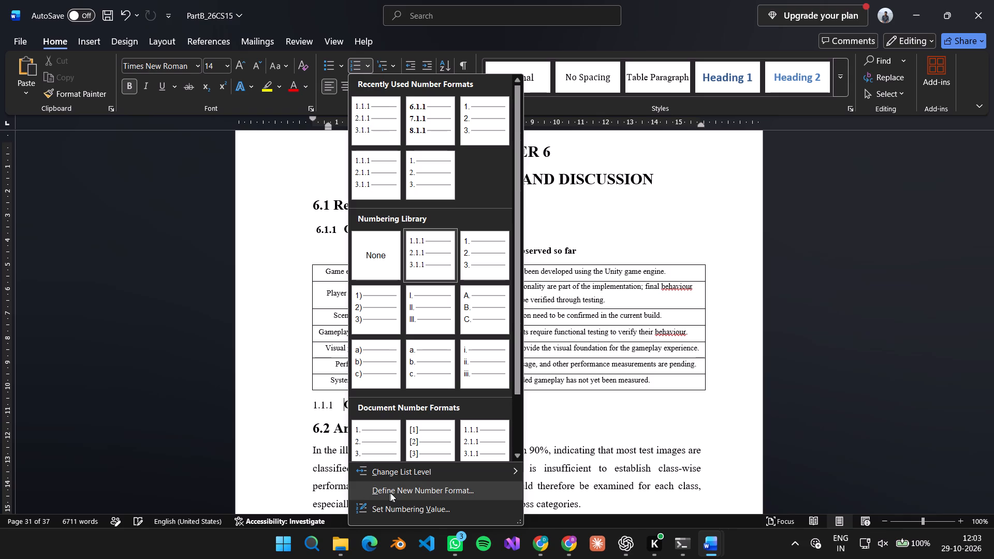
pyautogui.click(392, 509)
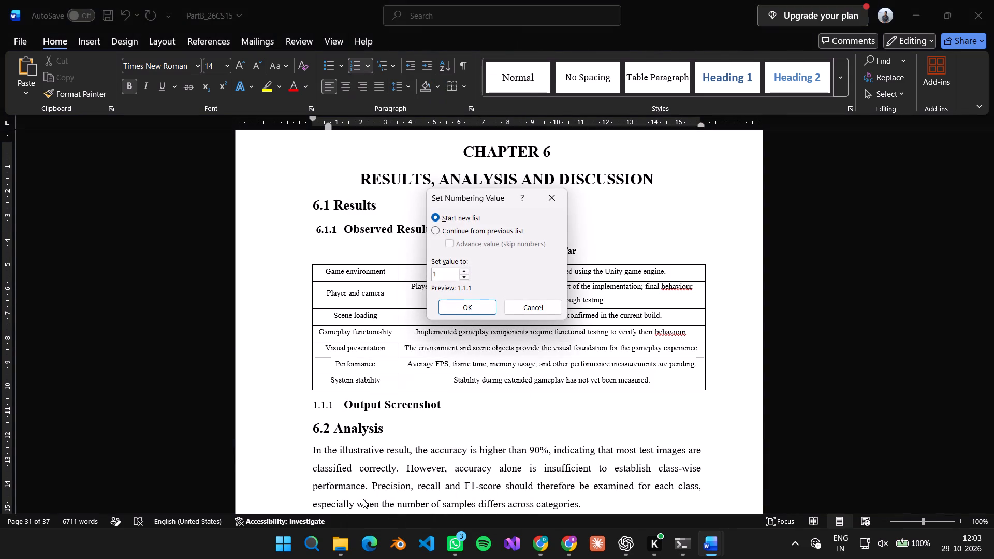
pyautogui.click(441, 270)
pyautogui.press('BackSpace')
pyautogui.press('6')
pyautogui.press('6')
pyautogui.press('BackSpace')
pyautogui.press('.')
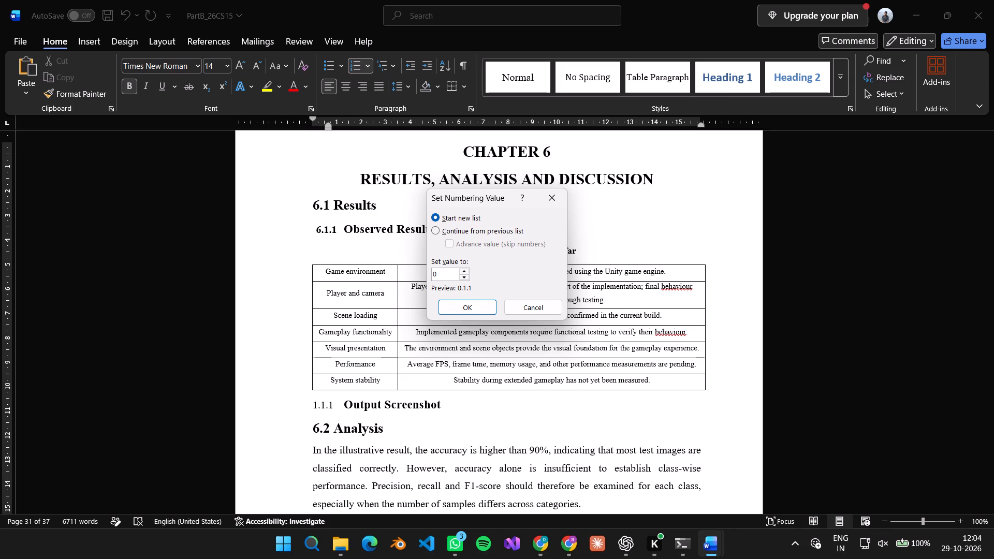
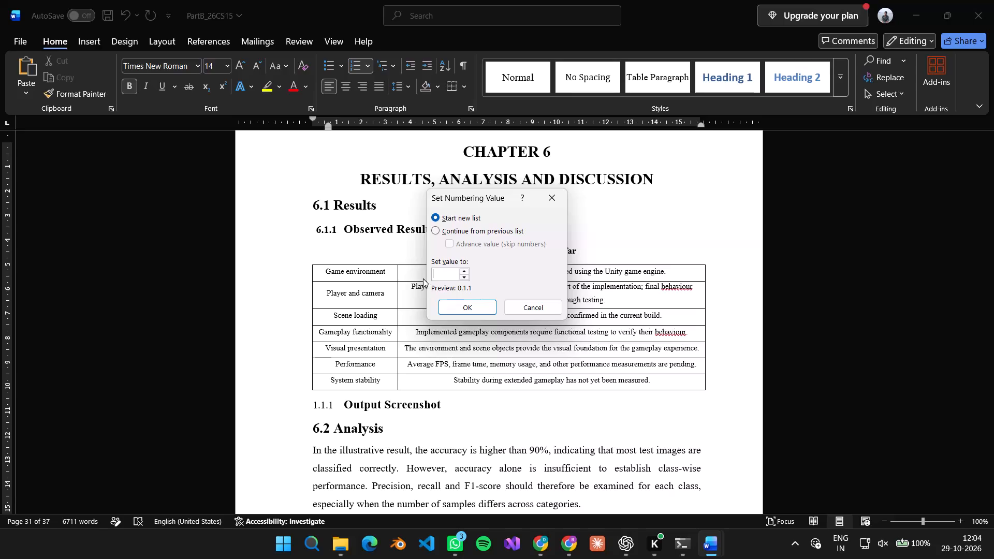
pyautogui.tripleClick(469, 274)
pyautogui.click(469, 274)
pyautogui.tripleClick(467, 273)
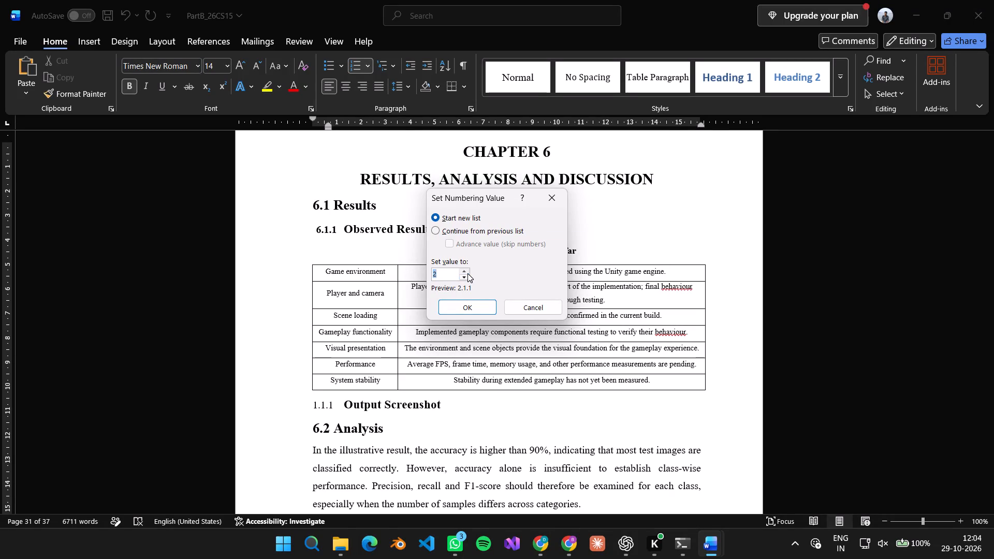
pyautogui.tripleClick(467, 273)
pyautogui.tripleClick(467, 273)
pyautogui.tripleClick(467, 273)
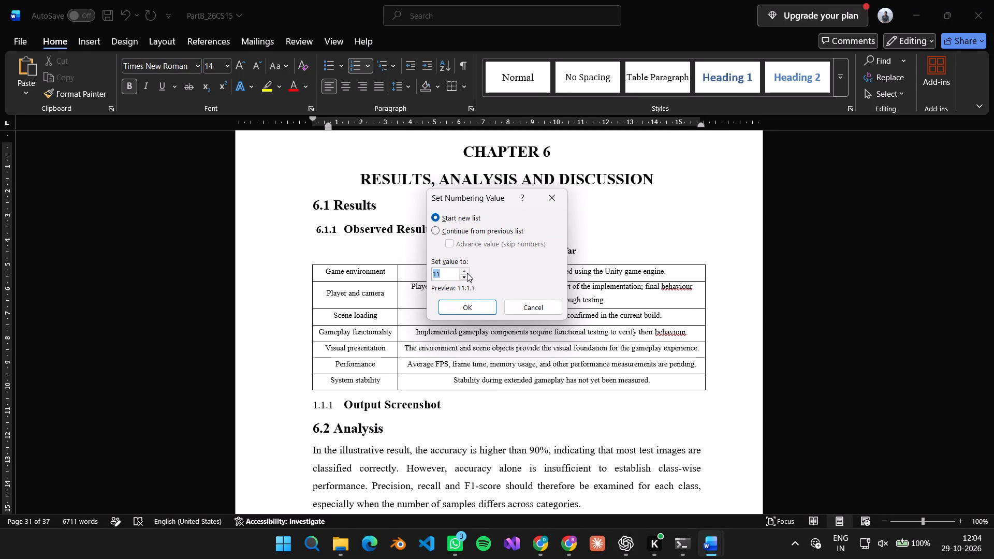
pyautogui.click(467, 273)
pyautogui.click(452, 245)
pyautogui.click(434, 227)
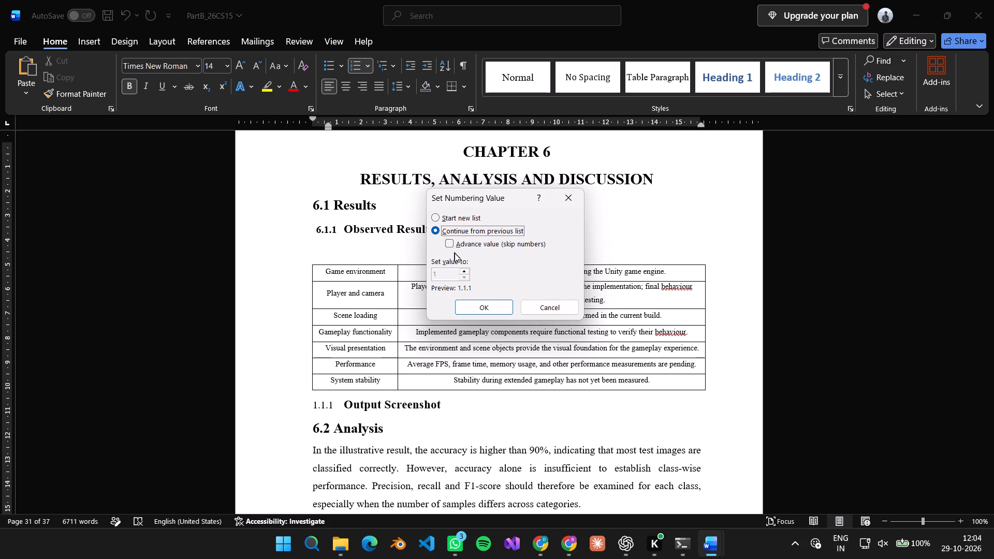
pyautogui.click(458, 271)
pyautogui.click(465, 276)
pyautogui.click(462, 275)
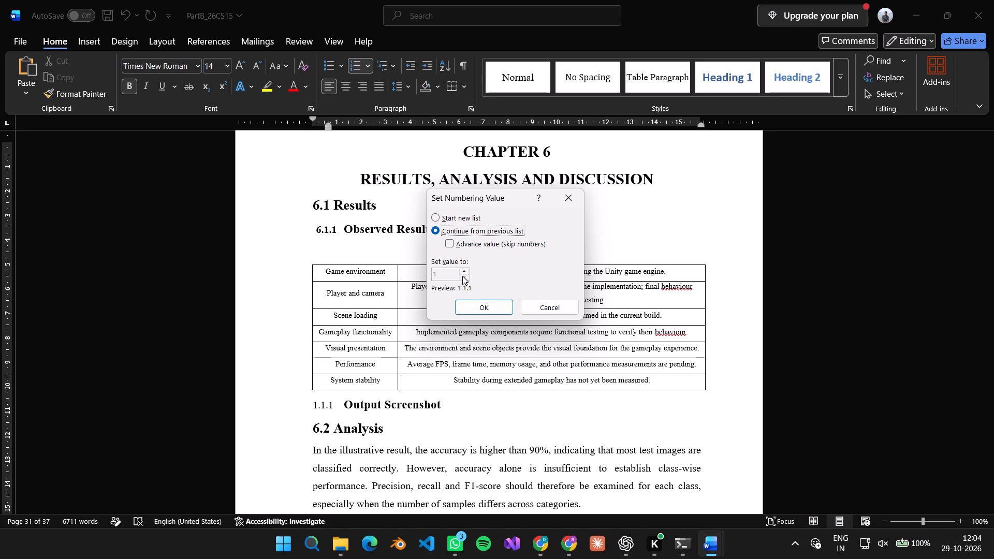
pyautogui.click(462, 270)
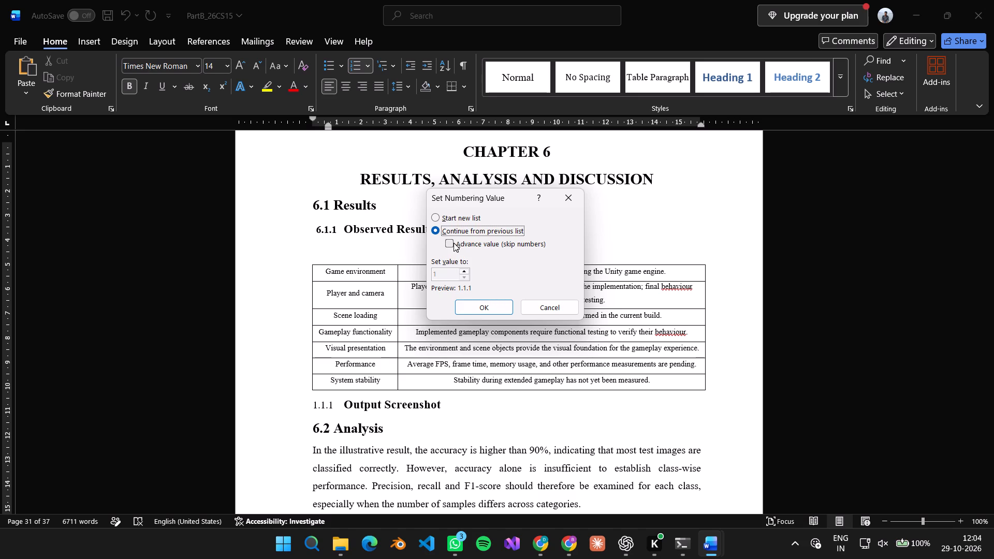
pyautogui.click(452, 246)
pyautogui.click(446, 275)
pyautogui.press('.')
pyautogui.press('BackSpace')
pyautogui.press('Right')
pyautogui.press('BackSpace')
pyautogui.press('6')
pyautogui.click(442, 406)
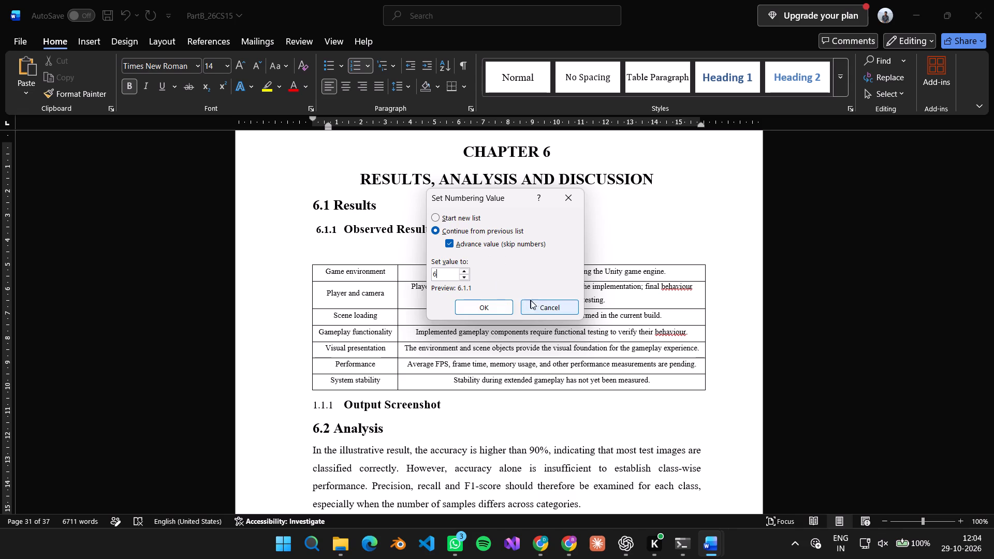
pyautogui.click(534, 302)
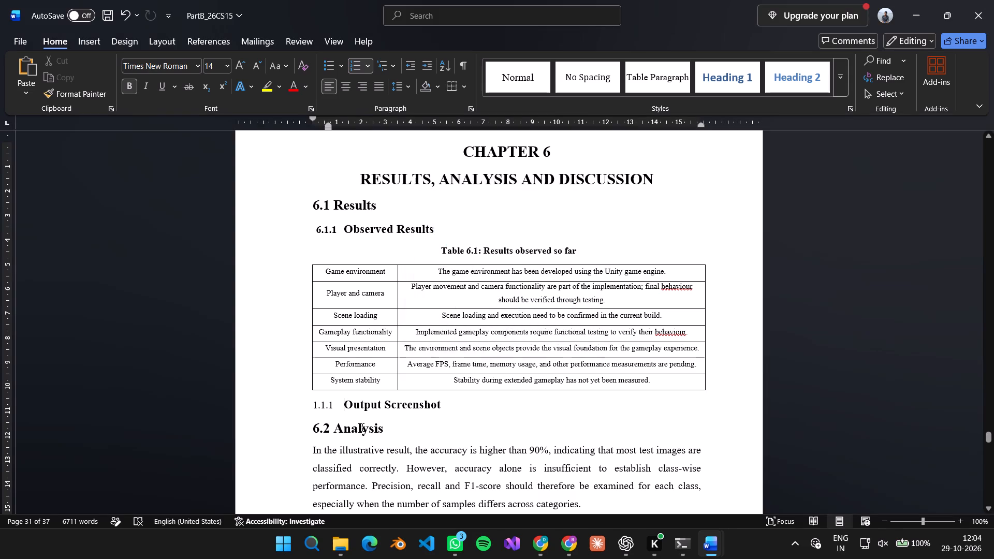
# Remove the numbering from the Output Screenshot subheading.
pyautogui.click(353, 61)
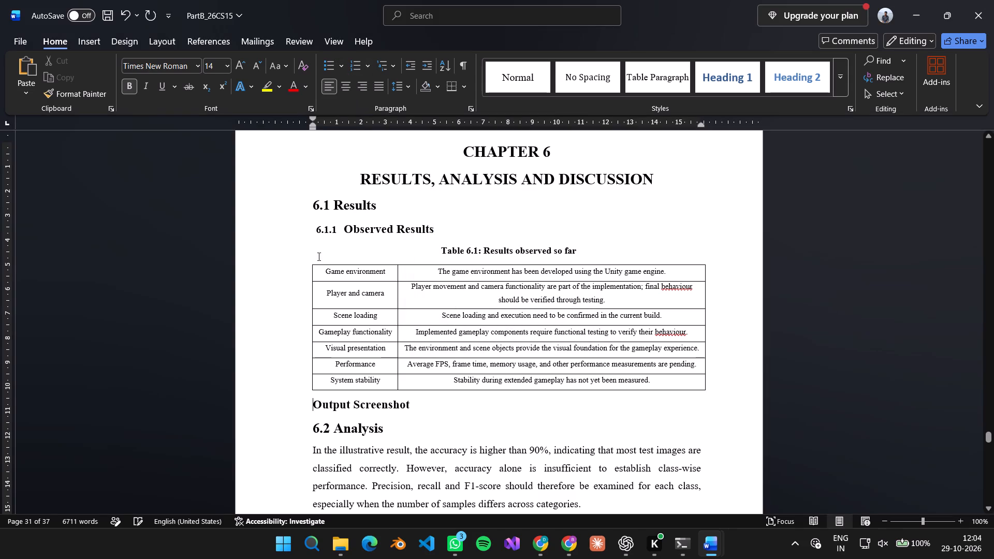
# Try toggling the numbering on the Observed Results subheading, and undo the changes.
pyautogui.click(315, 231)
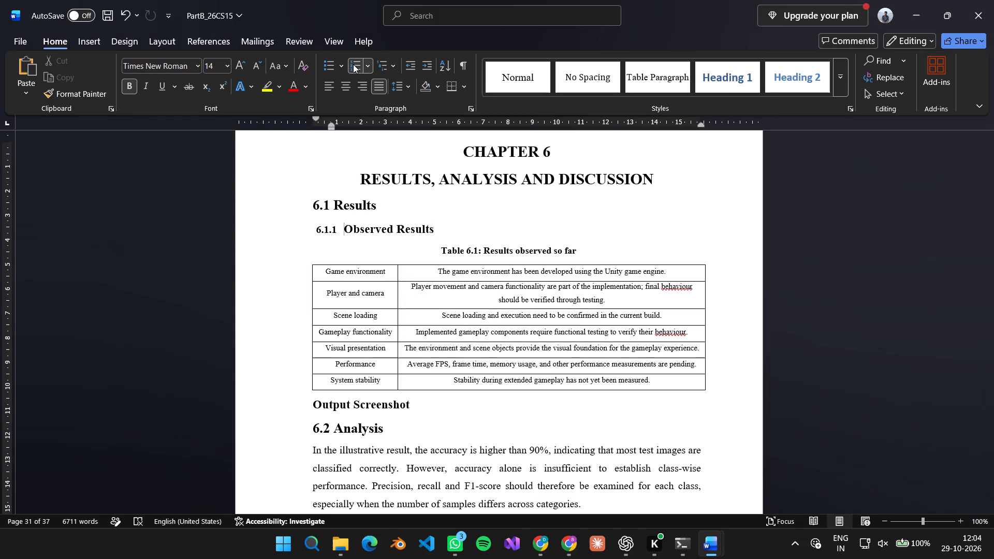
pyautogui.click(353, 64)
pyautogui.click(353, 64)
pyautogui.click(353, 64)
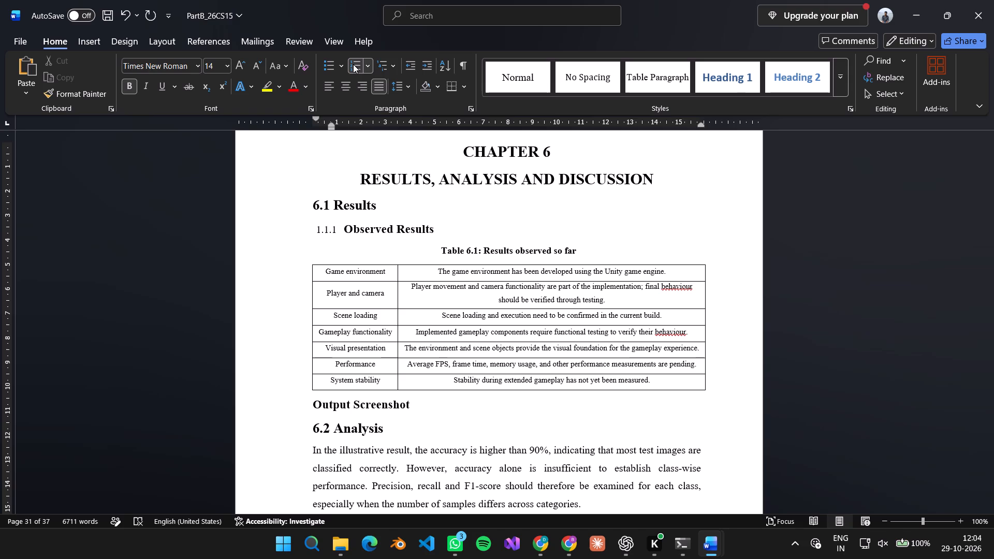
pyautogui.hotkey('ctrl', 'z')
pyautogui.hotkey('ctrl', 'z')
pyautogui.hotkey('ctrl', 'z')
# Insert a blank line between the Output Screenshot subheading and the 6.2 Analysis heading.
pyautogui.click(456, 232)
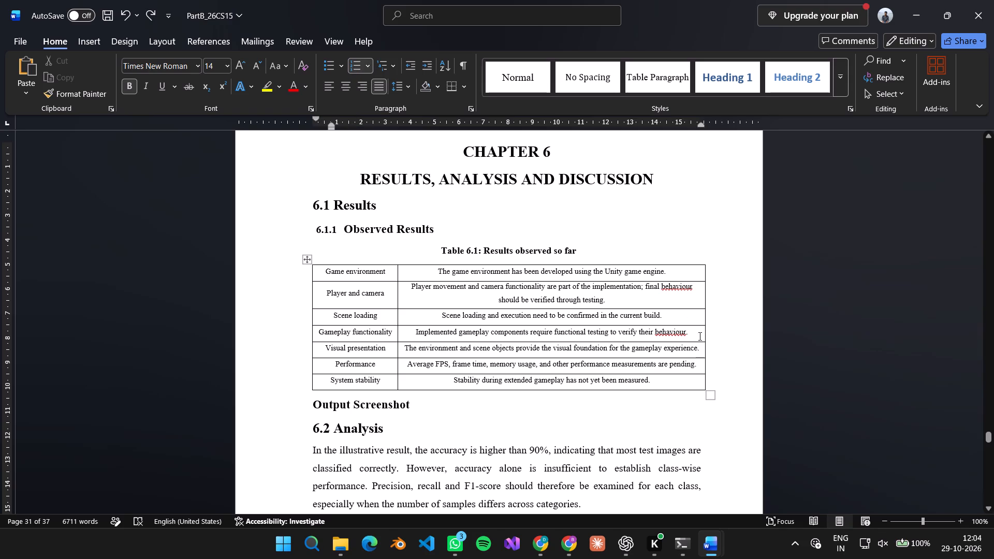
pyautogui.click(723, 381)
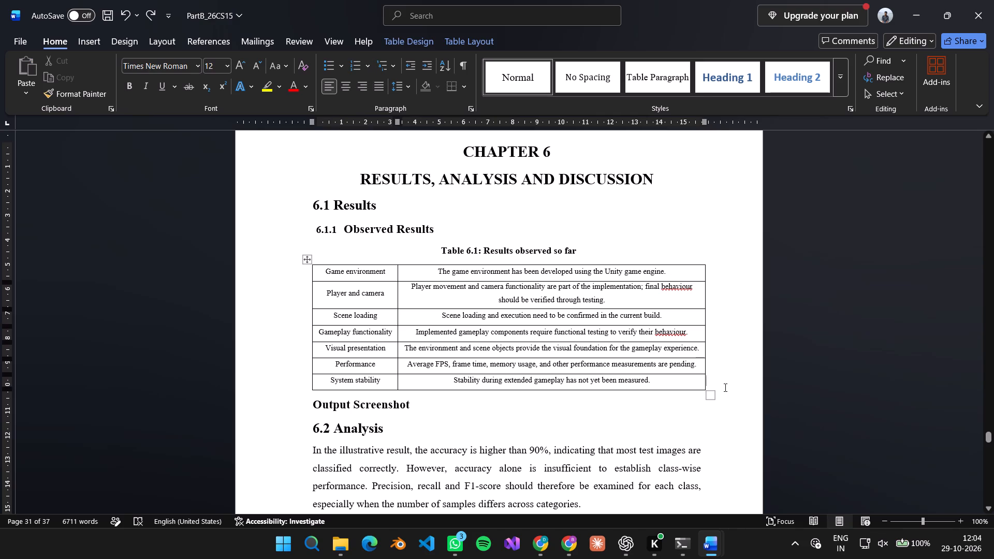
pyautogui.press('Down')
pyautogui.press('Down')
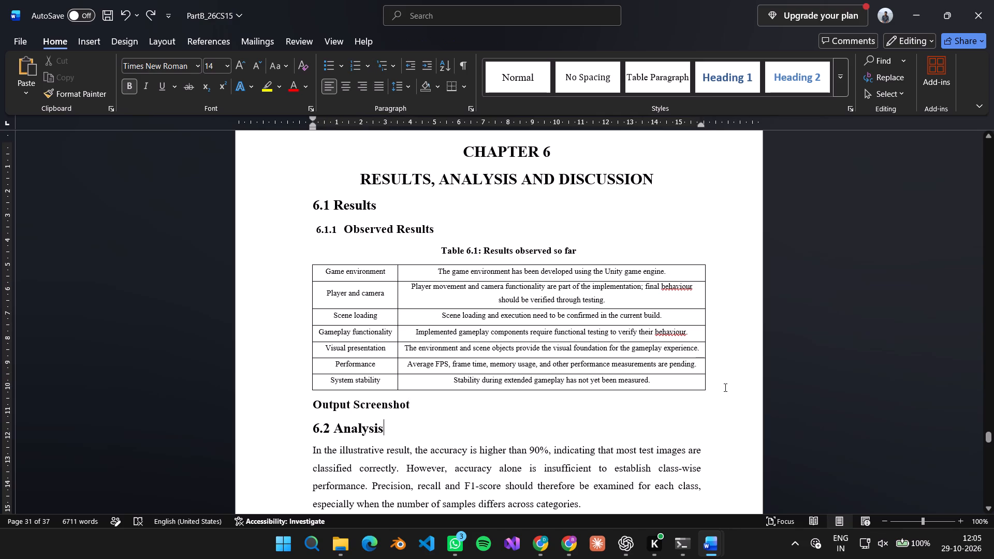
pyautogui.press('Up')
pyautogui.press('Return')
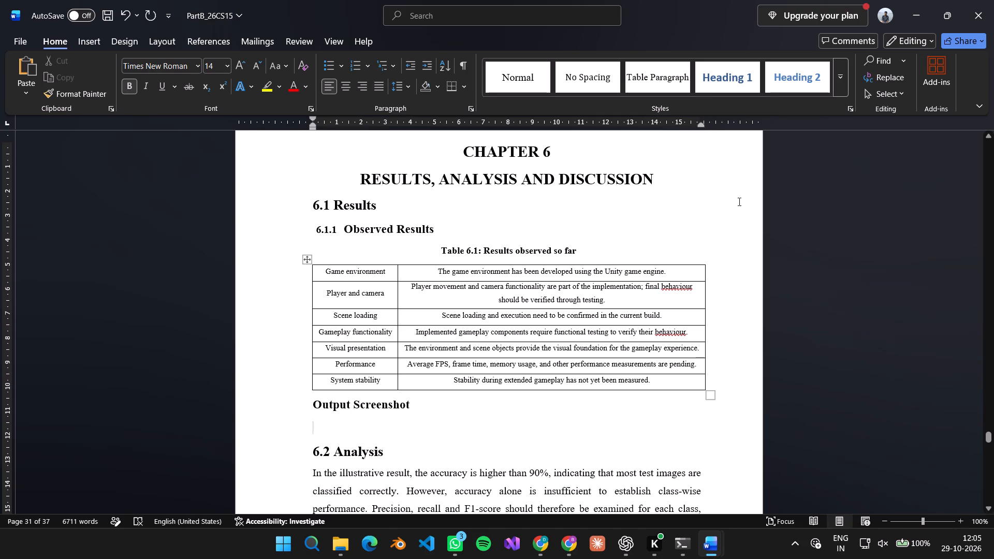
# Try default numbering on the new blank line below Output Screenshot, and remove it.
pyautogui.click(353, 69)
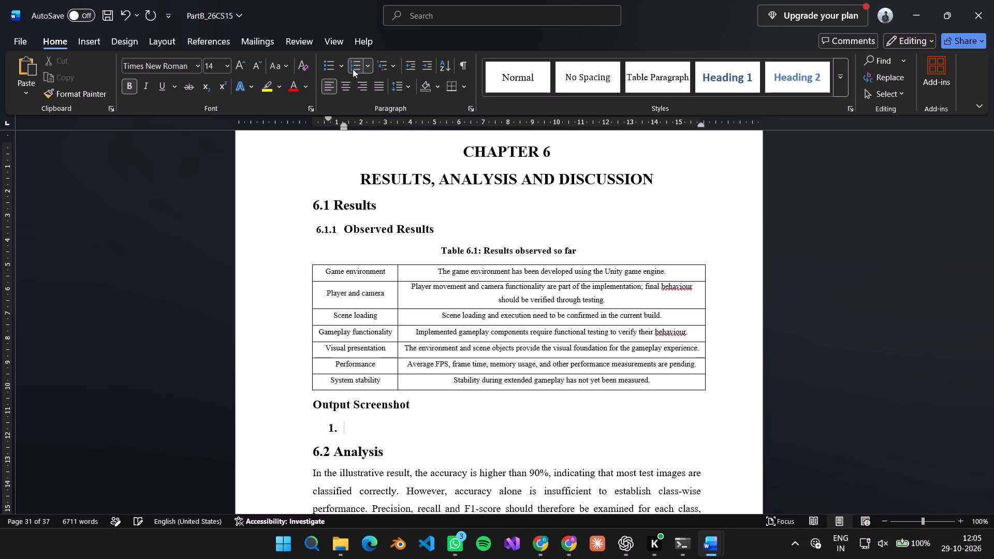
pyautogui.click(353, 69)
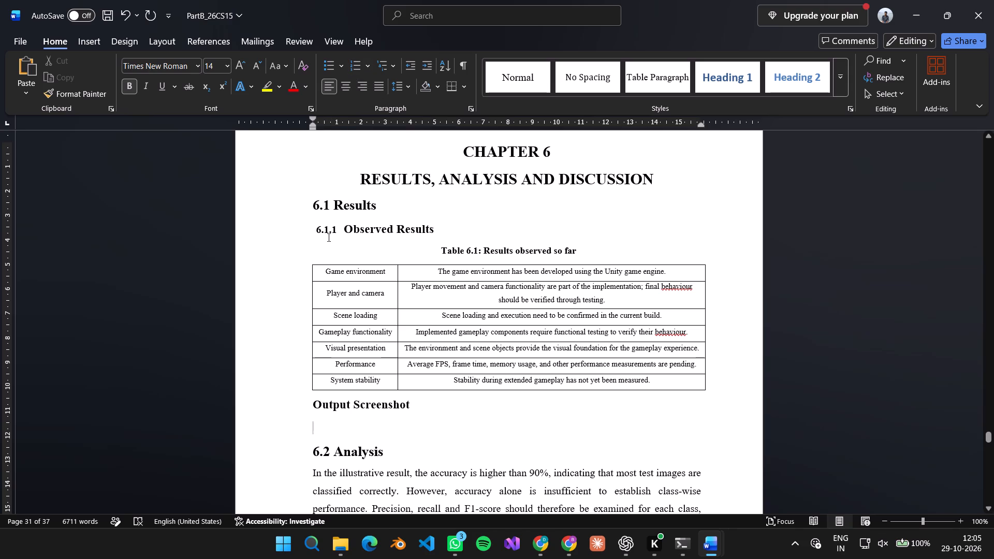
# Apply the recently used bold 6.1.1 number format to the Observed Results subheading.
pyautogui.click(328, 234)
pyautogui.click(367, 62)
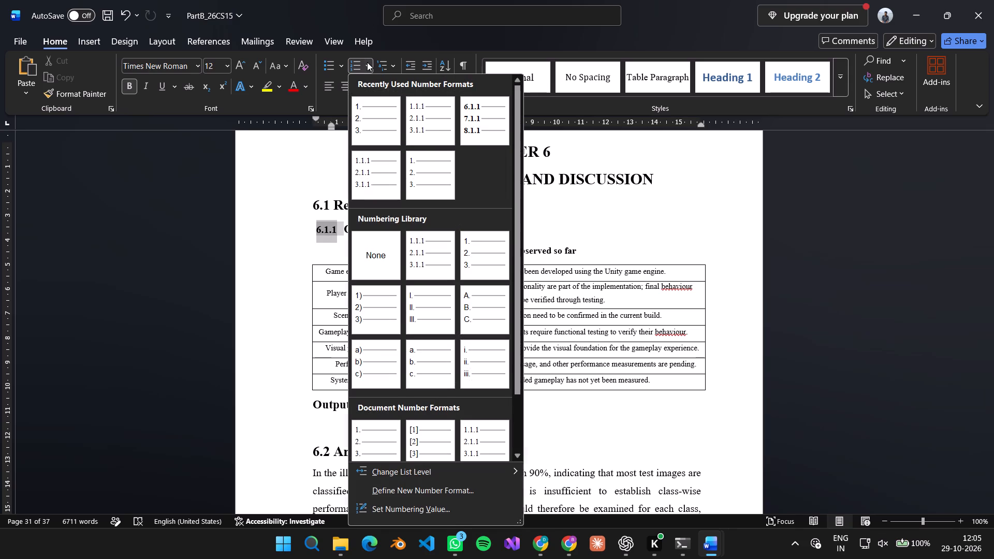
pyautogui.click(480, 127)
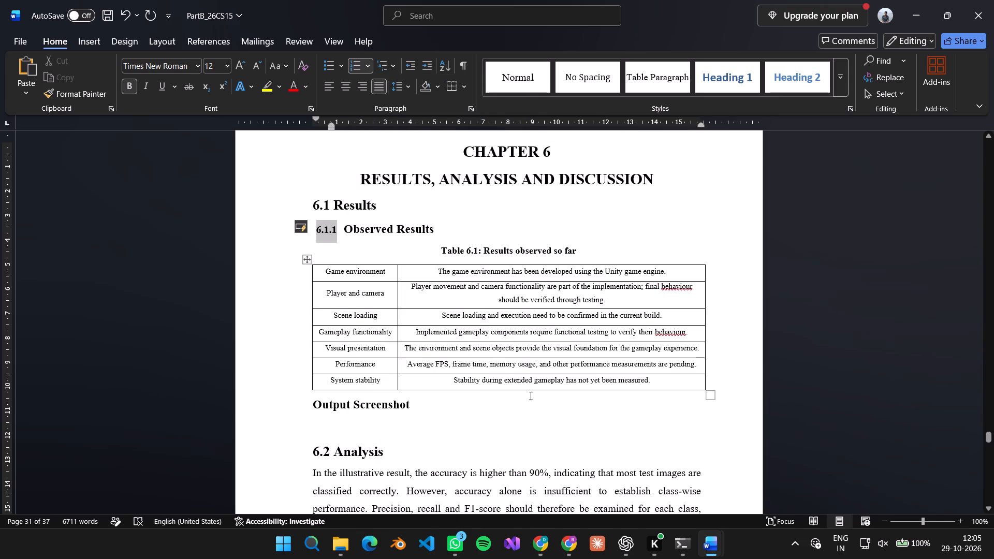
# Insert a second blank line directly below the Output Screenshot subheading.
pyautogui.click(655, 406)
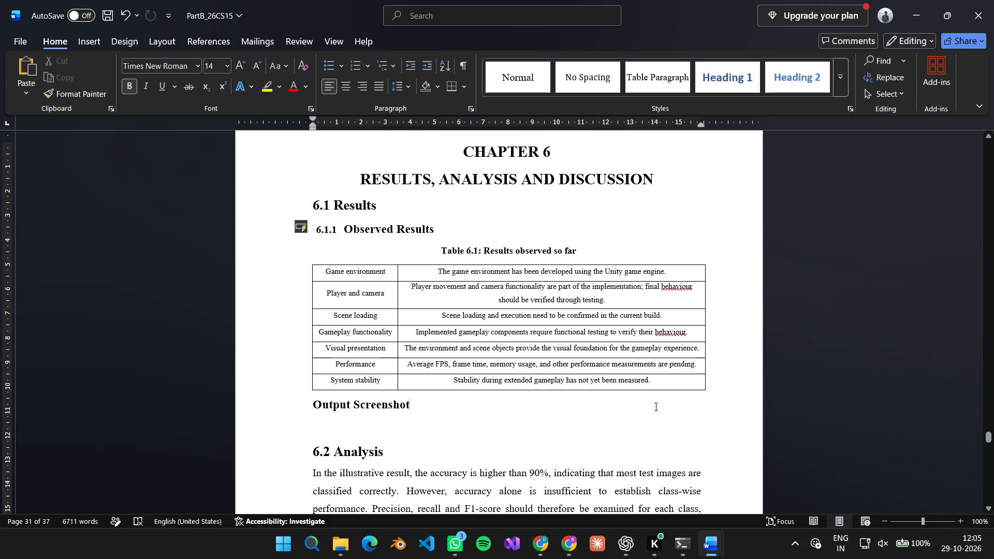
pyautogui.press('Return')
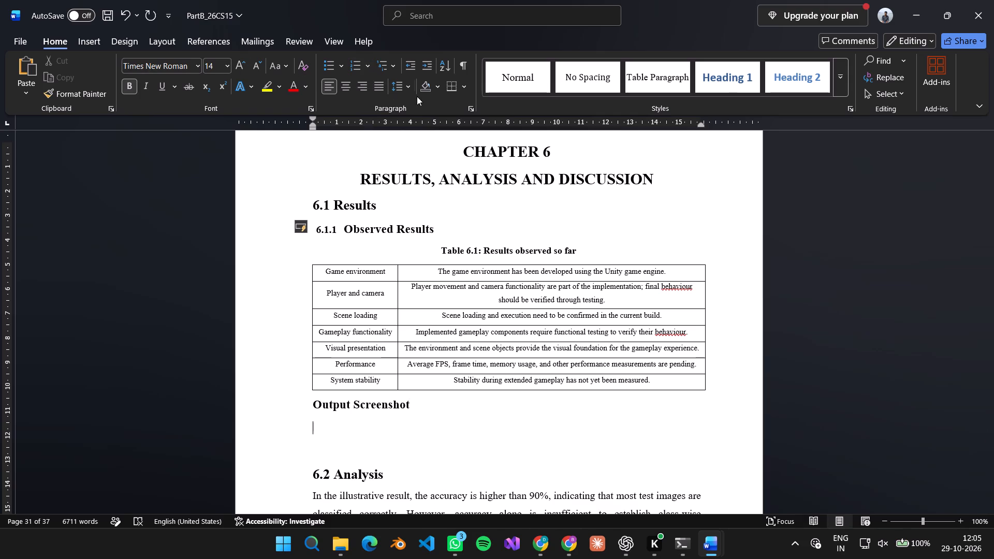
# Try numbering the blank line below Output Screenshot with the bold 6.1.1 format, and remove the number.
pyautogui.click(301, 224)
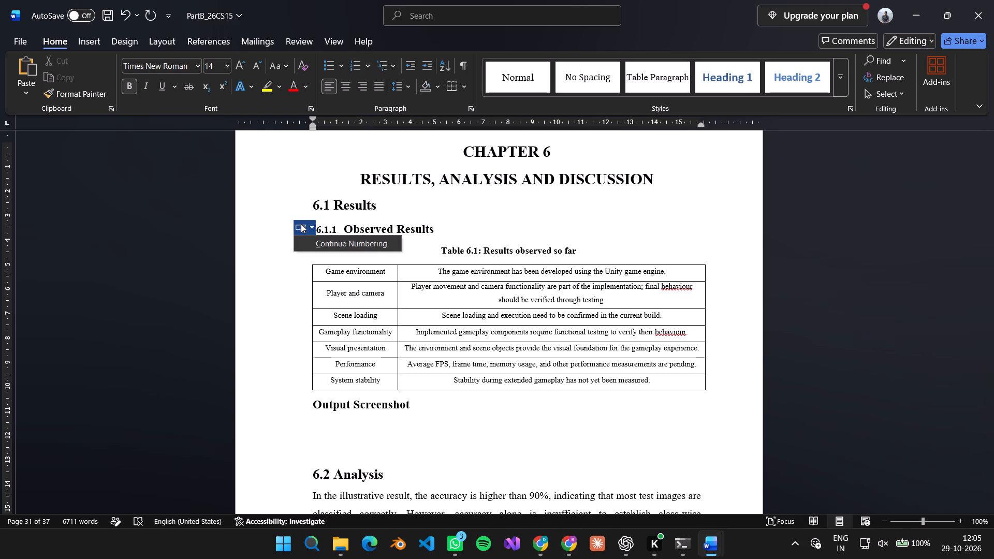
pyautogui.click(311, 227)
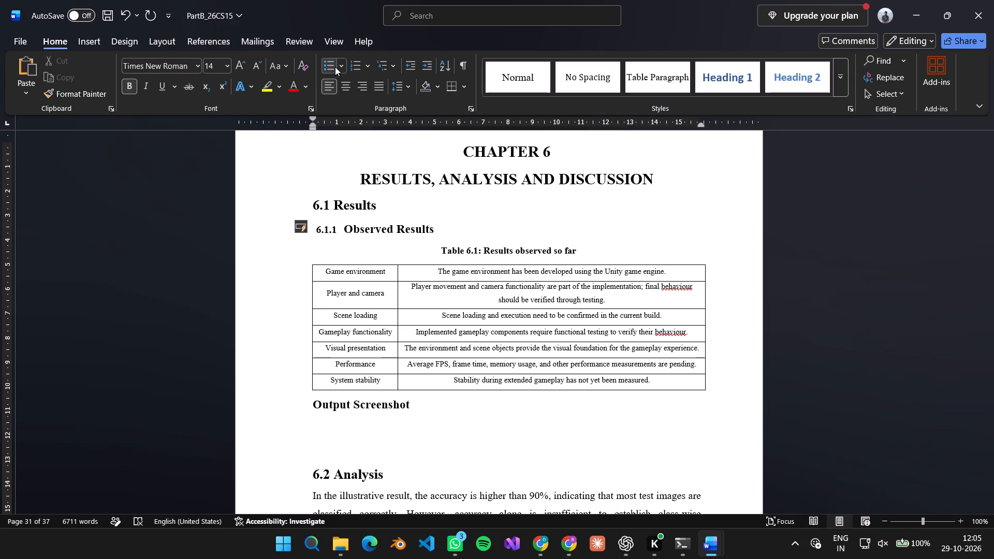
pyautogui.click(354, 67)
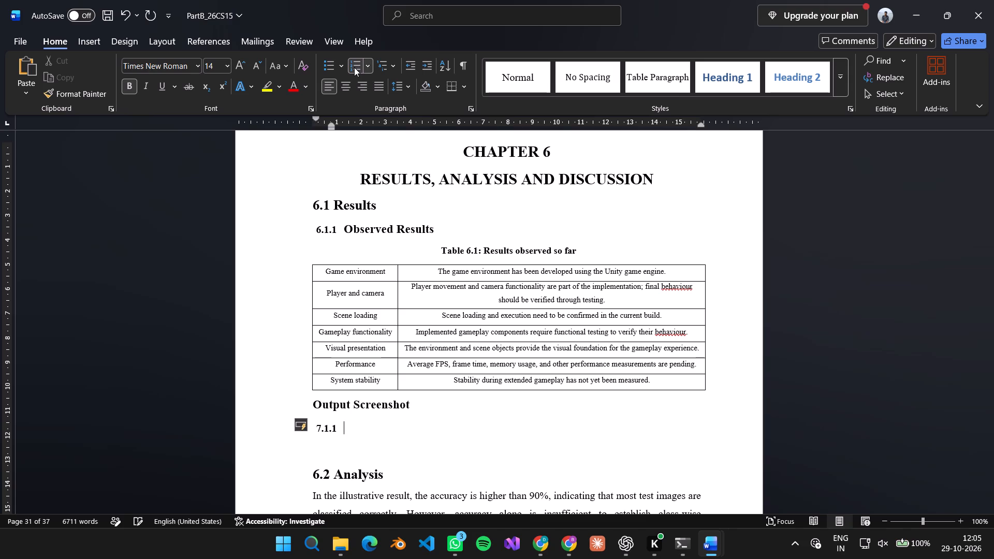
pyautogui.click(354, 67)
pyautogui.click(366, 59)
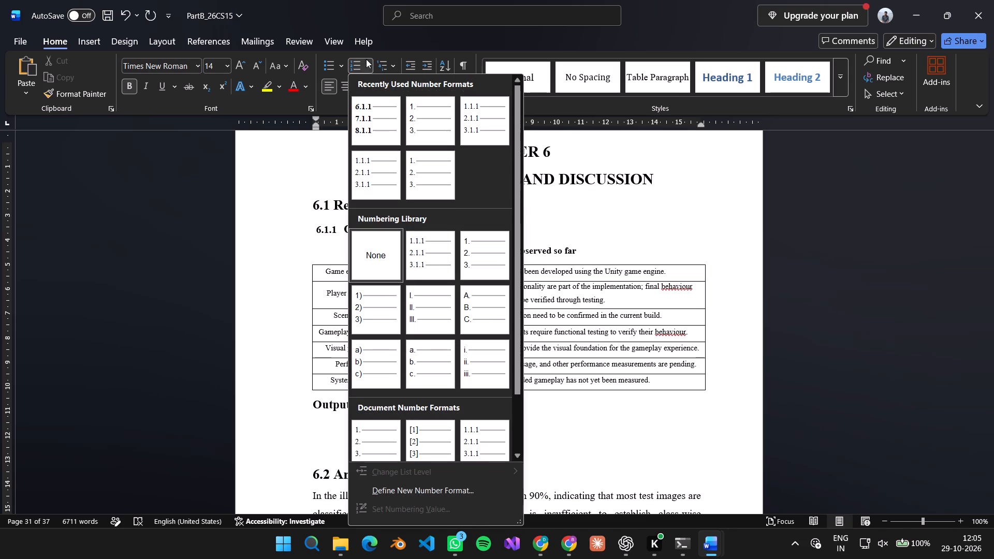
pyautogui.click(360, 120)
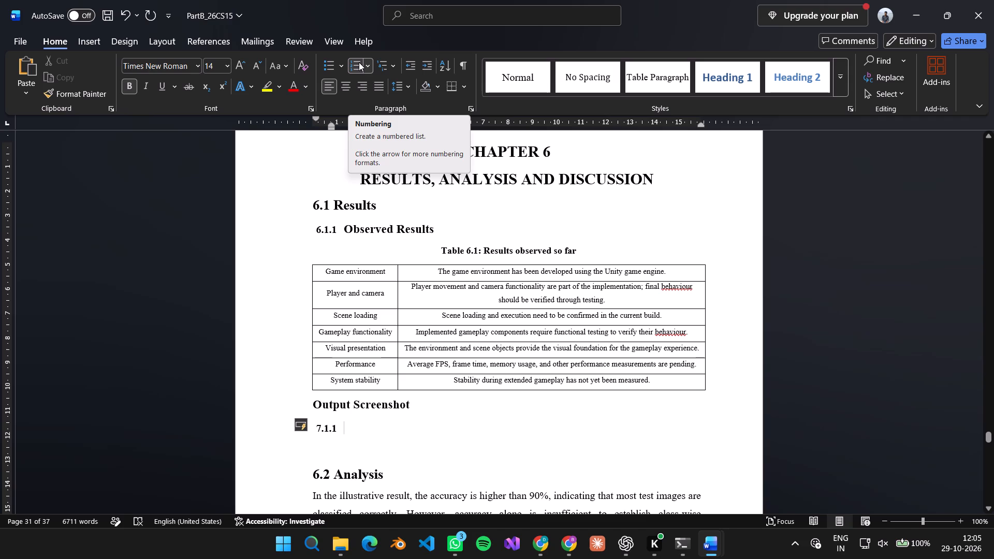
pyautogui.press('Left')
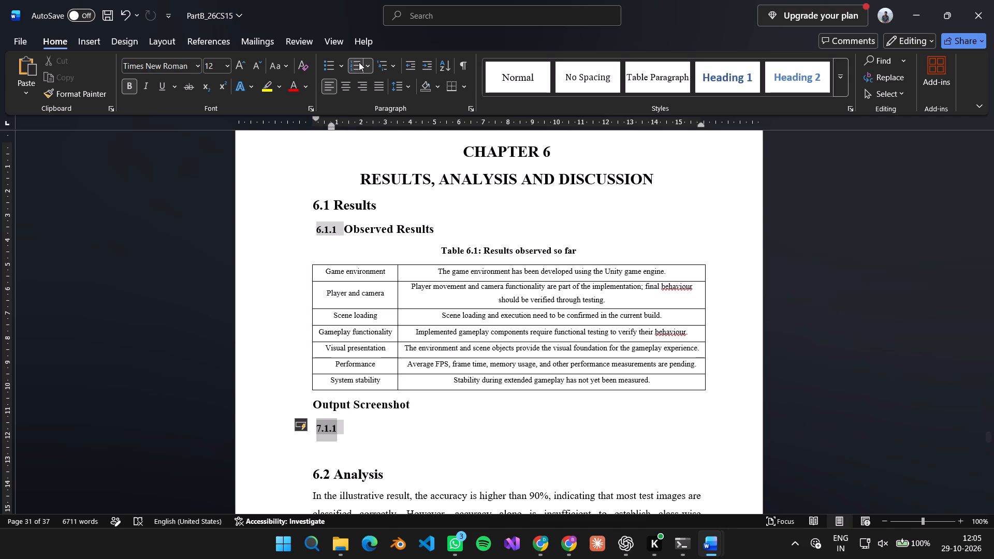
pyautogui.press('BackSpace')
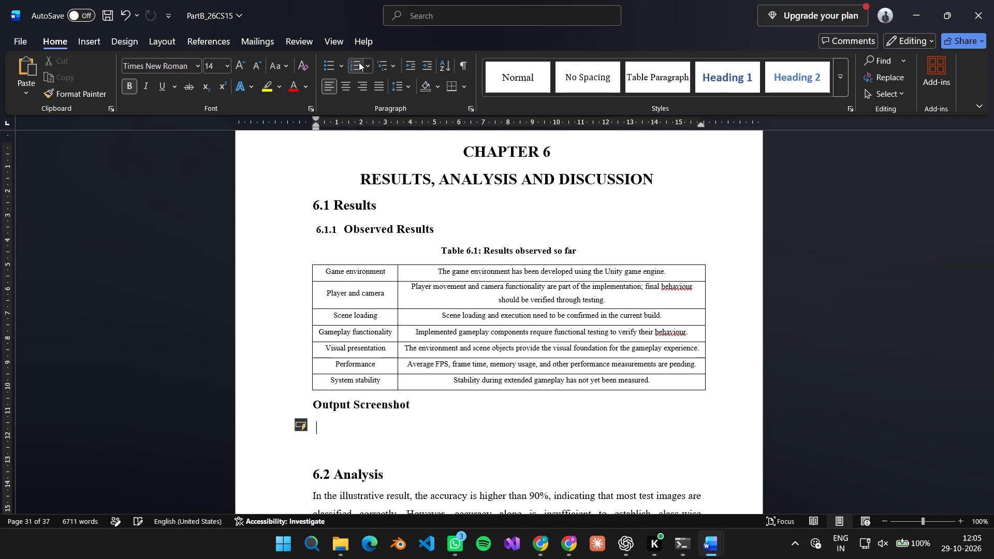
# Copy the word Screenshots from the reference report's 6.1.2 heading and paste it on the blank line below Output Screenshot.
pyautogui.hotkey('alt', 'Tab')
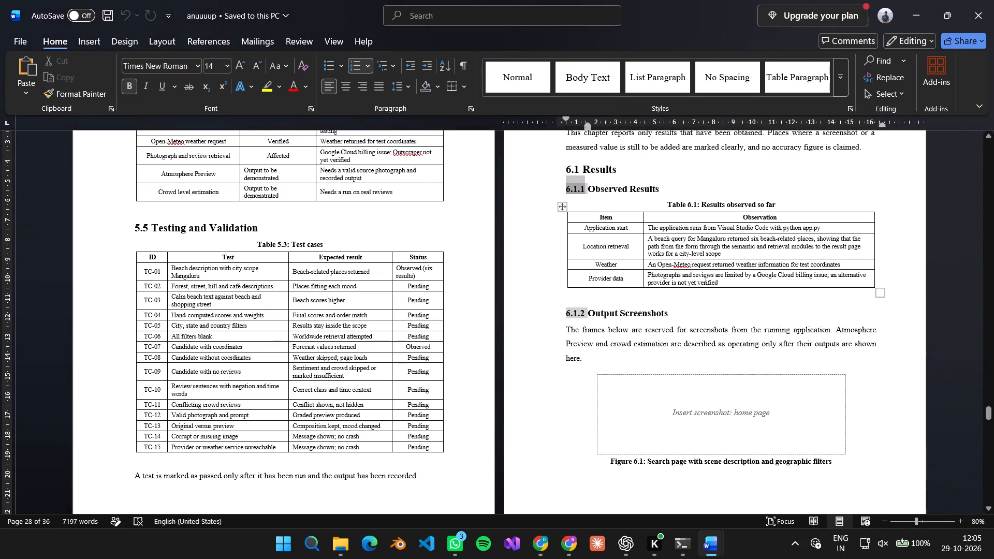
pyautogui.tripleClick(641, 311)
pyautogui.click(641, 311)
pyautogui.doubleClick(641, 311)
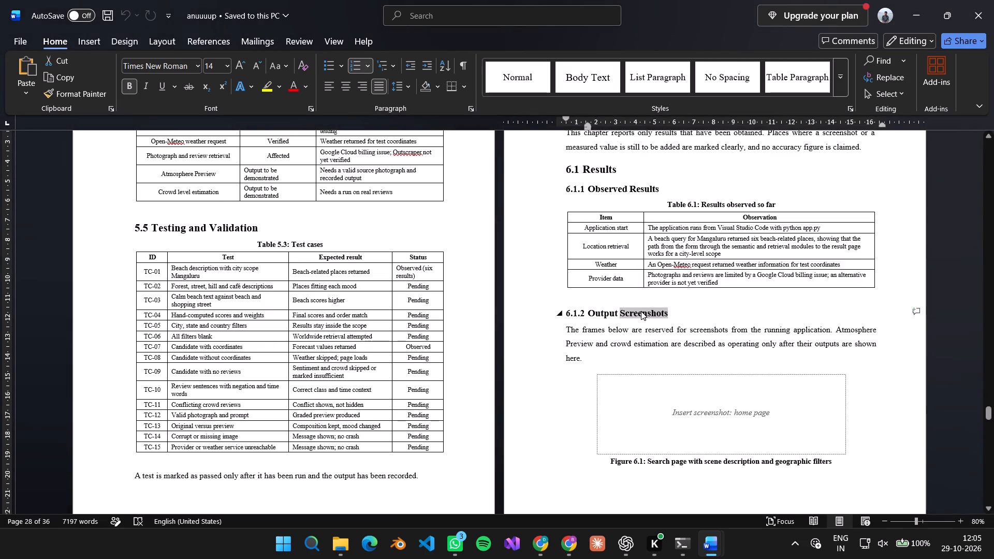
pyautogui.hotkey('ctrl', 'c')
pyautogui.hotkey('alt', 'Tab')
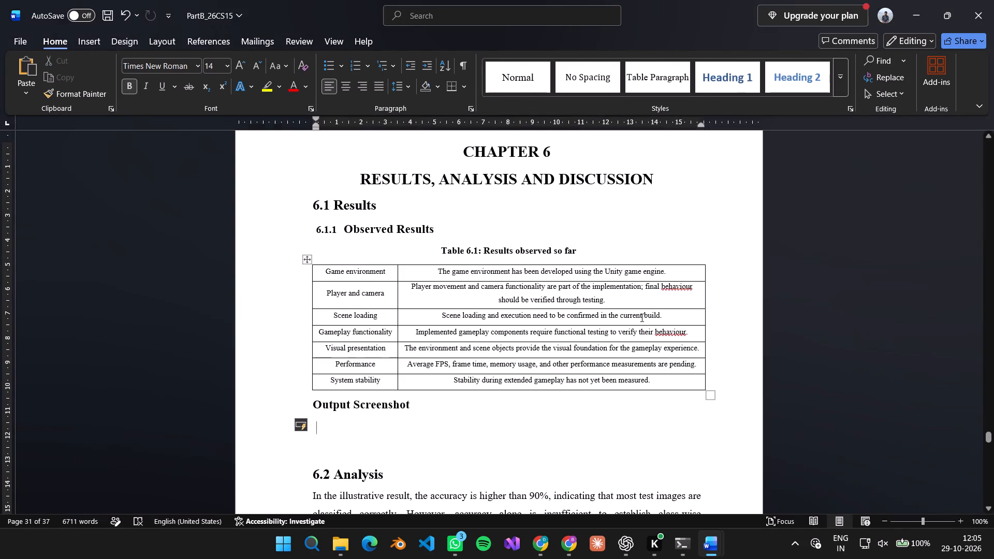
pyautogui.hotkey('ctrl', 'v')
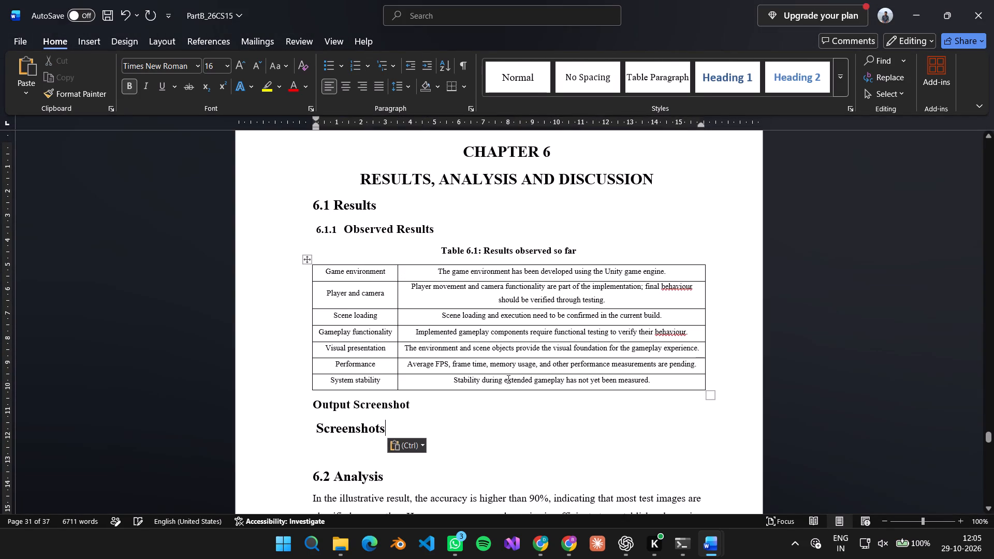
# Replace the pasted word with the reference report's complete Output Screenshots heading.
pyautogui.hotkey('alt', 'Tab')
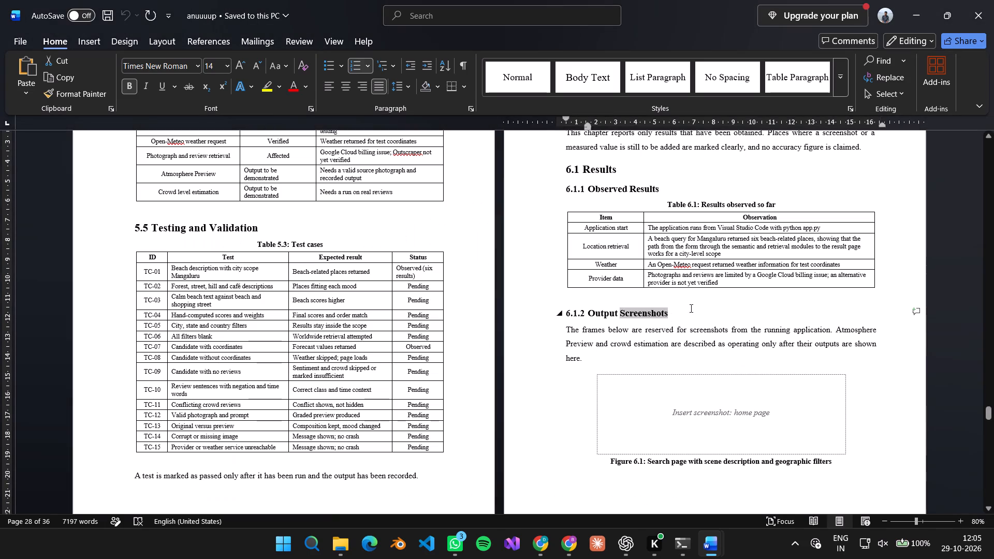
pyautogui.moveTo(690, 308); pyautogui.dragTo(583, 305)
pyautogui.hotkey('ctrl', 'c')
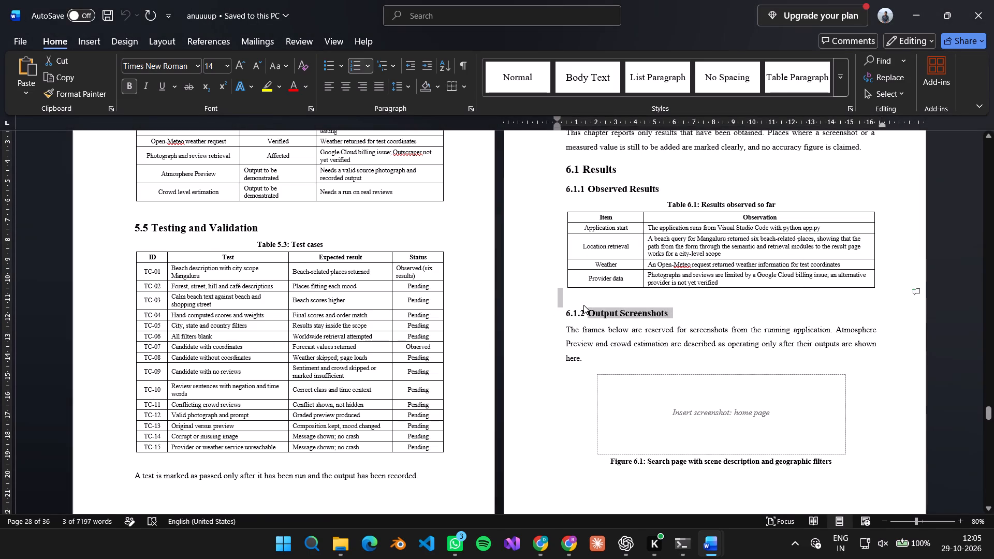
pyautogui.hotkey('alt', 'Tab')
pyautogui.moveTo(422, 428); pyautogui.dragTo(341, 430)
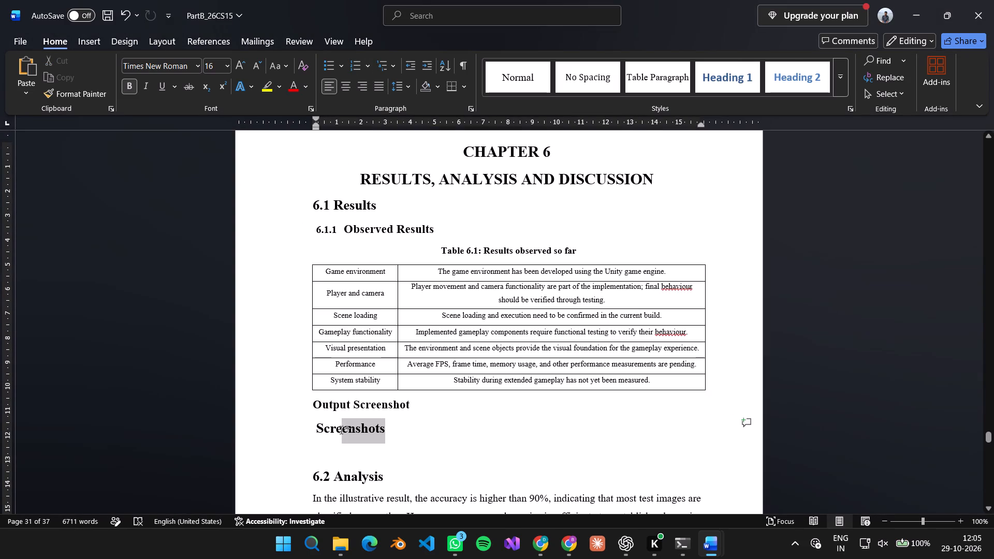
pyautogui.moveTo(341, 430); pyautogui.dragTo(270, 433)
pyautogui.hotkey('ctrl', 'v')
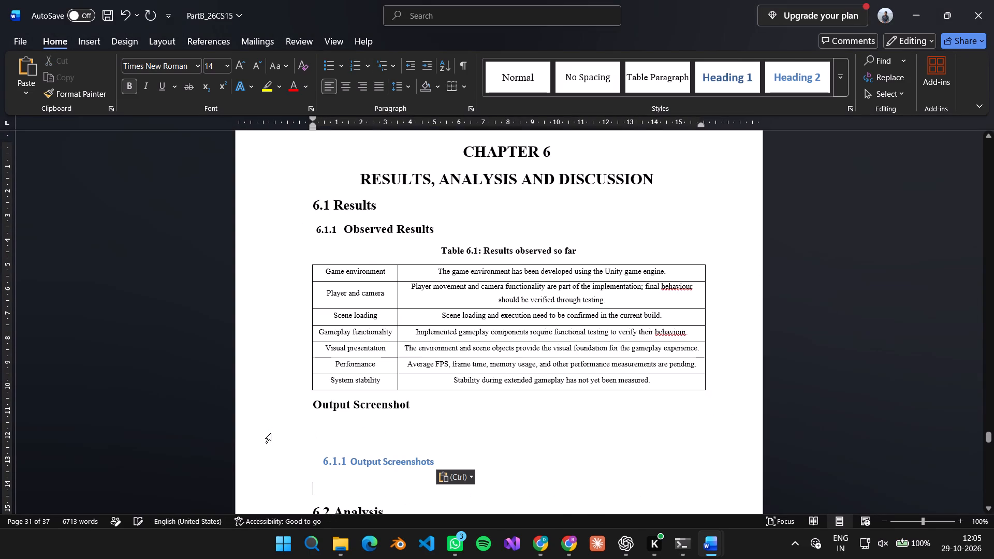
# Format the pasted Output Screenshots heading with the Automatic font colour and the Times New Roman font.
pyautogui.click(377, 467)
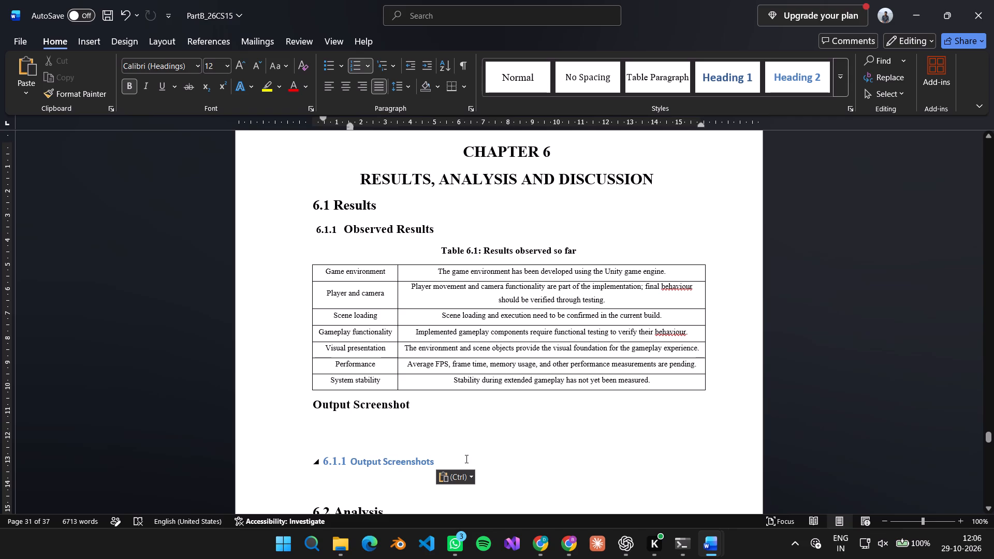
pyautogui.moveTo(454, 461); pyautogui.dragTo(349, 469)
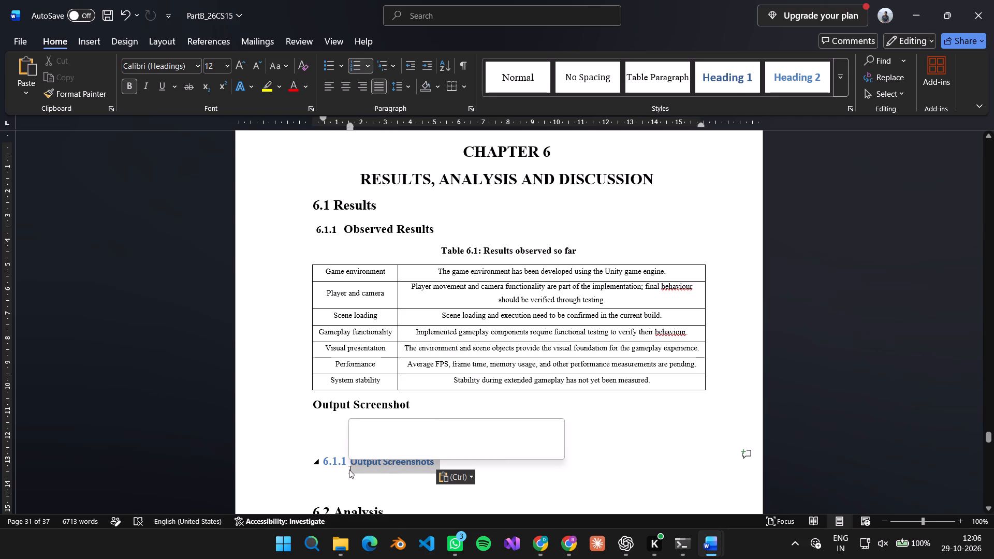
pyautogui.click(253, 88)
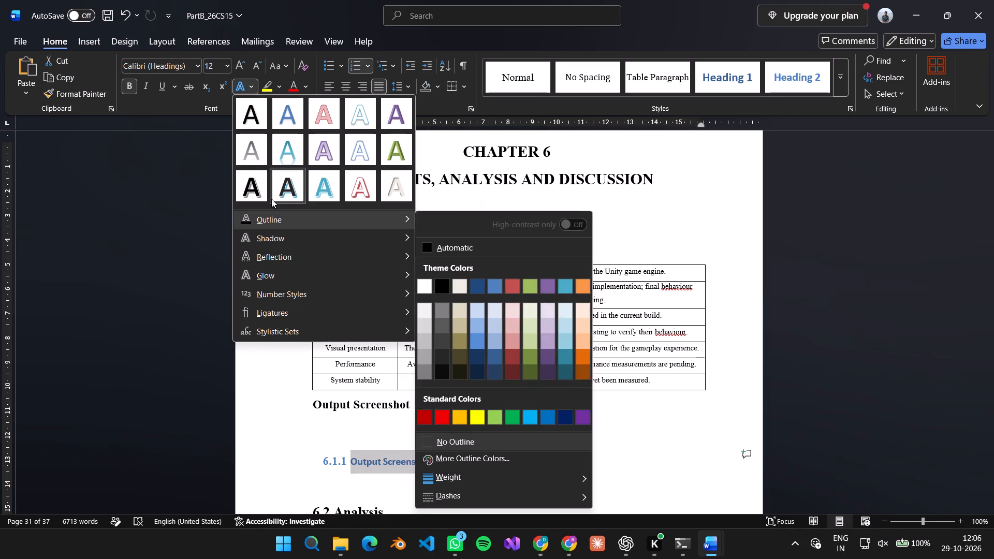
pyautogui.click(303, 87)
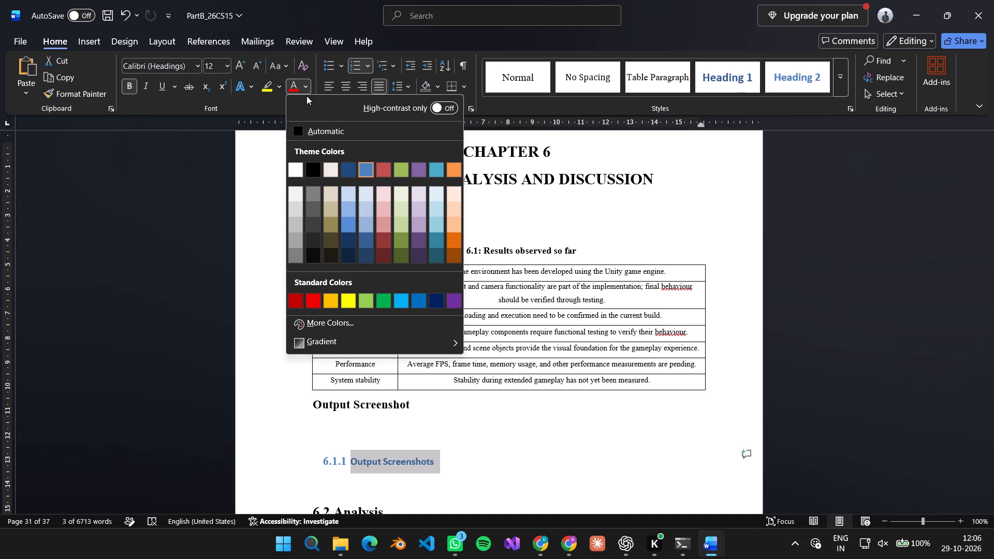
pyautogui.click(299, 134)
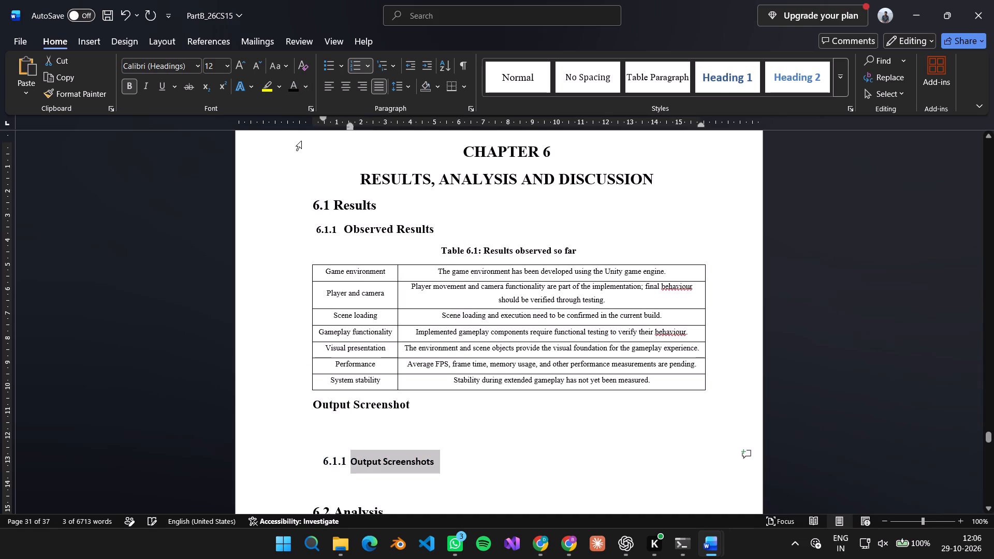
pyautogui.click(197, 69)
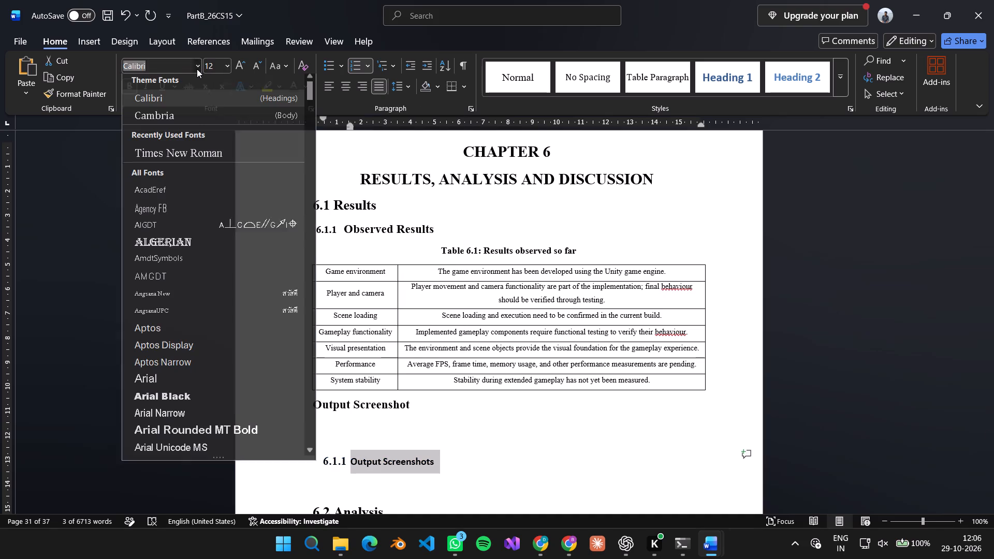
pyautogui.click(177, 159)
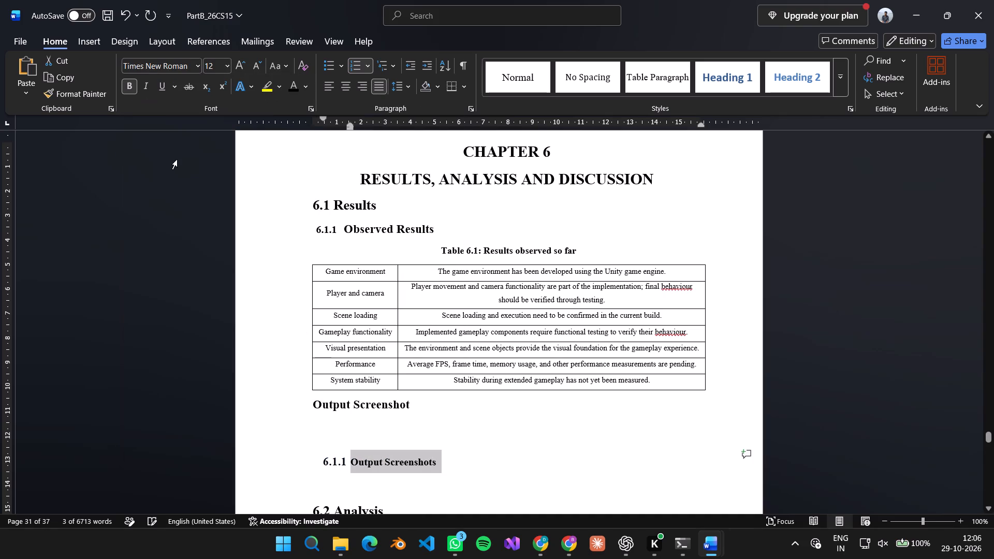
# Delete the old Output Screenshot subheading text and the extra blank line above the pasted Output Screenshots heading.
pyautogui.click(318, 453)
pyautogui.click(328, 438)
pyautogui.press('BackSpace')
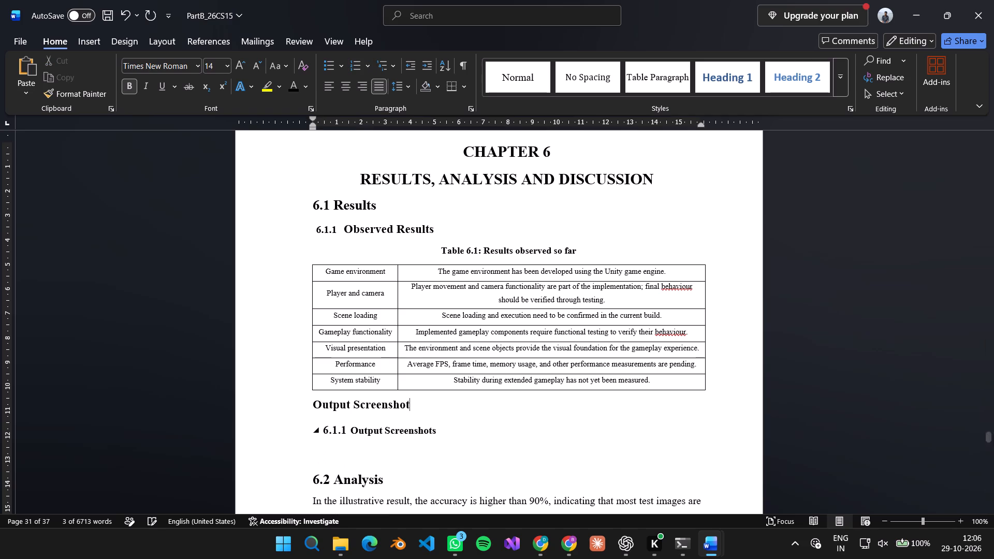
pyautogui.press('BackSpace')
pyautogui.press('BackSpace')
pyautogui.press('BackSpace')
pyautogui.press('BackSpace')
pyautogui.press('BackSpace')
pyautogui.press('BackSpace')
pyautogui.press('BackSpace')
pyautogui.press('BackSpace')
pyautogui.press('BackSpace')
pyautogui.press('BackSpace')
pyautogui.press('BackSpace')
pyautogui.press('BackSpace')
pyautogui.press('BackSpace')
pyautogui.press('BackSpace')
pyautogui.press('BackSpace')
pyautogui.press('BackSpace')
pyautogui.press('BackSpace')
pyautogui.press('BackSpace')
pyautogui.press('BackSpace')
pyautogui.press('BackSpace')
pyautogui.press('BackSpace')
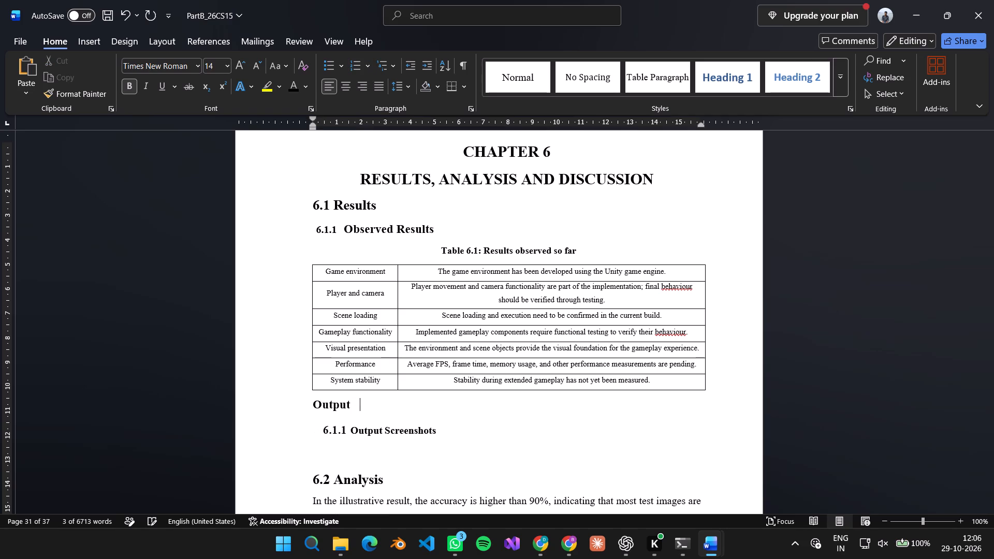
pyautogui.press('BackSpace')
pyautogui.press('BackSpace')
pyautogui.press('BackSpace')
pyautogui.press('BackSpace')
pyautogui.press('BackSpace')
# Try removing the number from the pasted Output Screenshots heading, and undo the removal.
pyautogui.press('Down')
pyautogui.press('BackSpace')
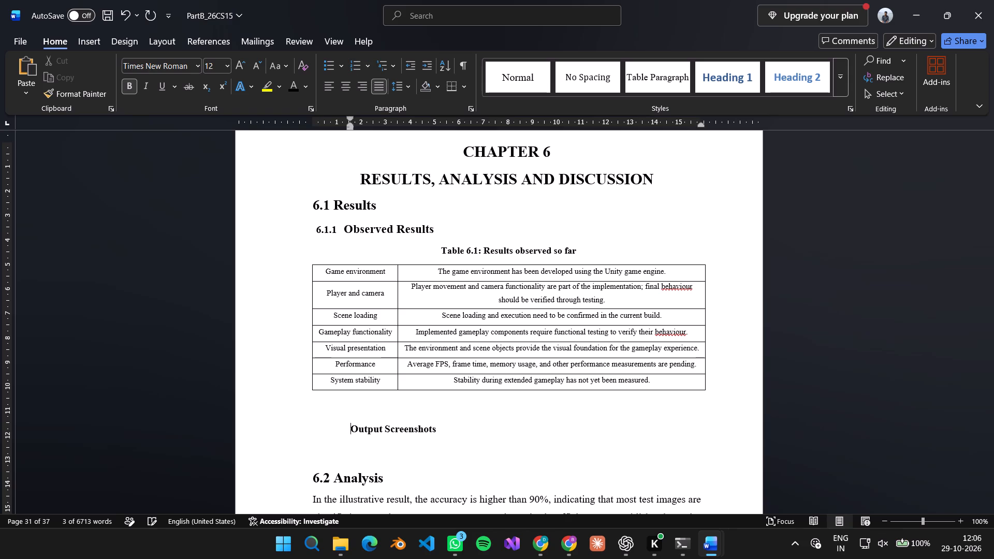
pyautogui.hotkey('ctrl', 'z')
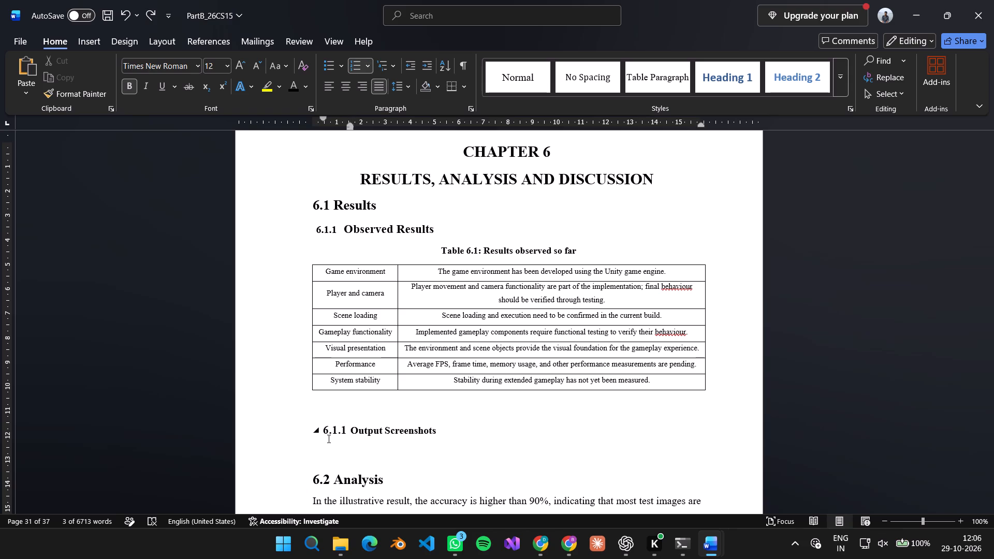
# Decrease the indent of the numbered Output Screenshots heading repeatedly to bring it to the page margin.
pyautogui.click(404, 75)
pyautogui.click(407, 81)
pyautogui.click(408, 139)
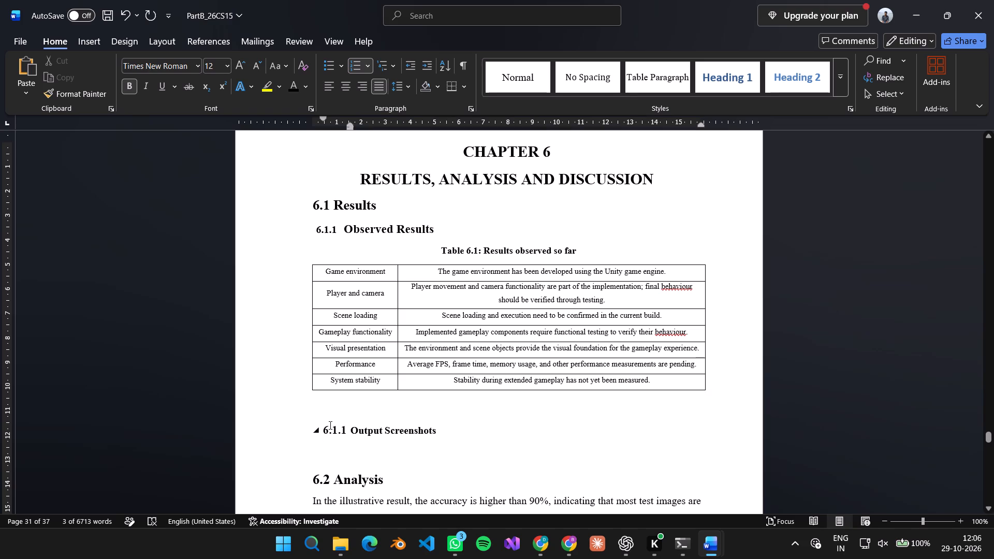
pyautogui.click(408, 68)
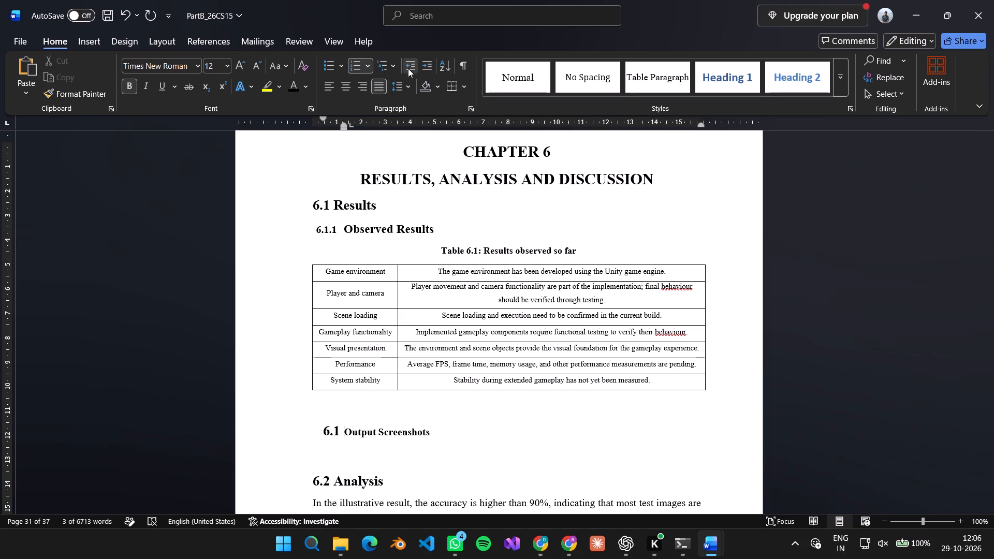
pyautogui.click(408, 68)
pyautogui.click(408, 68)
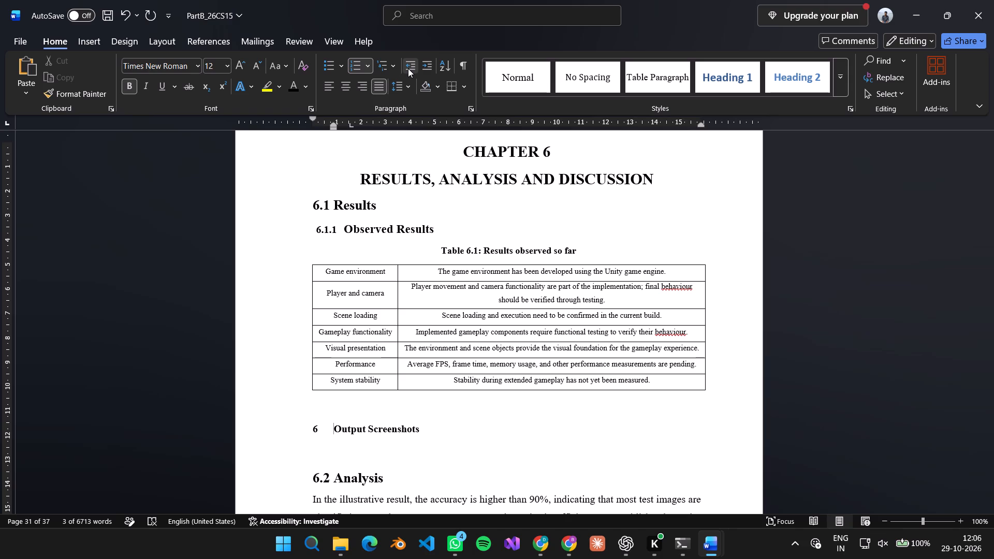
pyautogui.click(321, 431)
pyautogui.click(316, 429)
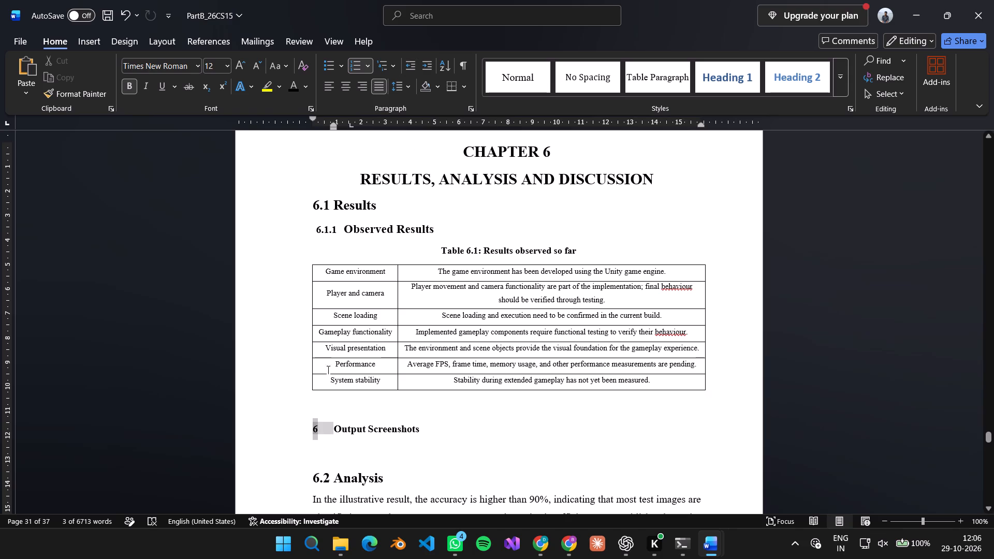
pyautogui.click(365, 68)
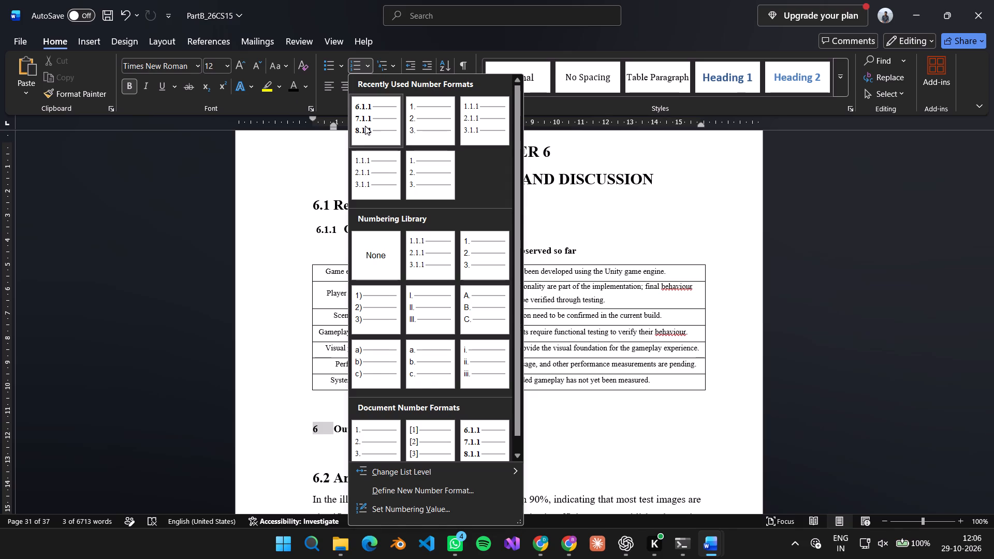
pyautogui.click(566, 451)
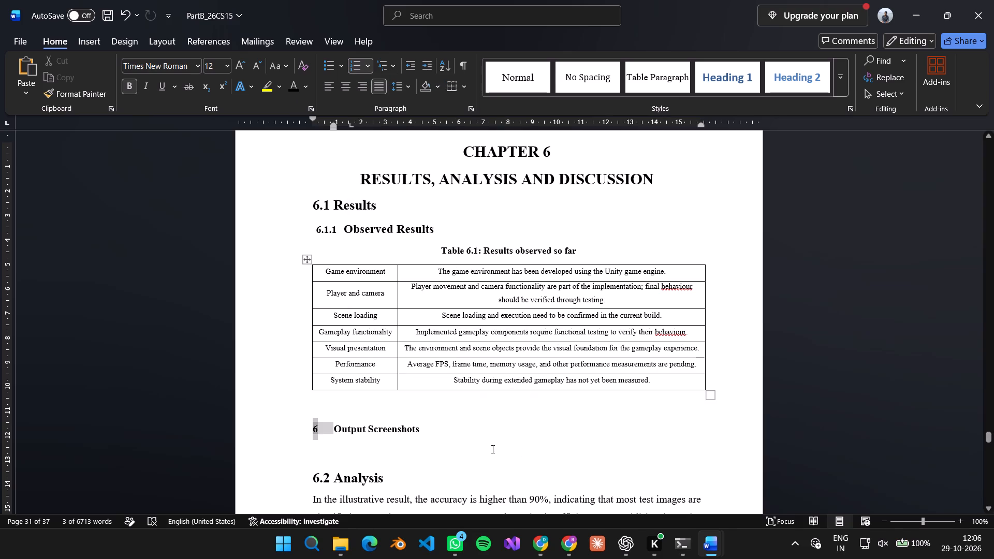
# Copy the Output Screenshots heading again from the reference report and paste it over the numbered Output Screenshots line in Chapter 6.
pyautogui.hotkey('alt', 'Tab')
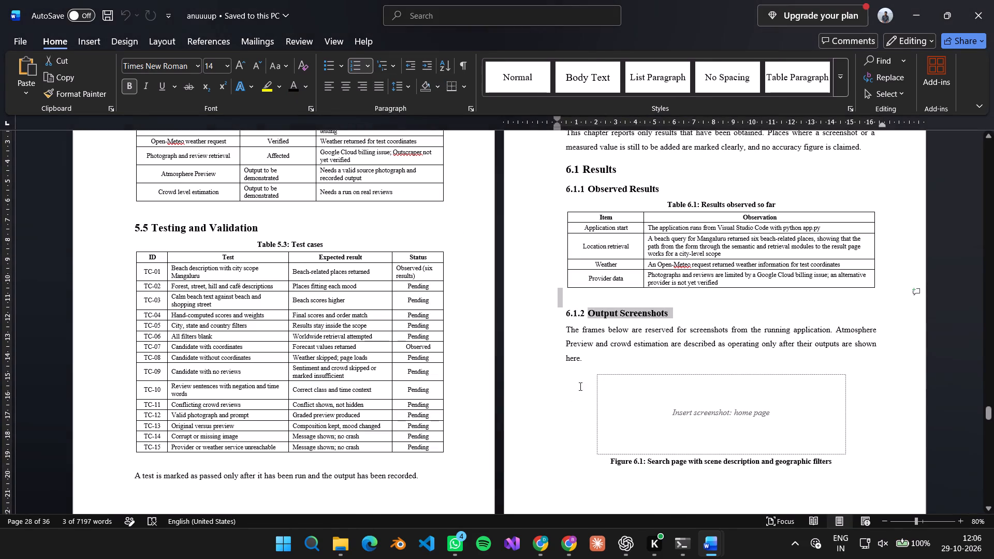
pyautogui.click(681, 303)
pyautogui.moveTo(679, 316); pyautogui.dragTo(542, 313)
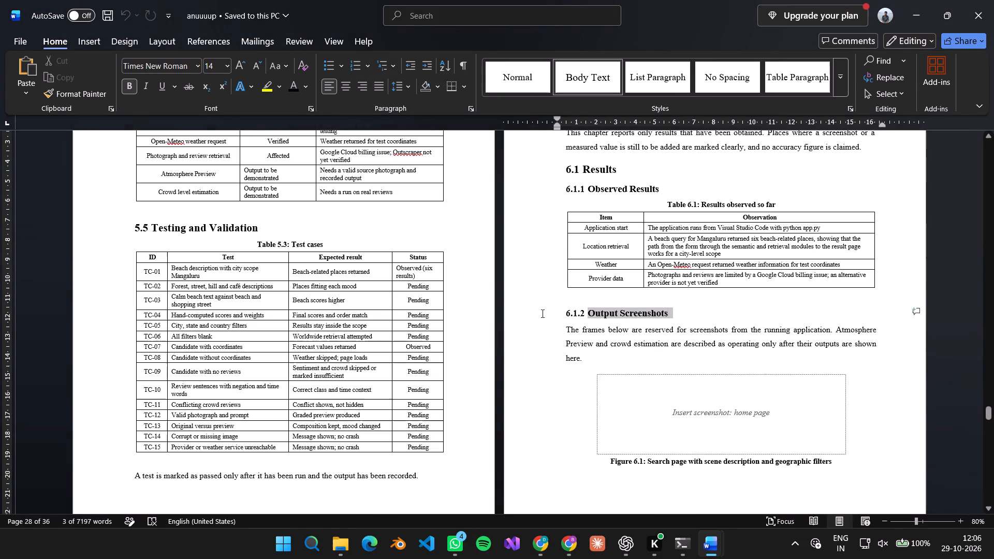
pyautogui.moveTo(542, 313); pyautogui.dragTo(560, 314)
pyautogui.hotkey('ctrl', 'c')
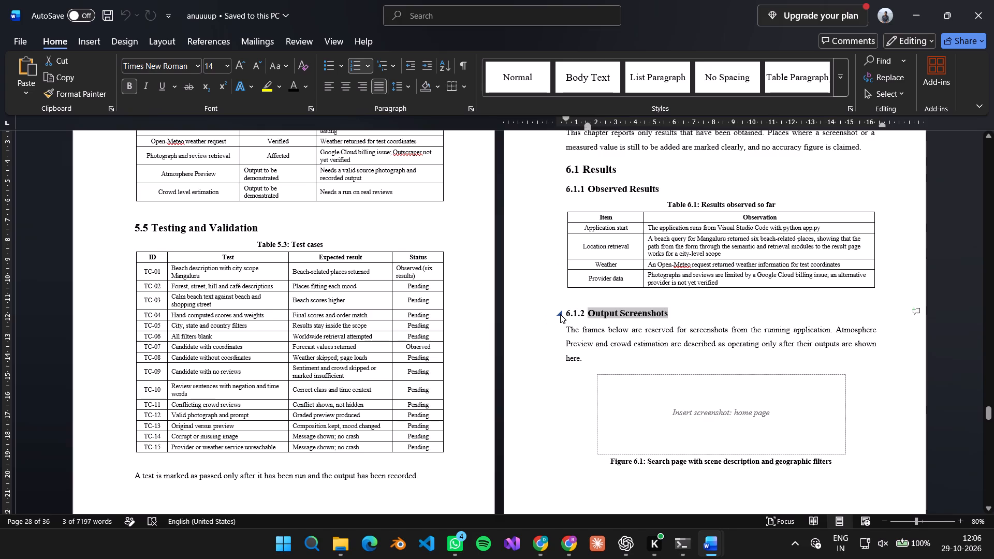
pyautogui.hotkey('alt', 'Tab')
pyautogui.moveTo(452, 431); pyautogui.dragTo(261, 409)
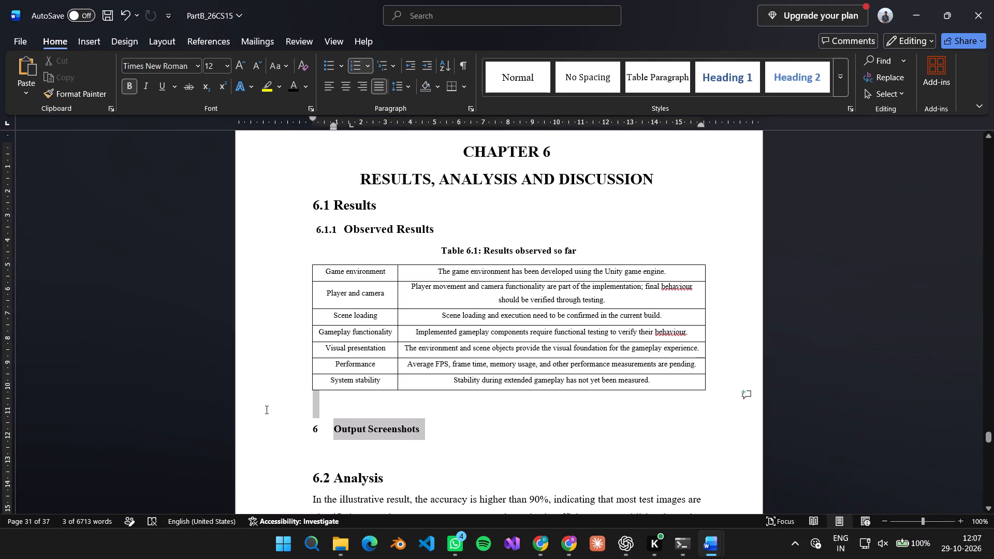
pyautogui.moveTo(261, 409); pyautogui.dragTo(230, 418)
pyautogui.click(331, 455)
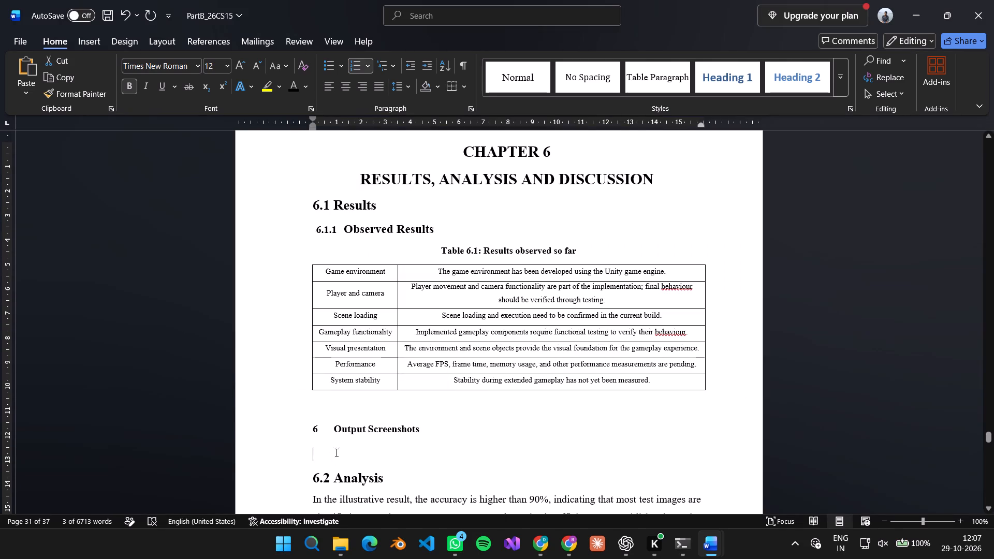
pyautogui.moveTo(423, 429); pyautogui.dragTo(282, 428)
pyautogui.hotkey('ctrl', 'v')
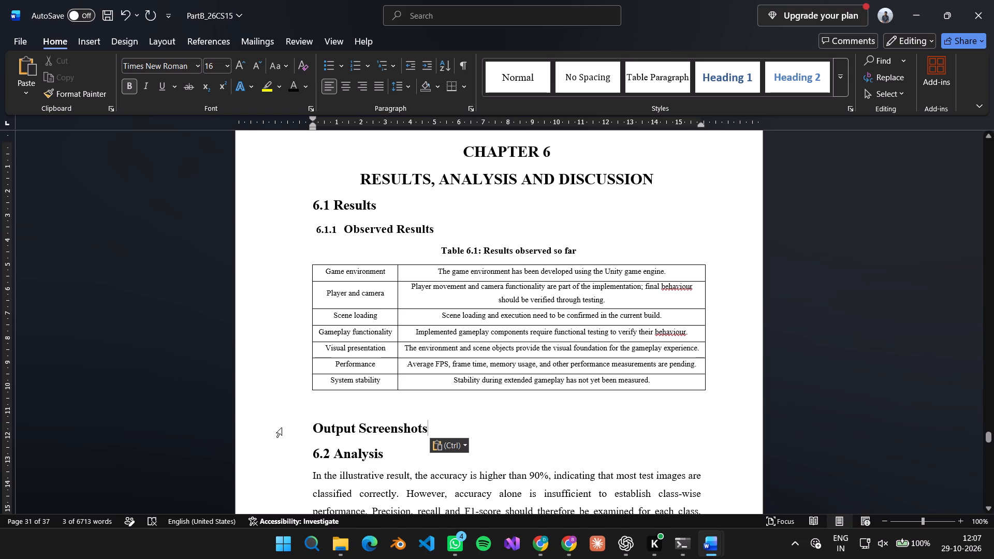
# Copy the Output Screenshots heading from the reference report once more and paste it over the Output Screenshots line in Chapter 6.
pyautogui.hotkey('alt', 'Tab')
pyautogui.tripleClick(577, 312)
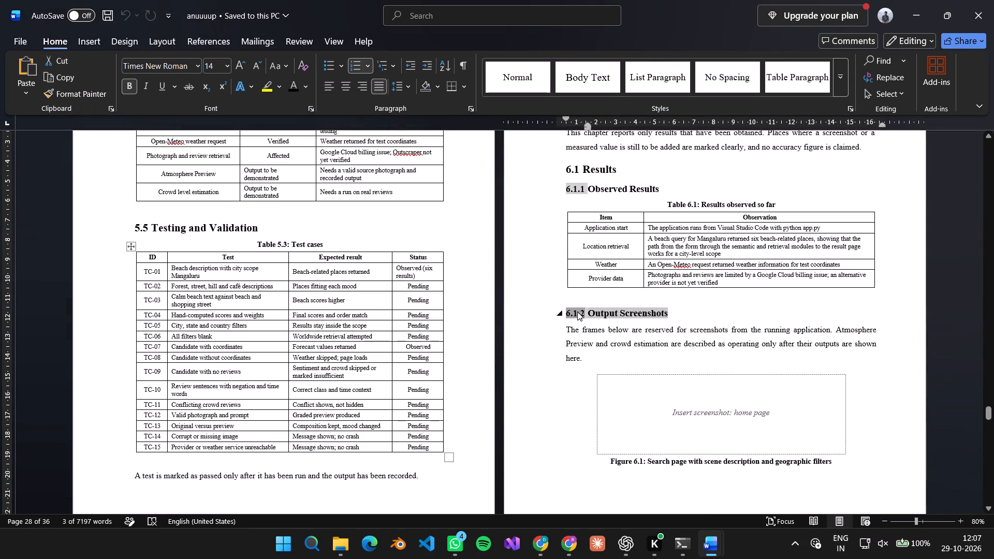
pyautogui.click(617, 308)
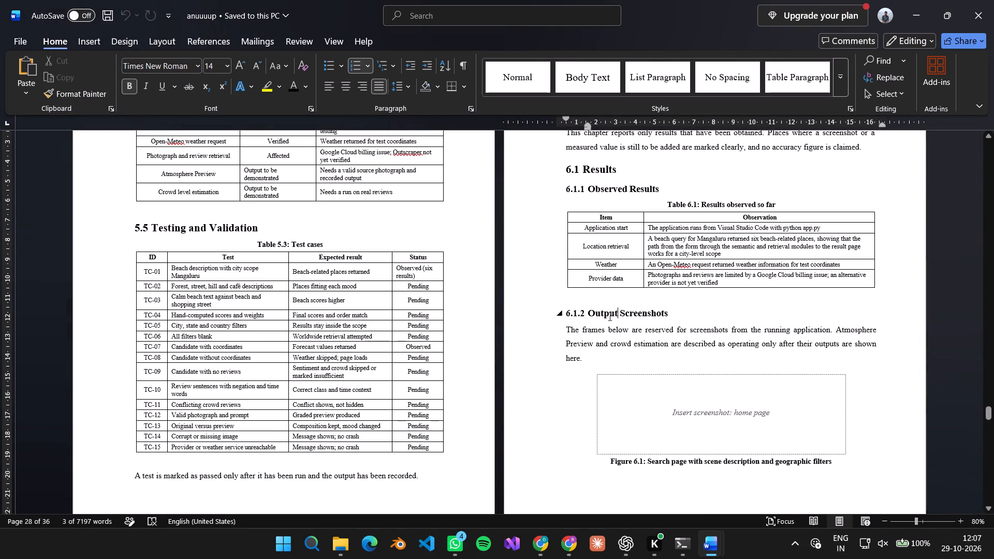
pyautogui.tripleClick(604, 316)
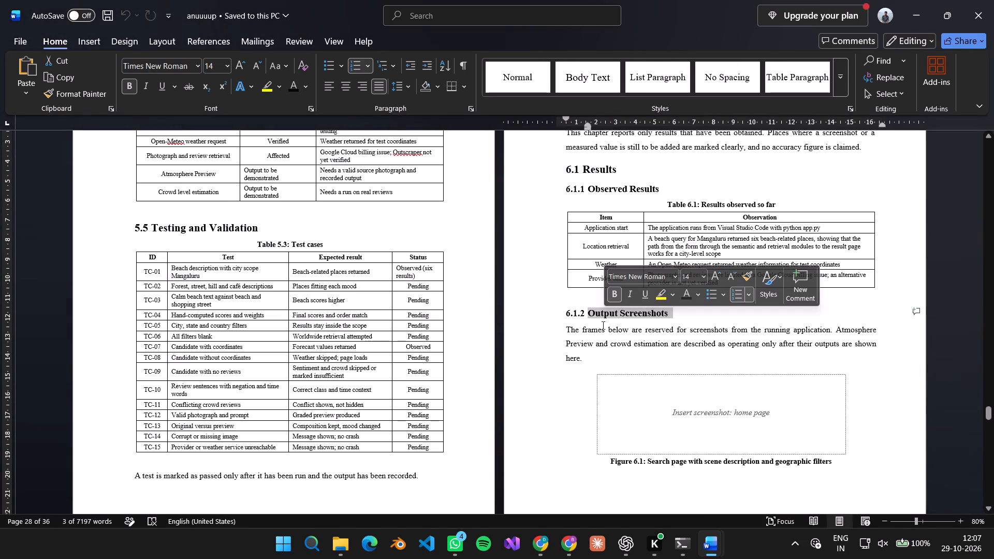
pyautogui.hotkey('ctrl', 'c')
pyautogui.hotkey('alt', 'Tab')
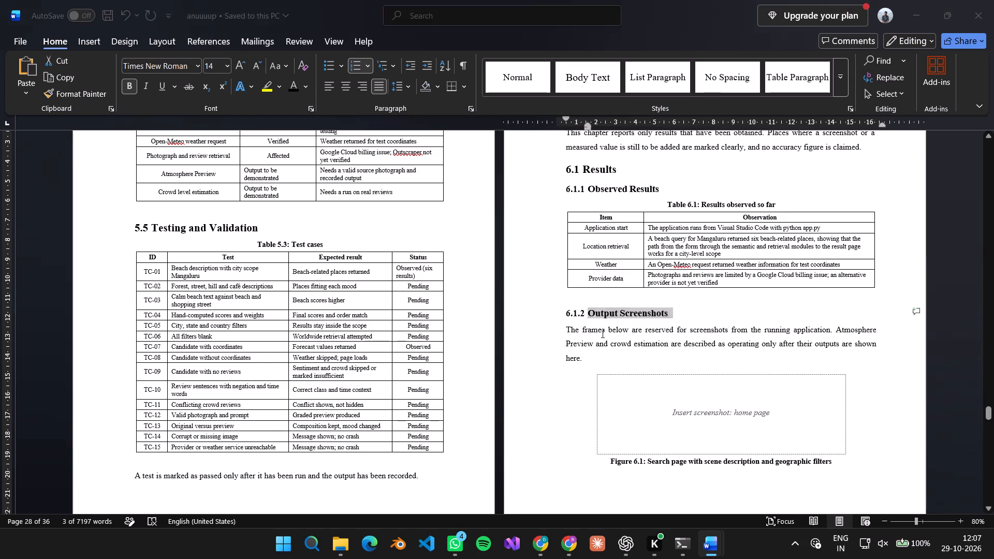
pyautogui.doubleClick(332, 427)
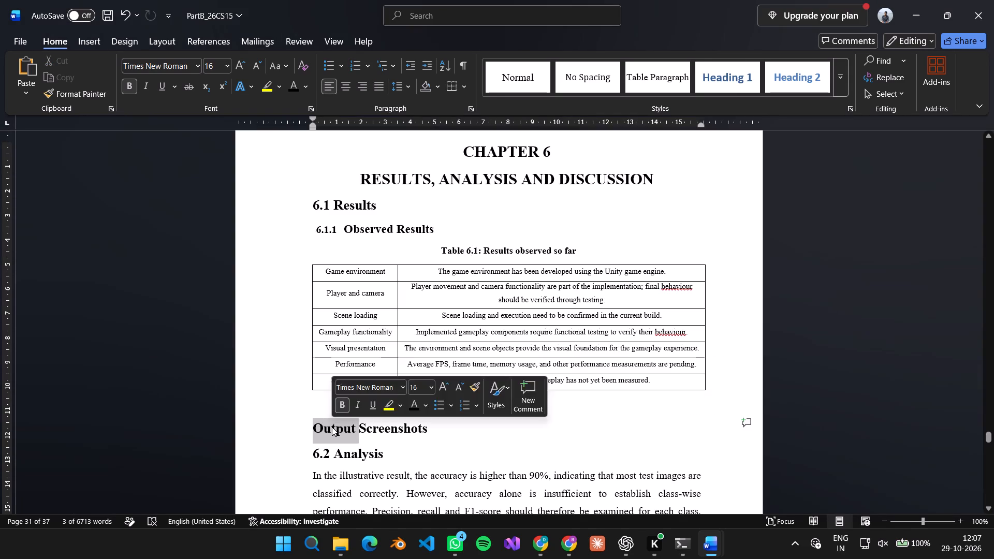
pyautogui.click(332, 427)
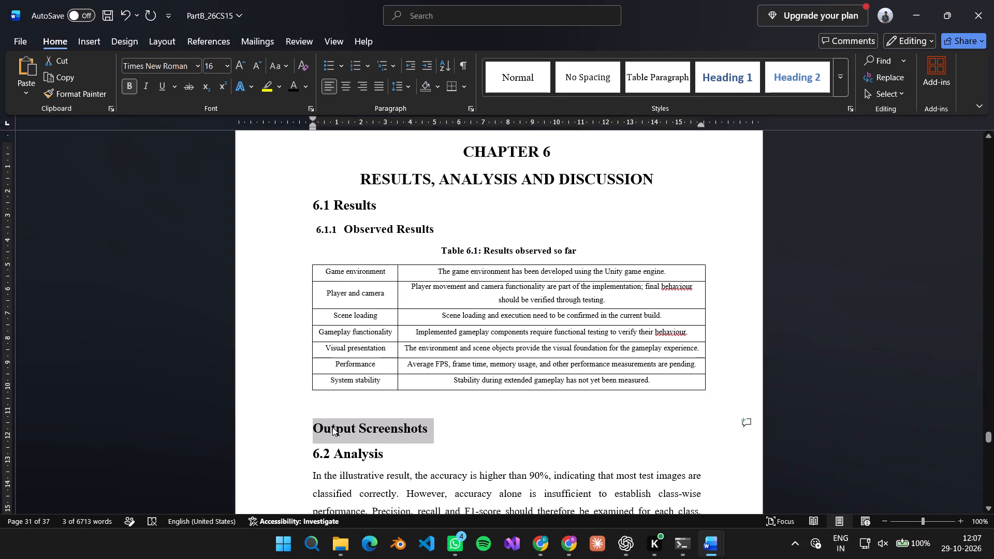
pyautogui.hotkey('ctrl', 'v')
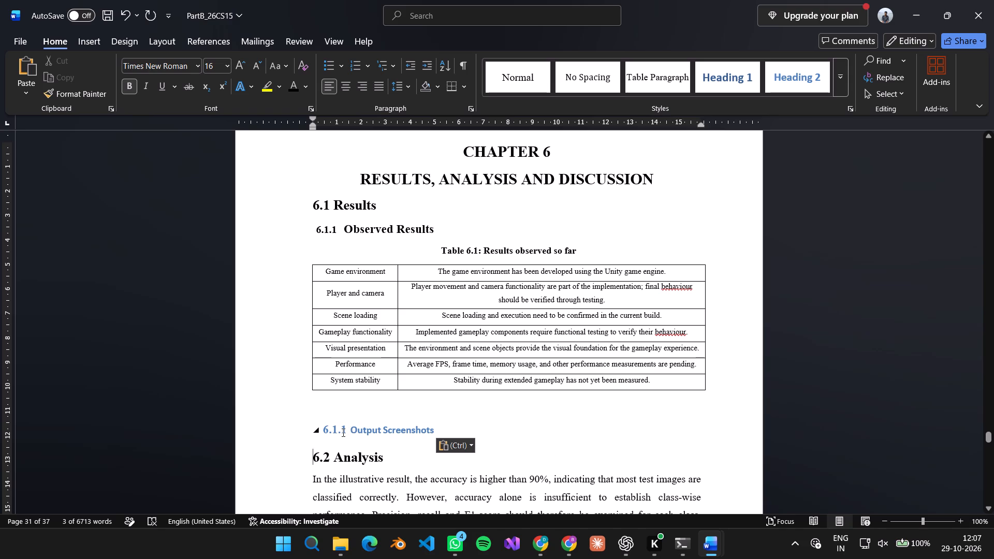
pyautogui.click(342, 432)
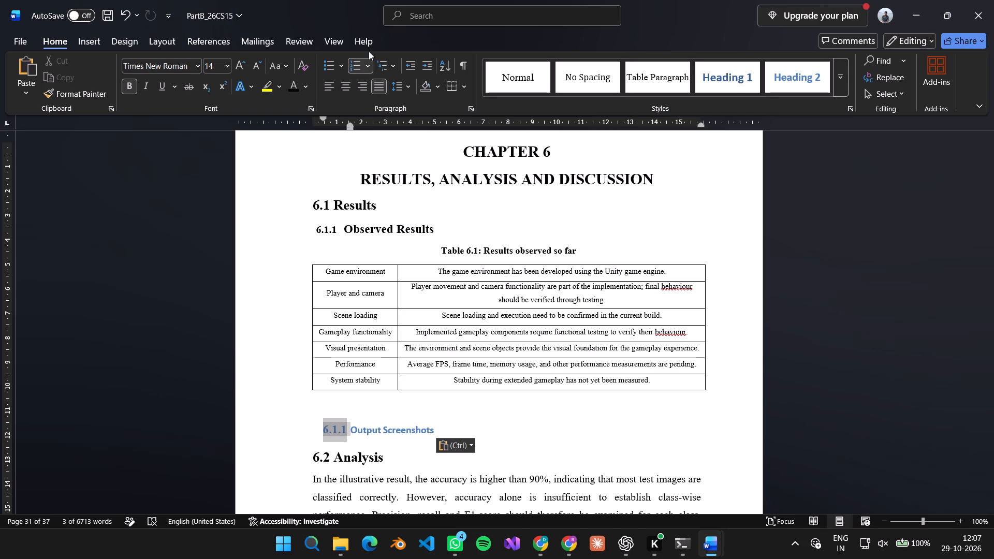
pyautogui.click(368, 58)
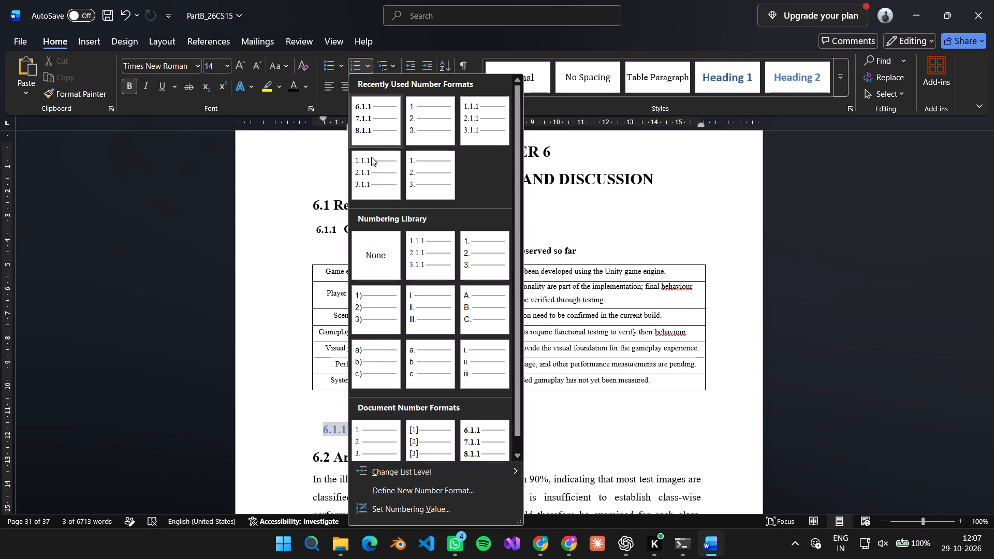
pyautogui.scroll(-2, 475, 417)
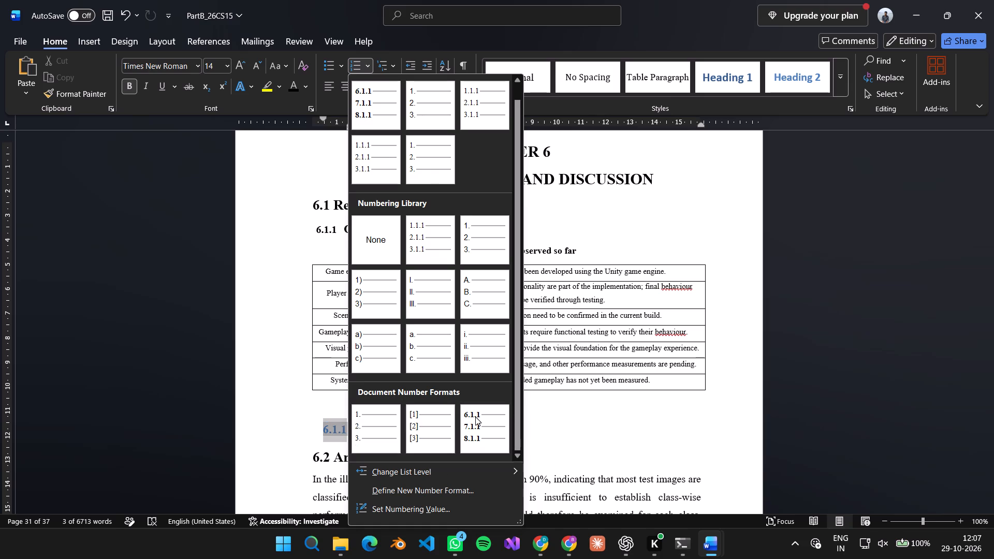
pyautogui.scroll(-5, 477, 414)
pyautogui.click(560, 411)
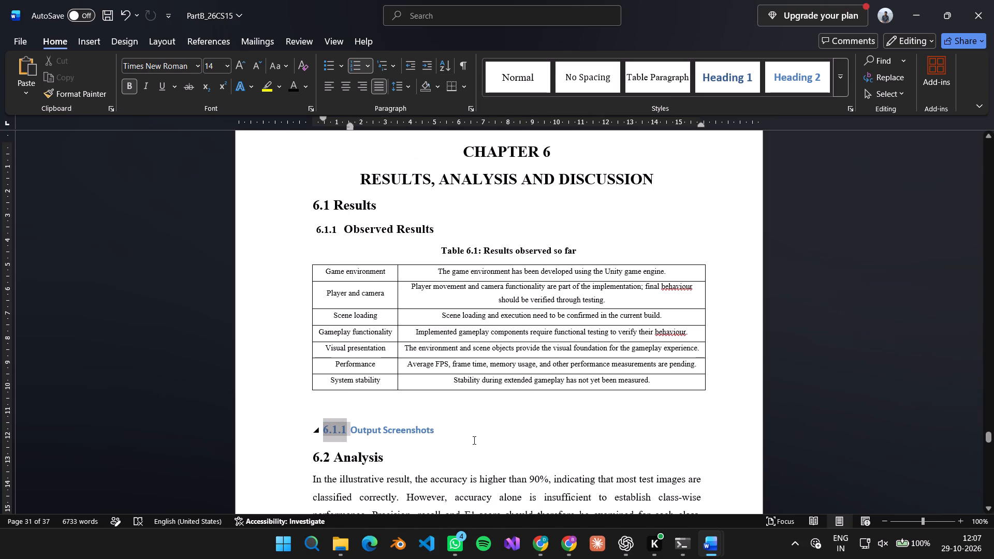
# Undo the recent pasting, numbering and indent edits back to the plain, unnumbered Output Screenshot line below Table 6.1.
pyautogui.moveTo(444, 431); pyautogui.dragTo(298, 403)
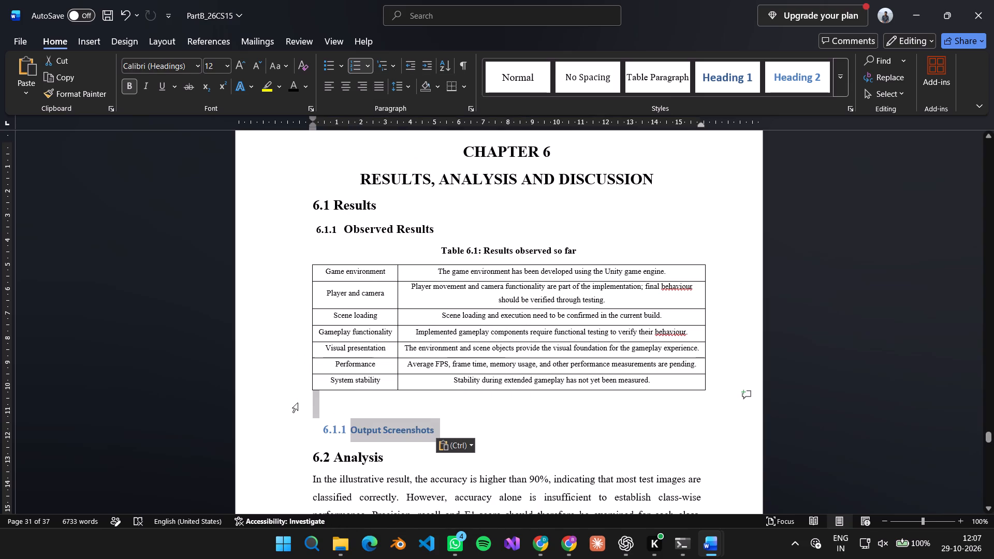
pyautogui.hotkey('ctrl', 'z')
pyautogui.hotkey('ctrl', 'z')
pyautogui.hotkey('ctrl', 'z')
pyautogui.hotkey('ctrl', 'z')
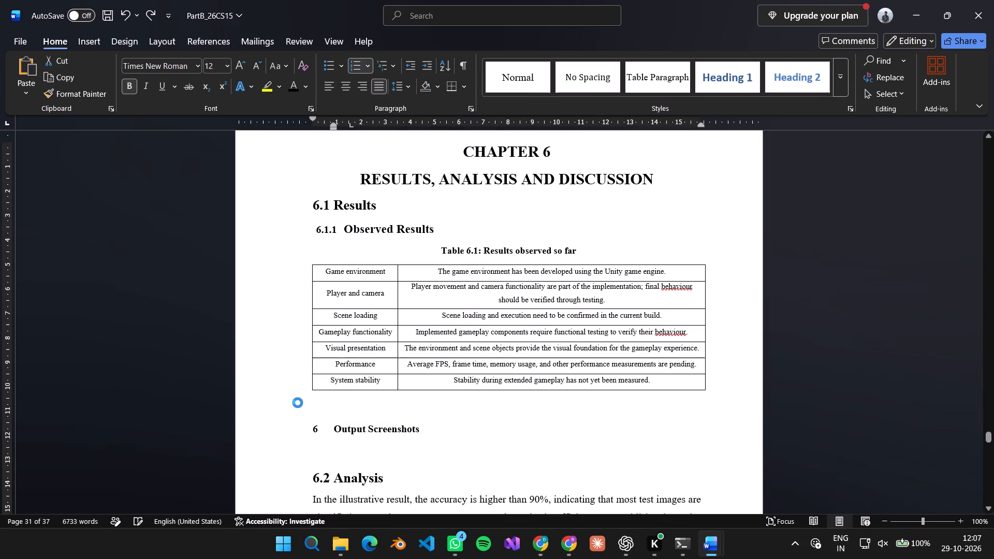
pyautogui.hotkey('ctrl', 'z')
pyautogui.hotkey('ctrl', 'z')
pyautogui.hotkey('ctrl', 'z')
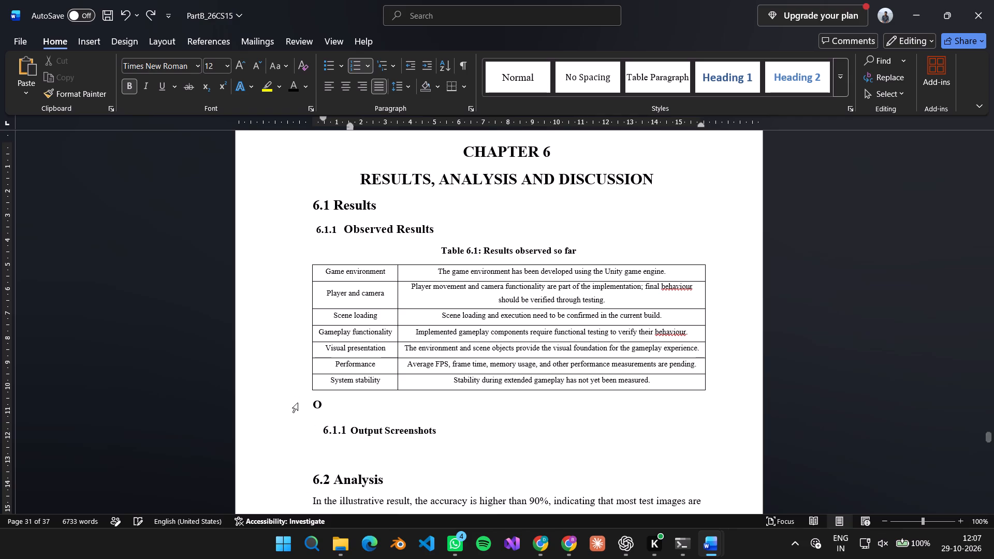
pyautogui.hotkey('ctrl', 'z')
pyautogui.hotkey('ctrl', 'z')
pyautogui.hotkey('ctrl', 'z')
pyautogui.hotkey('ctrl', 'z')
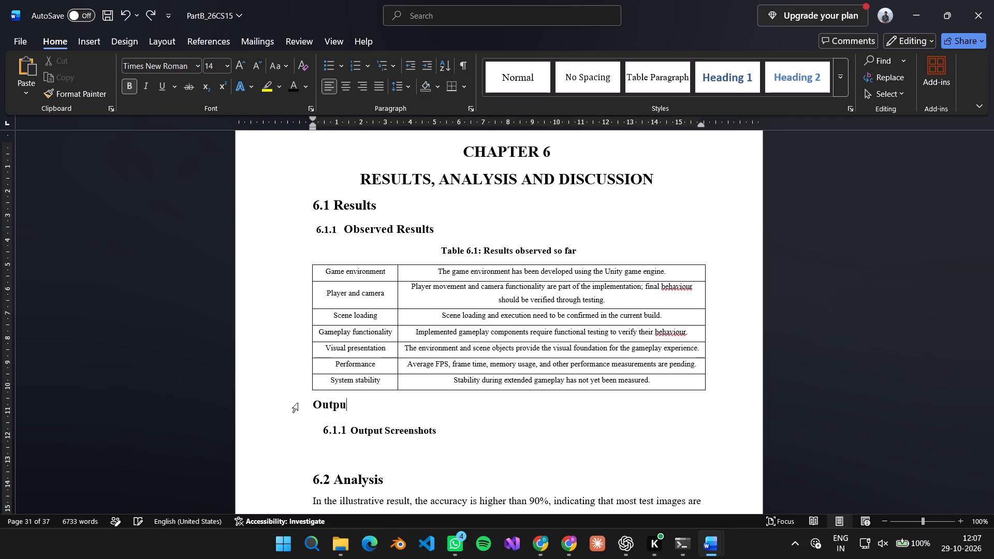
pyautogui.hotkey('ctrl', 'z')
pyautogui.hotkey('ctrl', 'z')
pyautogui.hotkey('ctrl', 'z')
pyautogui.hotkey('ctrl', 'z')
pyautogui.hotkey('ctrl', 'z')
pyautogui.hotkey('ctrl', 'z')
pyautogui.hotkey('ctrl', 'z')
pyautogui.hotkey('ctrl', 'z')
pyautogui.hotkey('ctrl', 'z')
pyautogui.hotkey('ctrl', 'z')
pyautogui.hotkey('ctrl', 'z')
pyautogui.hotkey('ctrl', 'z')
pyautogui.hotkey('ctrl', 'z')
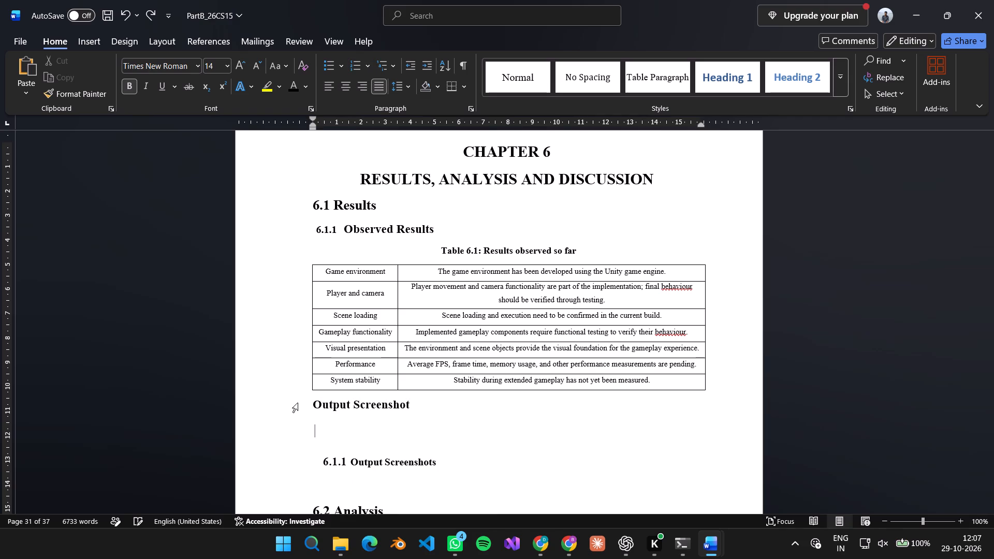
pyautogui.hotkey('ctrl', 'z')
pyautogui.hotkey('ctrl', 'z')
pyautogui.hotkey('ctrl', 'z')
pyautogui.hotkey('ctrl', 'z')
pyautogui.hotkey('ctrl', 'z')
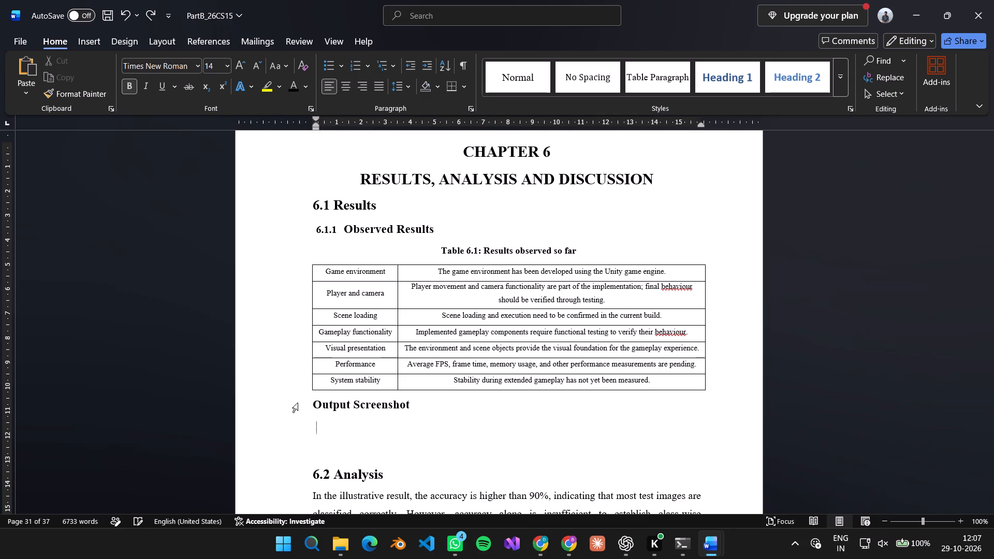
pyautogui.hotkey('ctrl', 'z')
pyautogui.hotkey('ctrl', 'z')
pyautogui.hotkey('ctrl', 'z')
pyautogui.hotkey('ctrl', 'z')
pyautogui.hotkey('ctrl', 'z')
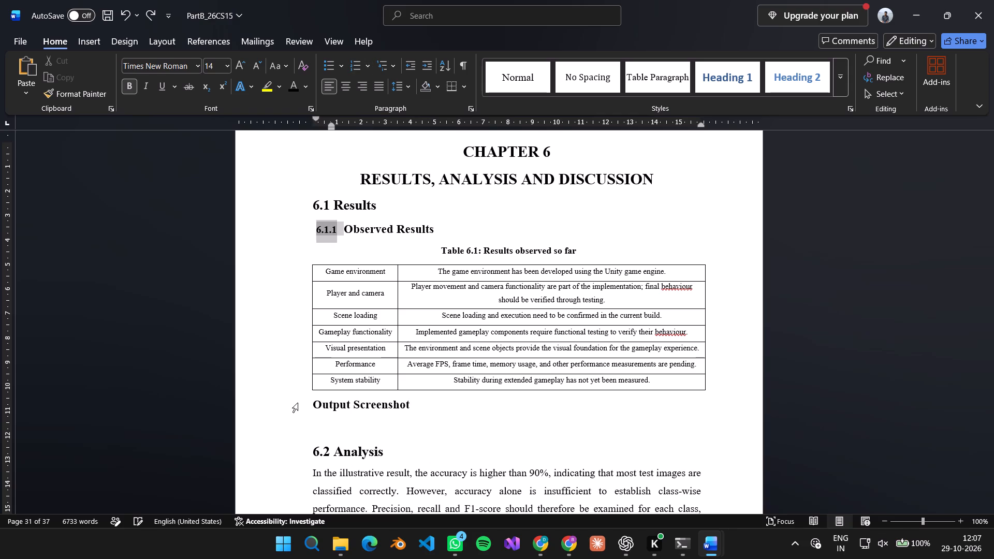
pyautogui.hotkey('ctrl', 'z')
pyautogui.hotkey('ctrl', 'z')
pyautogui.hotkey('ctrl', 'z')
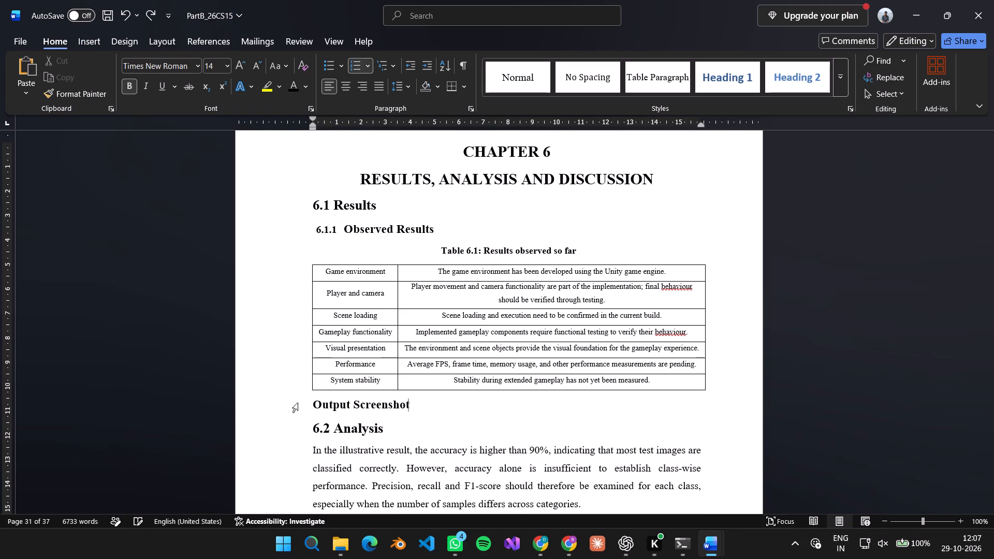
pyautogui.hotkey('ctrl', 'z')
pyautogui.hotkey('ctrl', 'z')
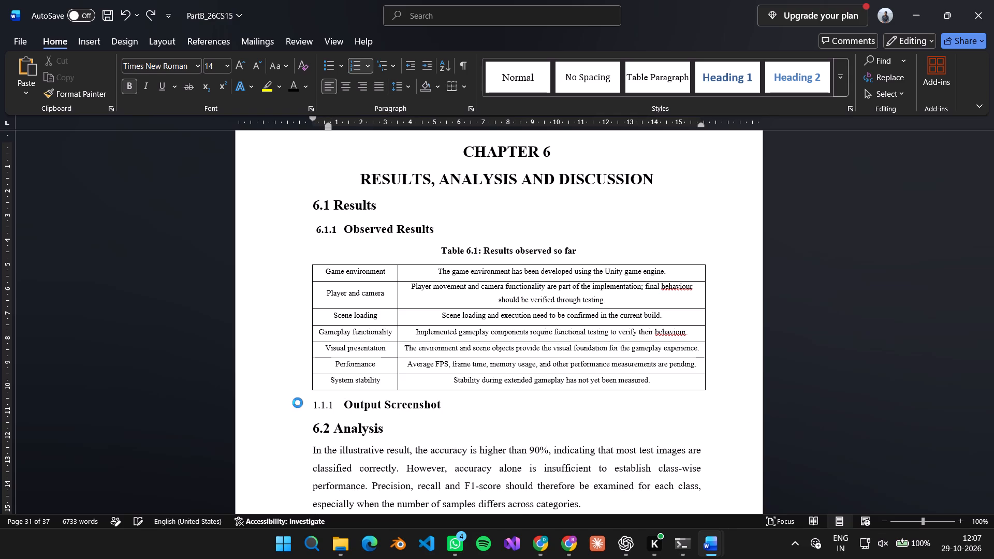
pyautogui.hotkey('ctrl', 'z')
pyautogui.hotkey('ctrl', 'z')
pyautogui.hotkey('ctrl', 'z')
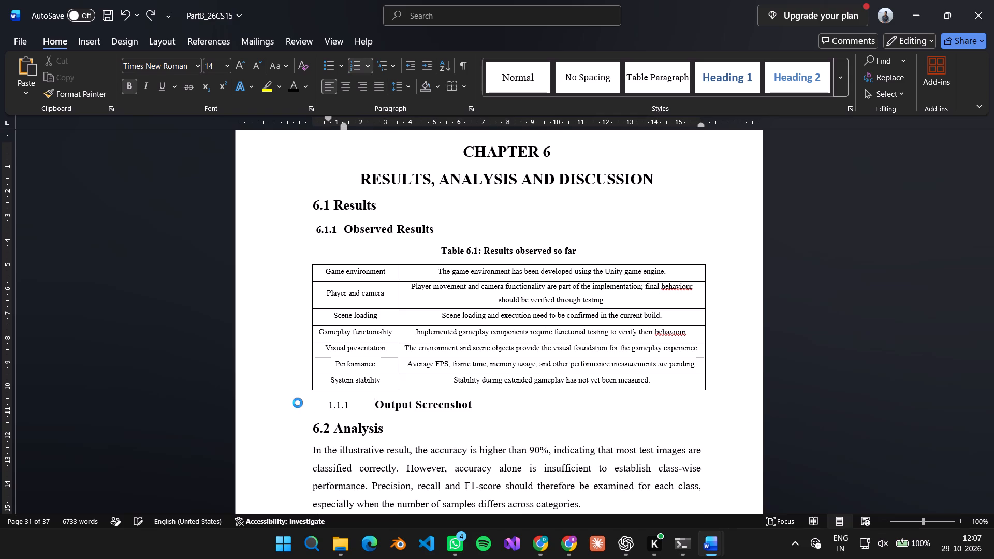
pyautogui.hotkey('ctrl', 'z')
pyautogui.hotkey('ctrl', 'z')
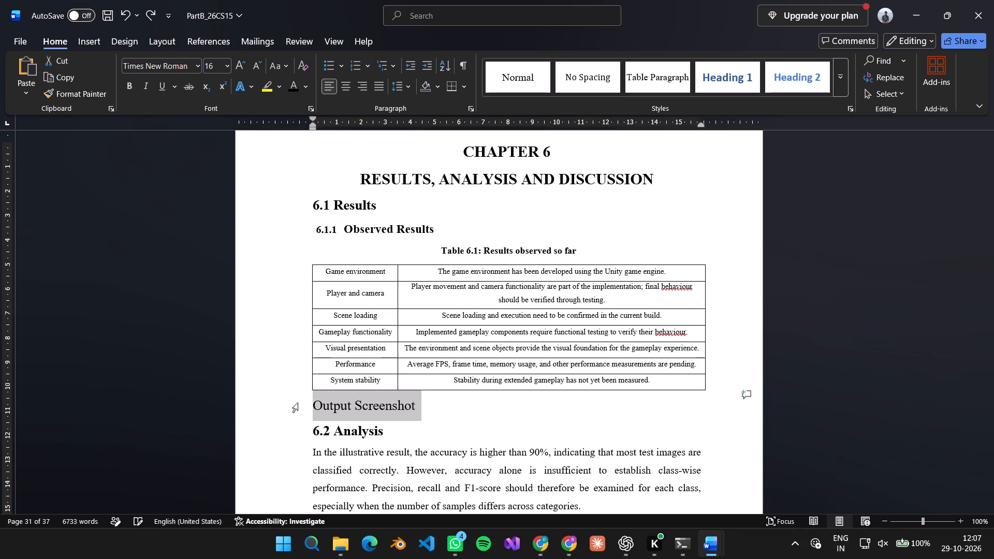
# Check the reference report's Output Screenshots heading, and delete the plain Output Screenshot line below Table 6.1.
pyautogui.hotkey('alt', 'Tab')
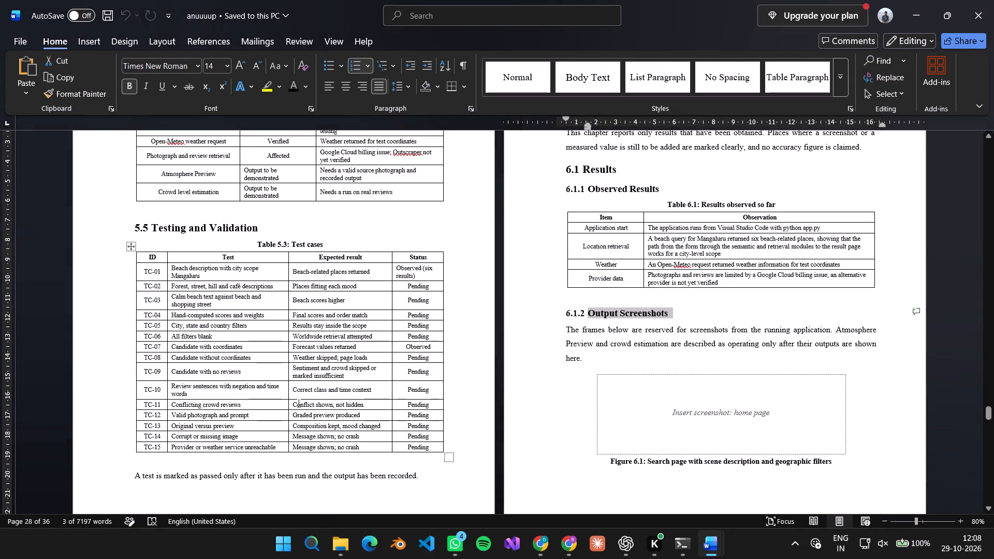
pyautogui.hotkey('alt', 'Tab')
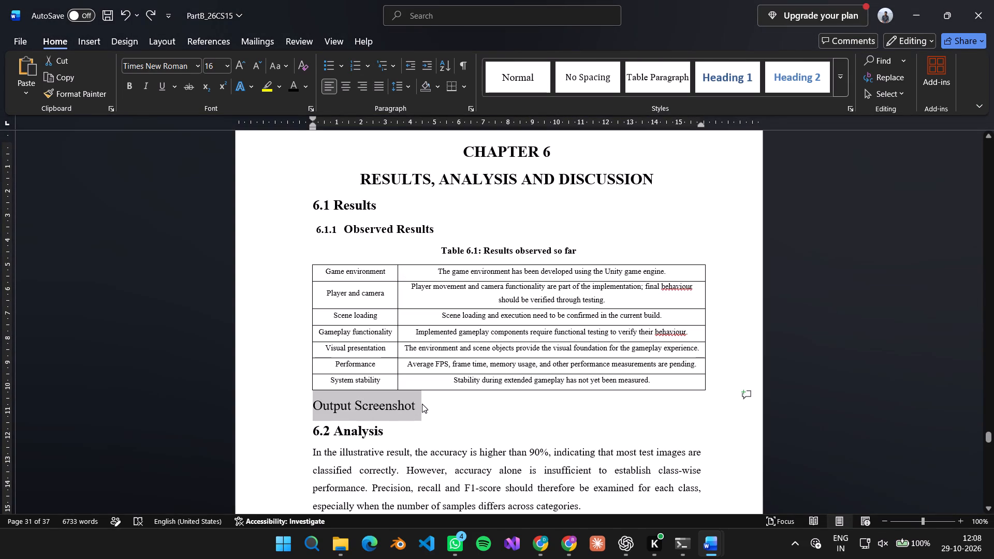
pyautogui.press('BackSpace')
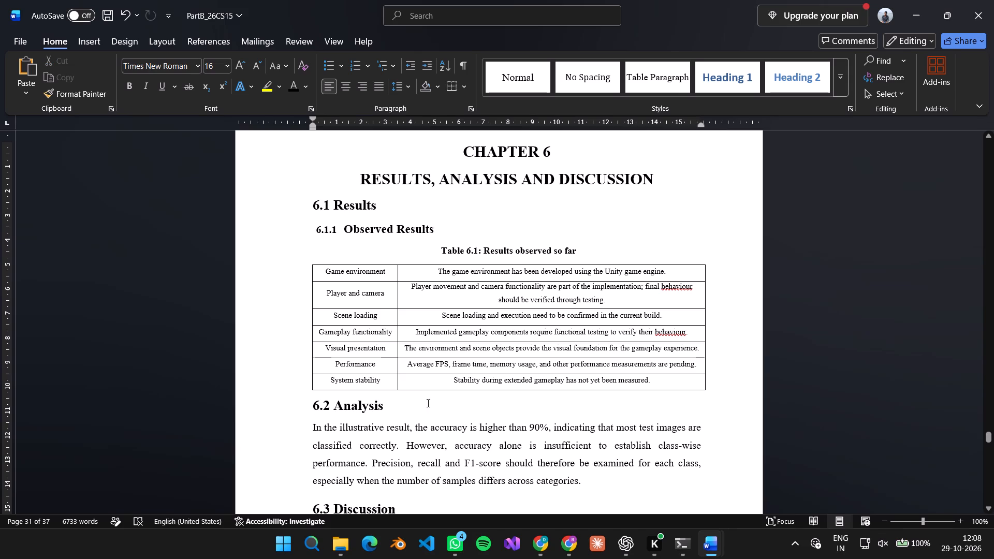
# Set the line spacing of the 6.2 Analysis heading to 1.5.
pyautogui.click(715, 387)
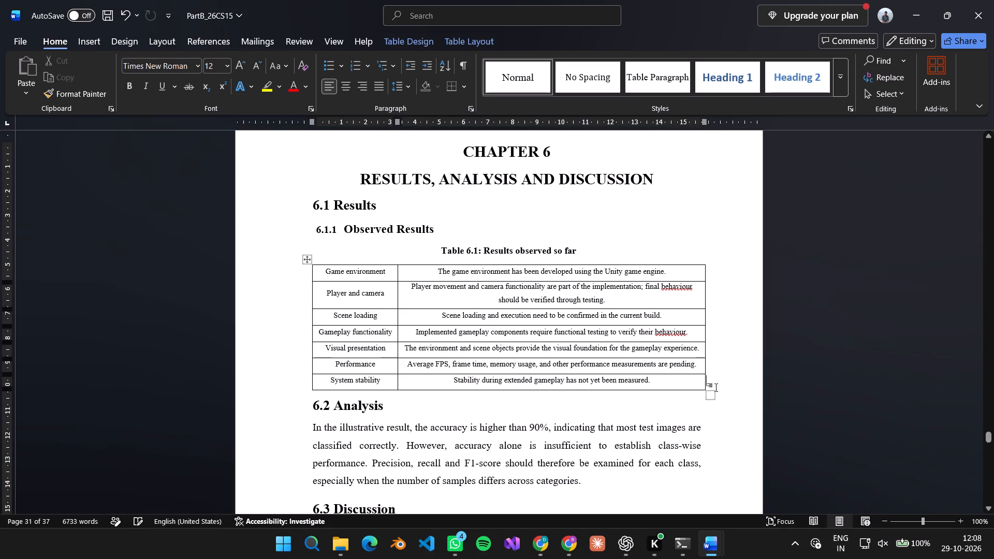
pyautogui.press('Down')
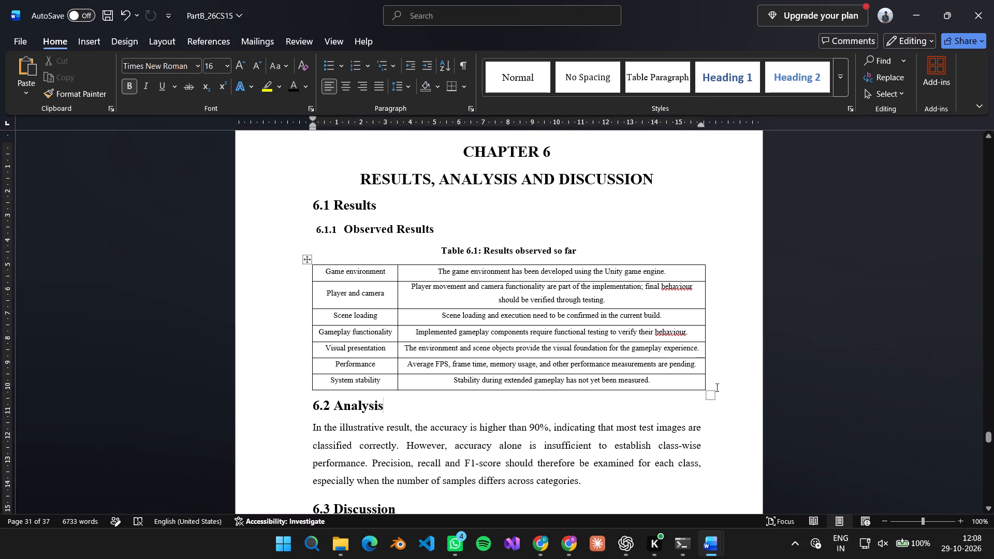
pyautogui.press('Up')
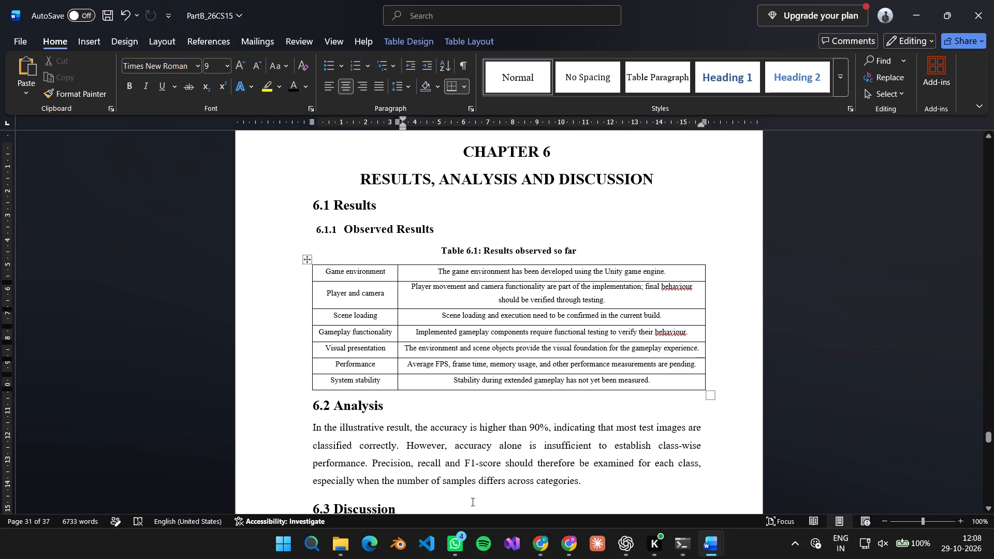
pyautogui.click(311, 400)
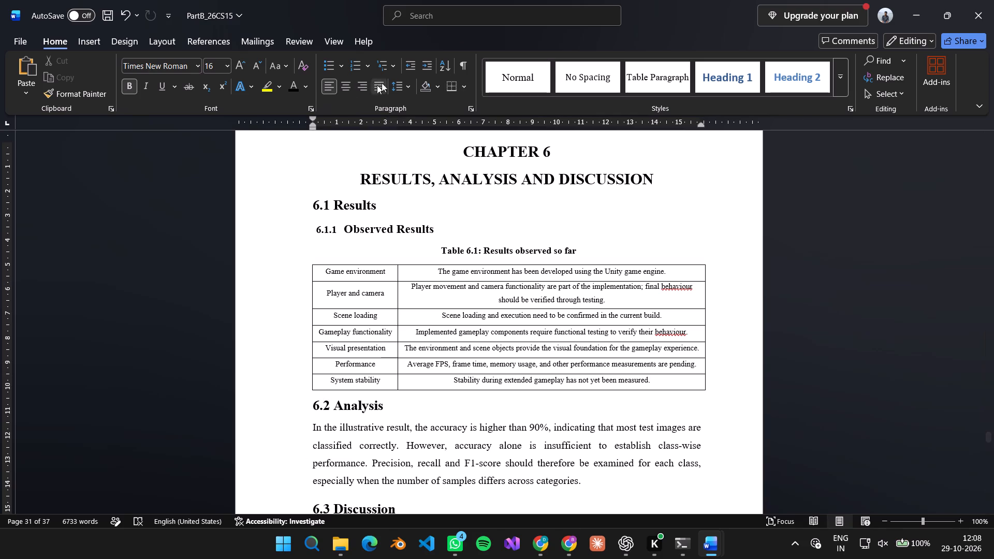
pyautogui.click(407, 84)
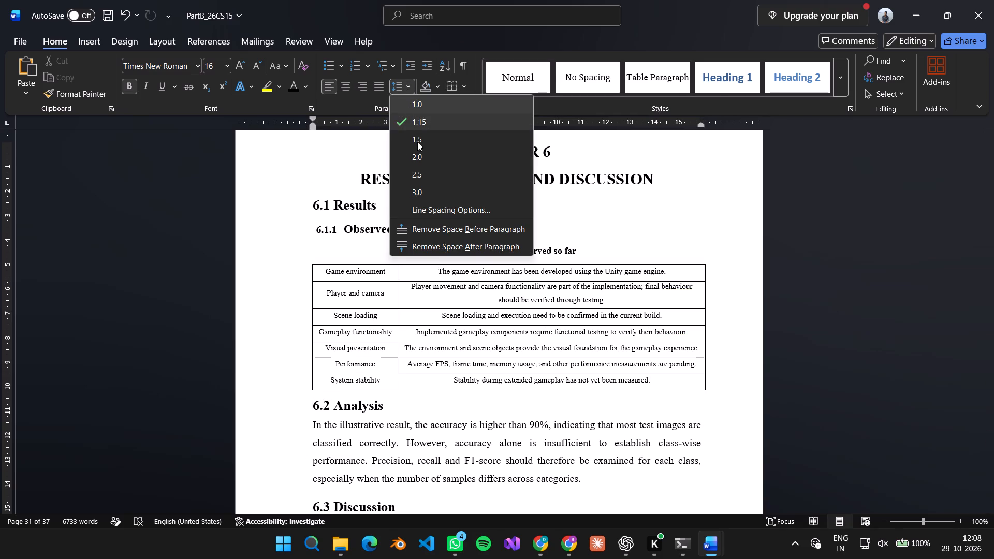
pyautogui.click(417, 142)
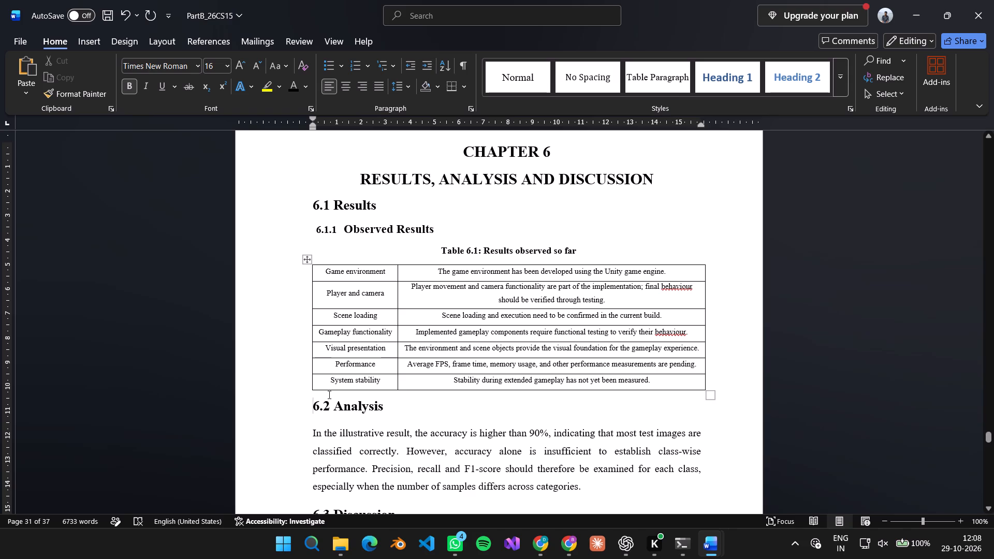
# Set line spacing to 1.5 from the Chapter 6 title RESULTS, ANALYSIS AND DISCUSSION through the 6.2 Analysis paragraph.
pyautogui.moveTo(295, 172); pyautogui.dragTo(461, 429)
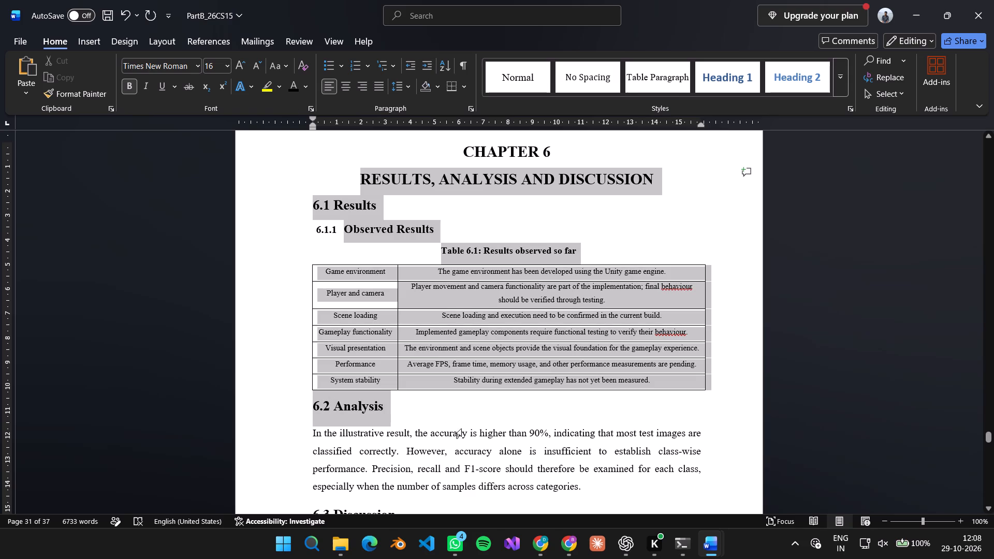
pyautogui.moveTo(461, 429); pyautogui.dragTo(487, 490)
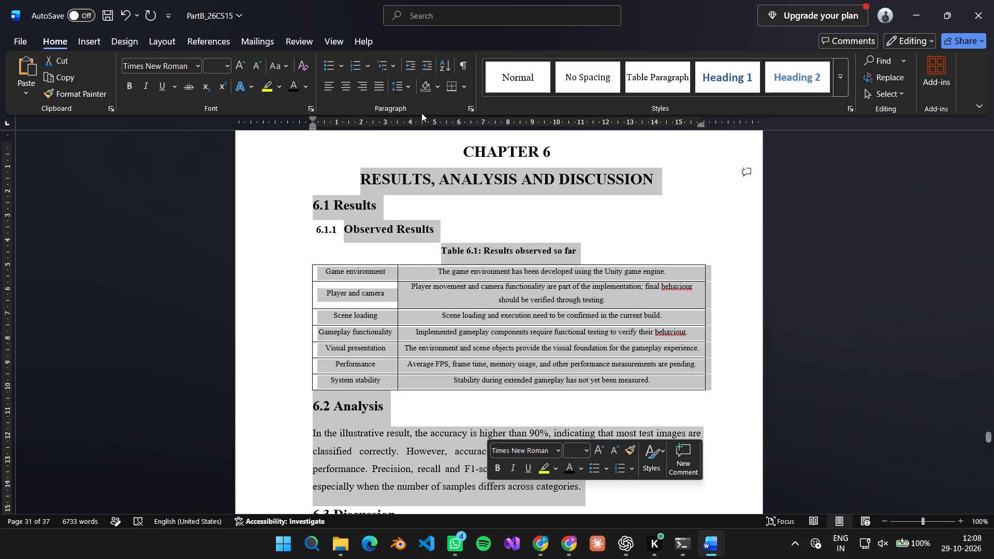
pyautogui.click(401, 86)
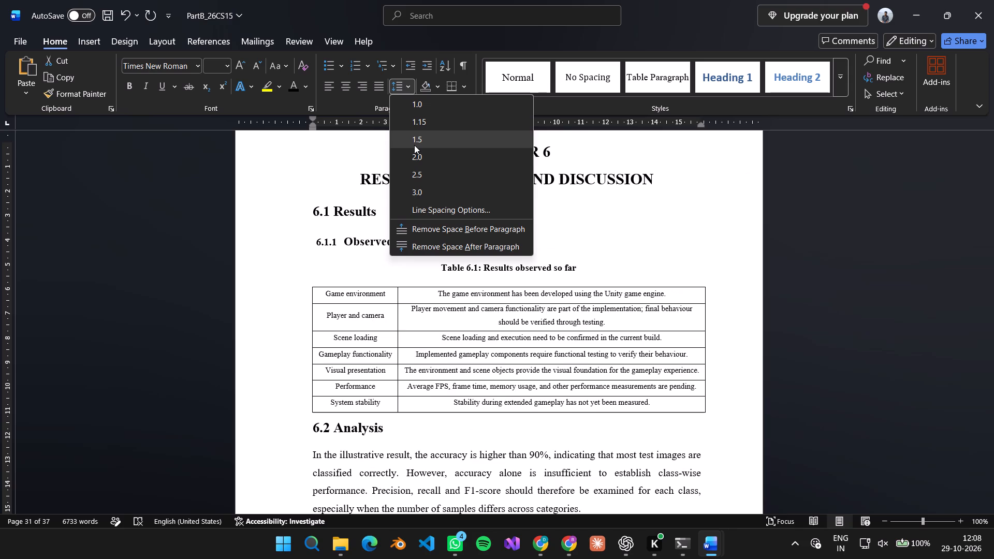
pyautogui.click(414, 145)
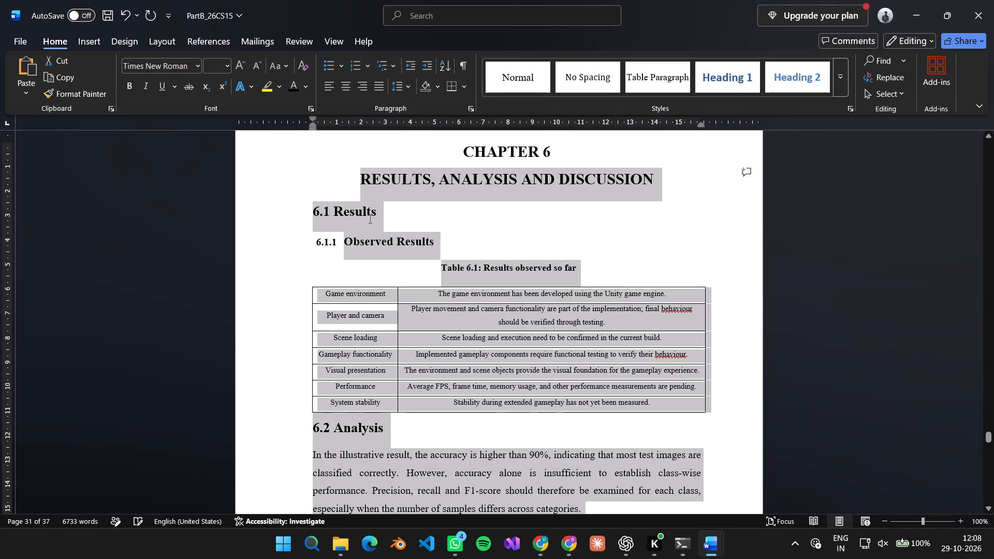
pyautogui.click(282, 299)
# Set the line spacing of the caption "Table 6.1: Results observed so far" to 1.0.
pyautogui.scroll(-1, 318, 302)
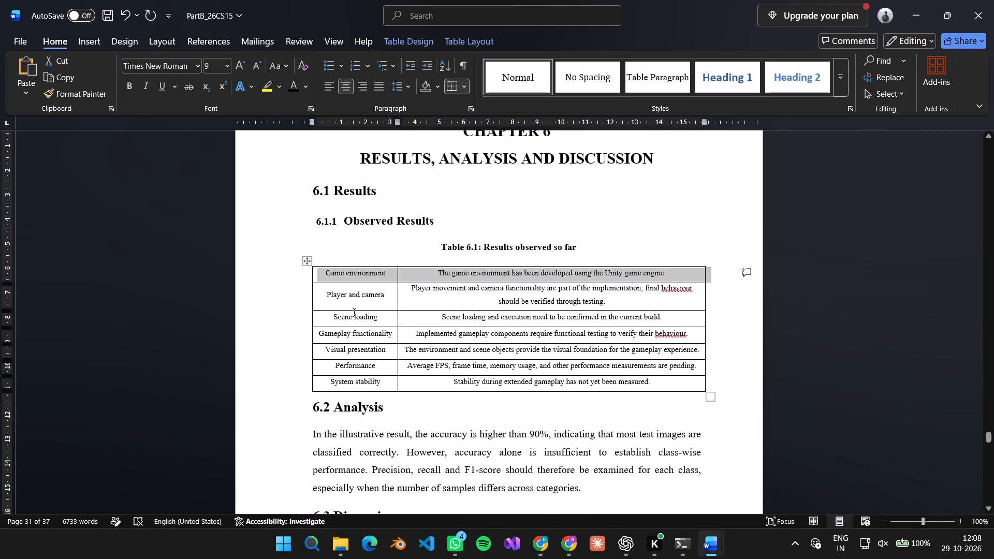
pyautogui.scroll(-2, 353, 312)
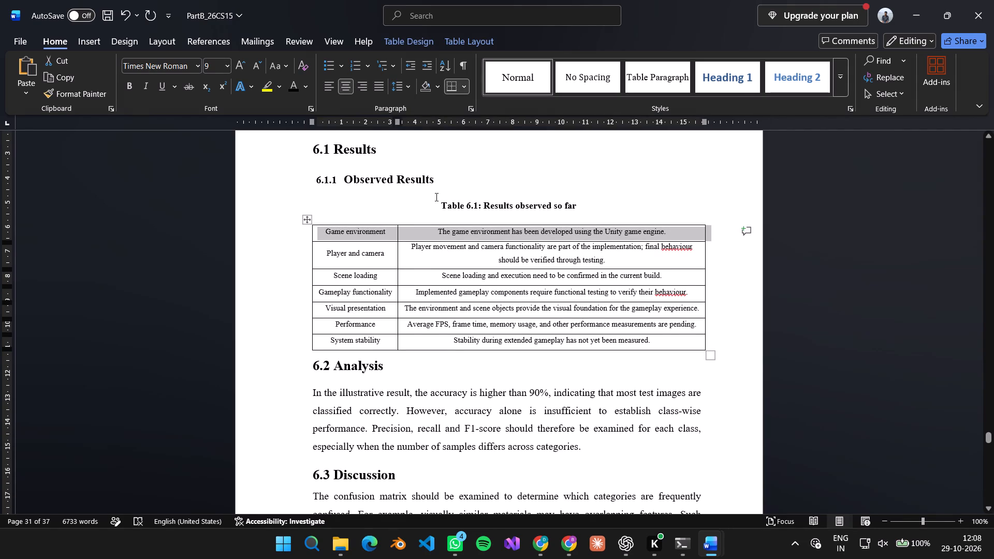
pyautogui.moveTo(440, 201); pyautogui.dragTo(455, 204)
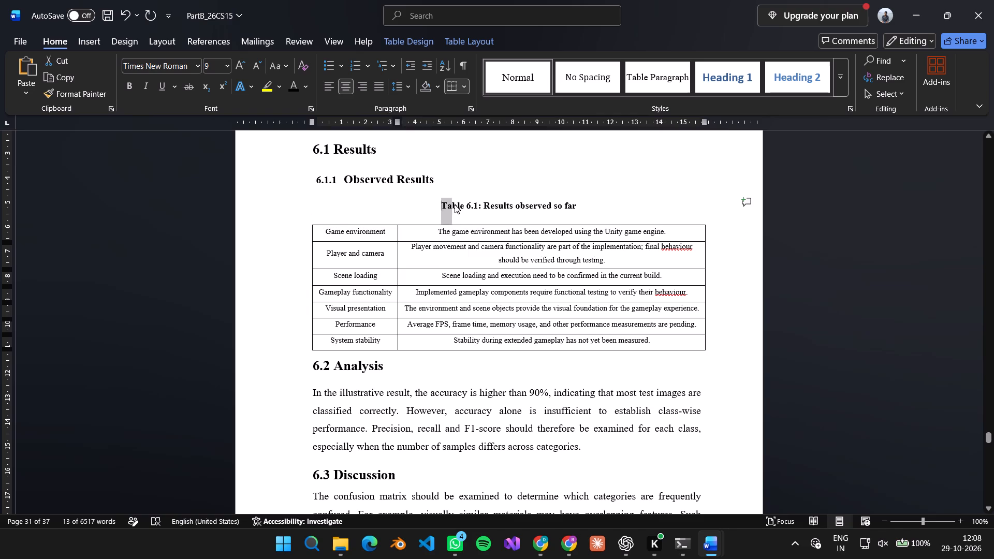
pyautogui.moveTo(455, 204); pyautogui.dragTo(582, 205)
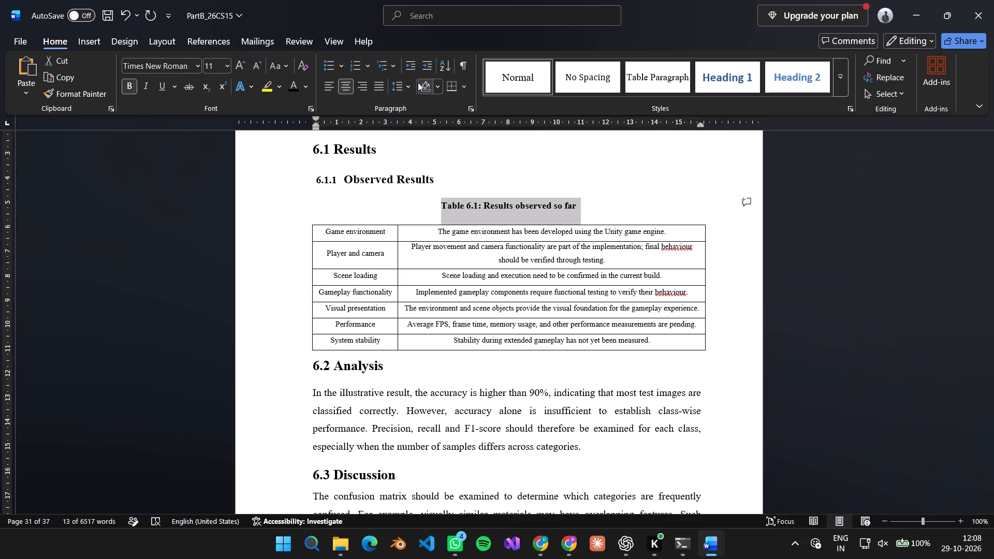
pyautogui.click(408, 94)
pyautogui.click(406, 90)
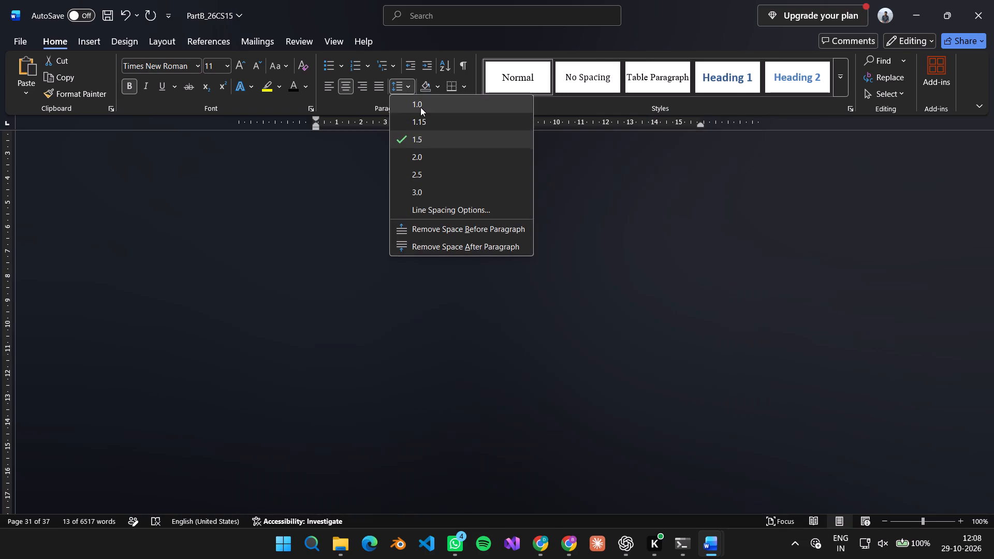
pyautogui.click(420, 107)
pyautogui.click(358, 190)
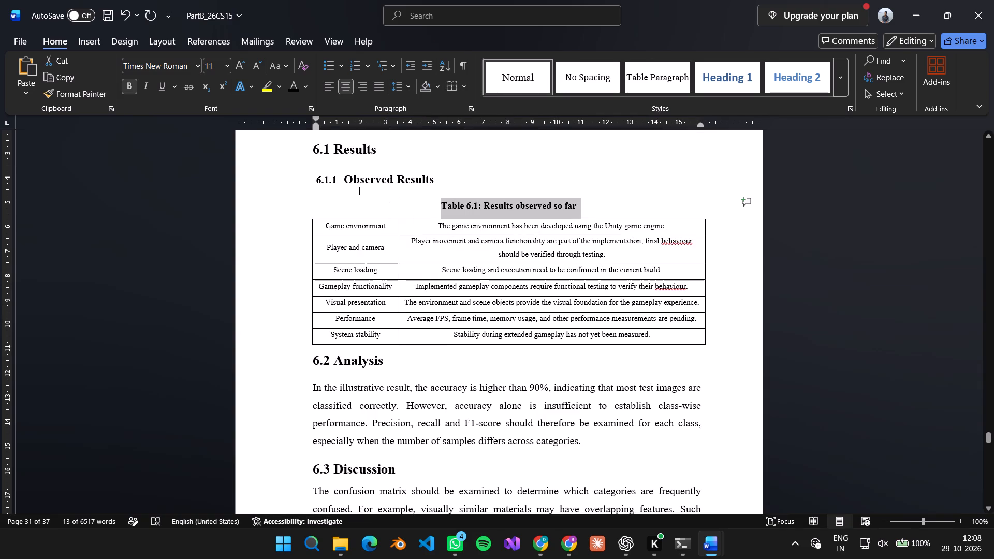
# Add the heading "6.1.2 Output Screenshot" on a new line between Table 6.1 and 6.2 Analysis, checking the reference report for its wording.
pyautogui.scroll(-4, 297, 222)
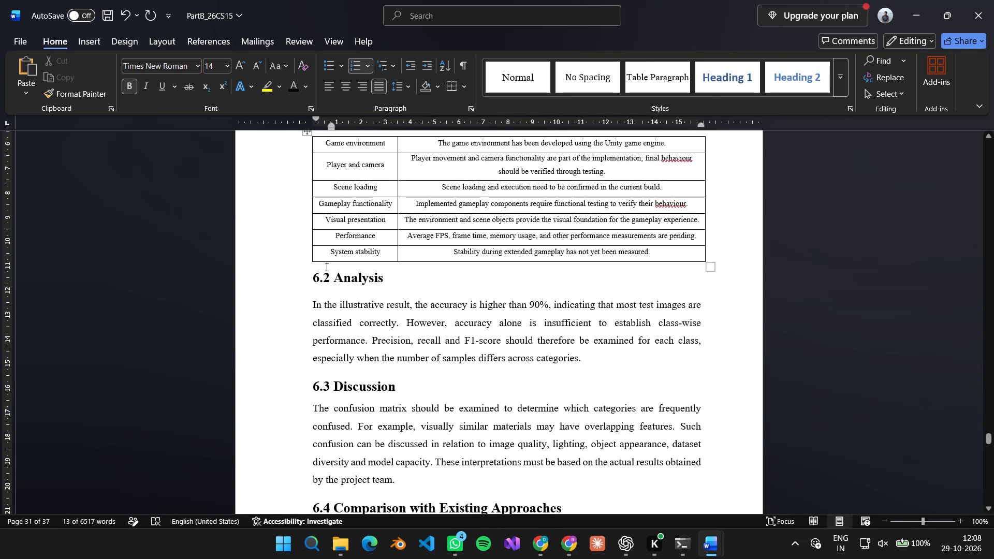
pyautogui.click(314, 277)
pyautogui.press('Return')
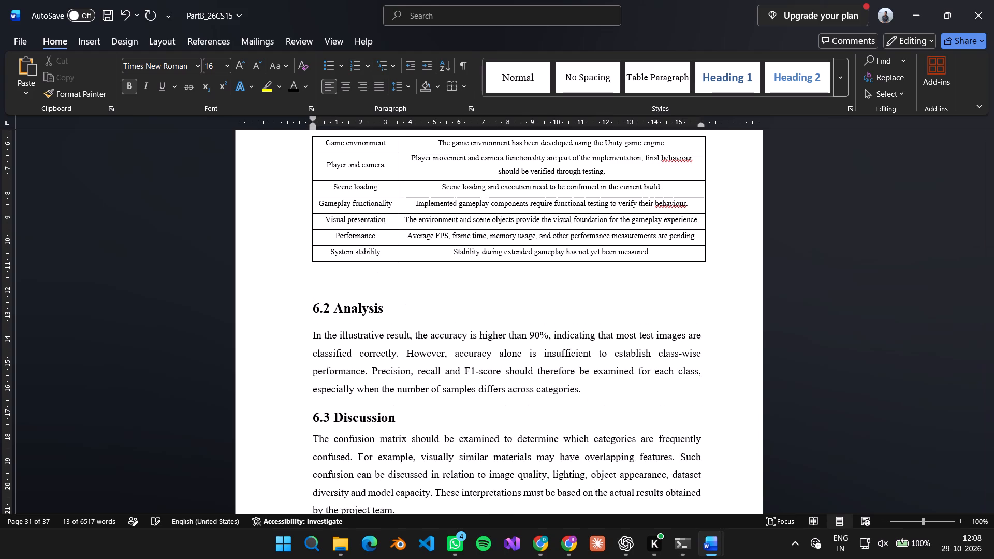
pyautogui.press('Up')
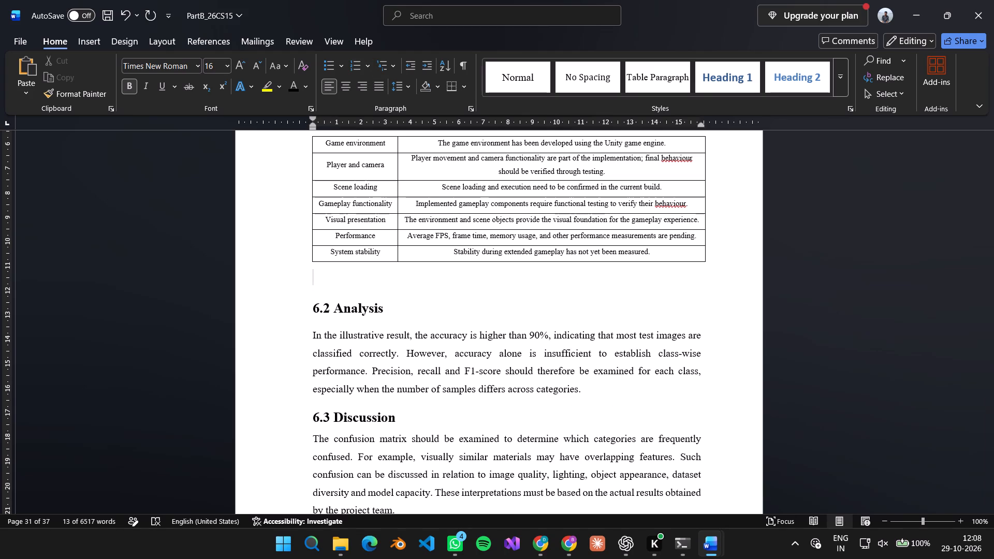
pyautogui.scroll(5, 324, 266)
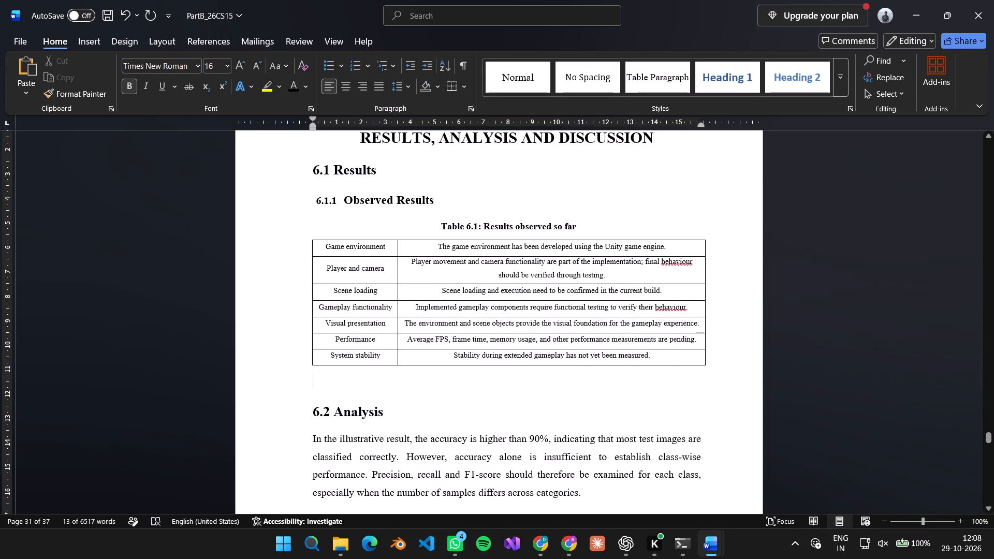
pyautogui.press('space')
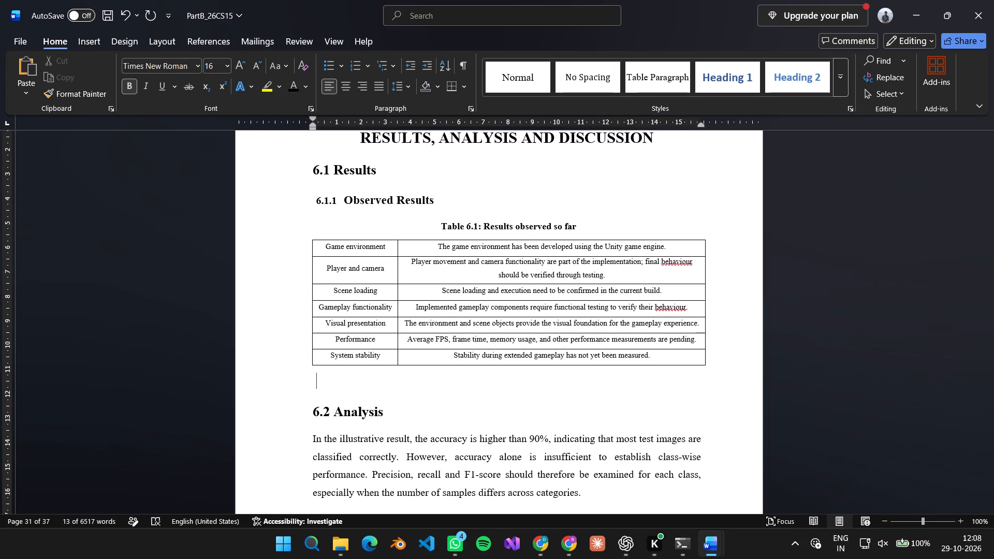
pyautogui.write('6.')
pyautogui.press('1')
pyautogui.write('.2')
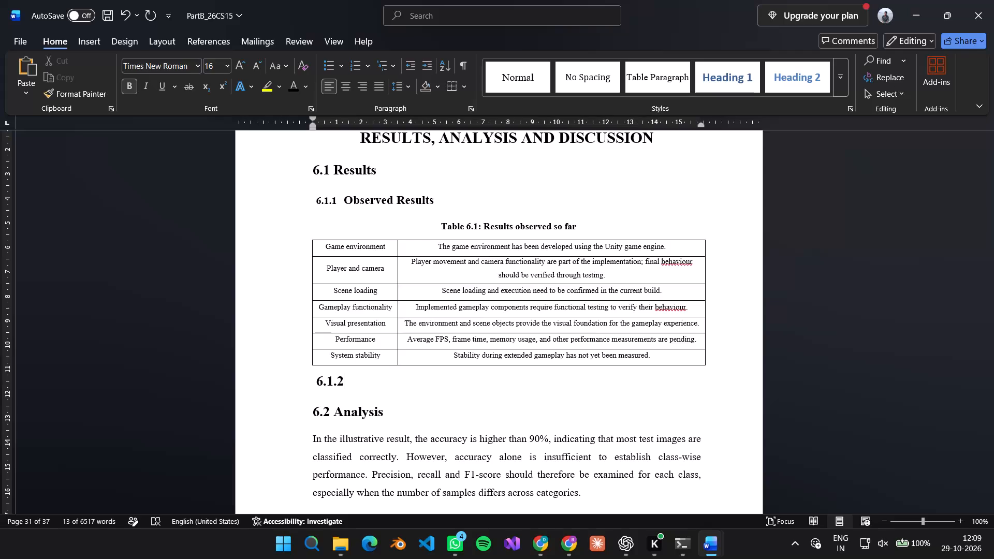
pyautogui.press('space')
pyautogui.hotkey('alt', 'Tab')
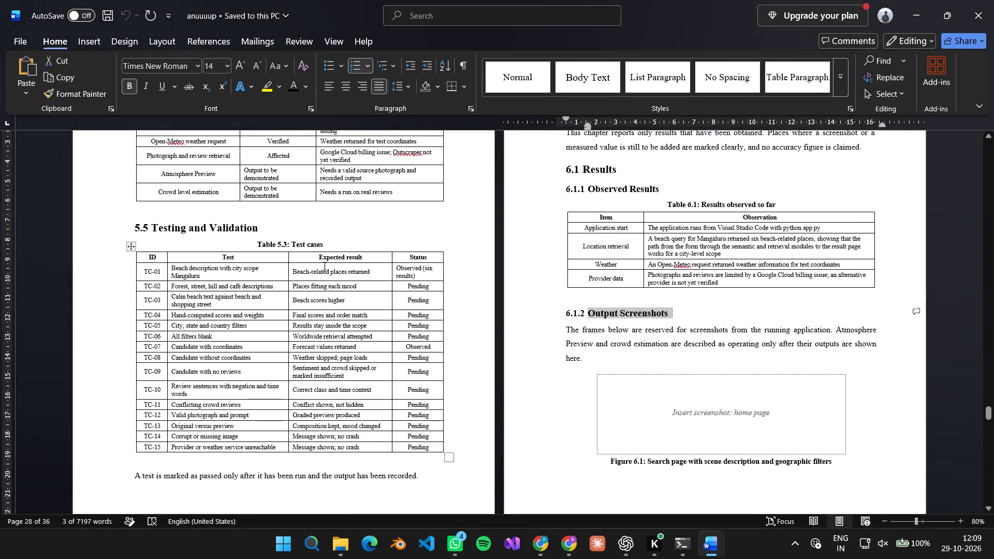
pyautogui.hotkey('alt', 'Tab')
pyautogui.write('Output Screen')
pyautogui.write('shot')
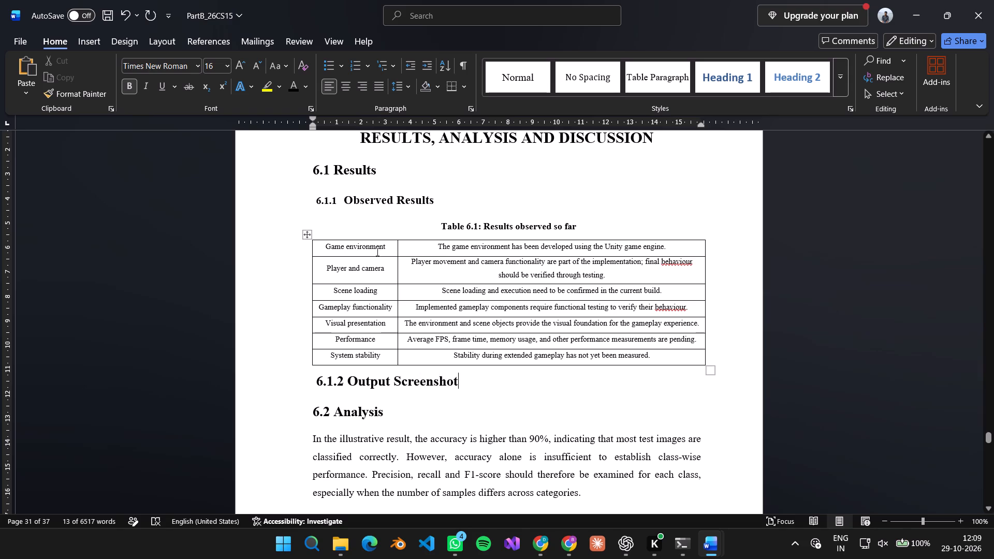
# Set the font size of the 6.1.2 Output Screenshot heading to 14, keeping it bold.
pyautogui.moveTo(467, 384); pyautogui.dragTo(308, 388)
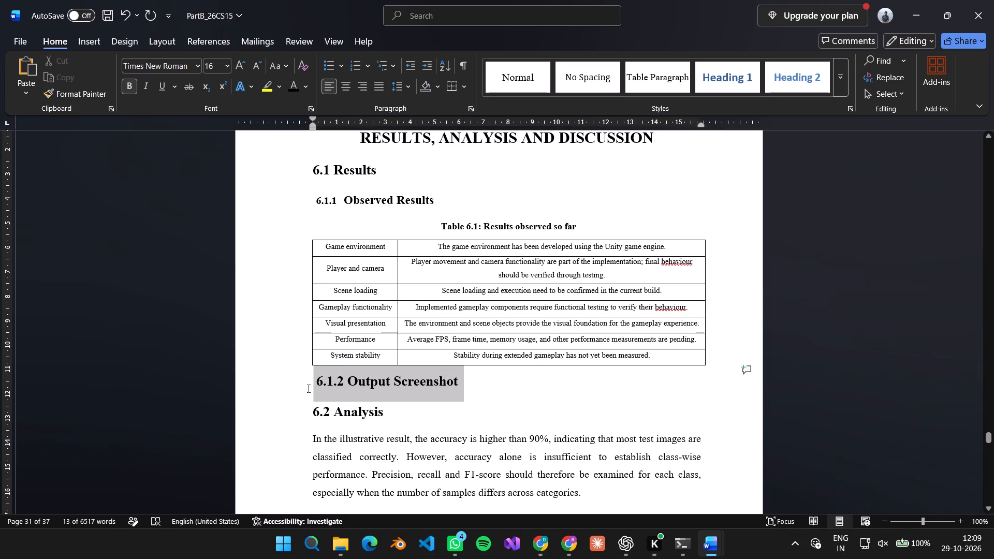
pyautogui.moveTo(308, 388); pyautogui.dragTo(306, 389)
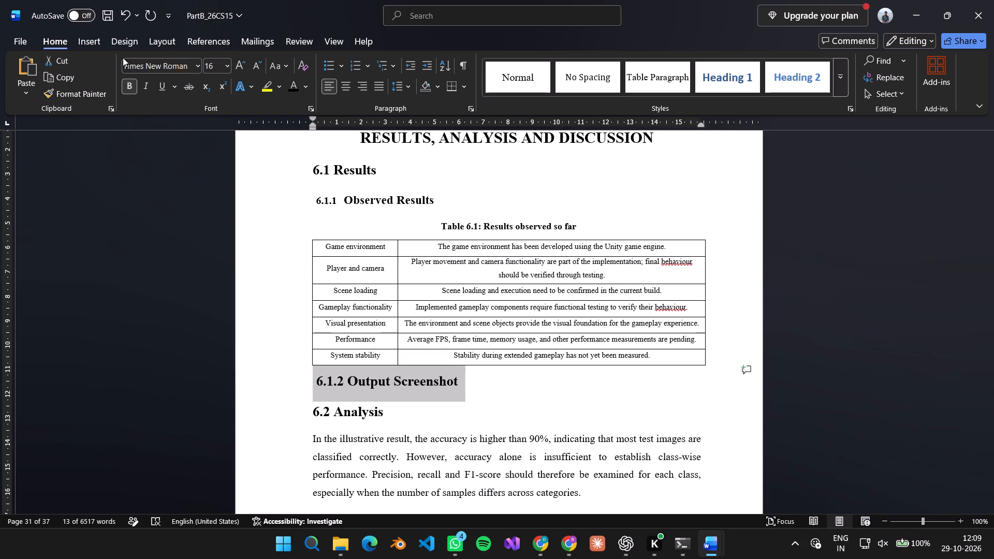
pyautogui.click(130, 88)
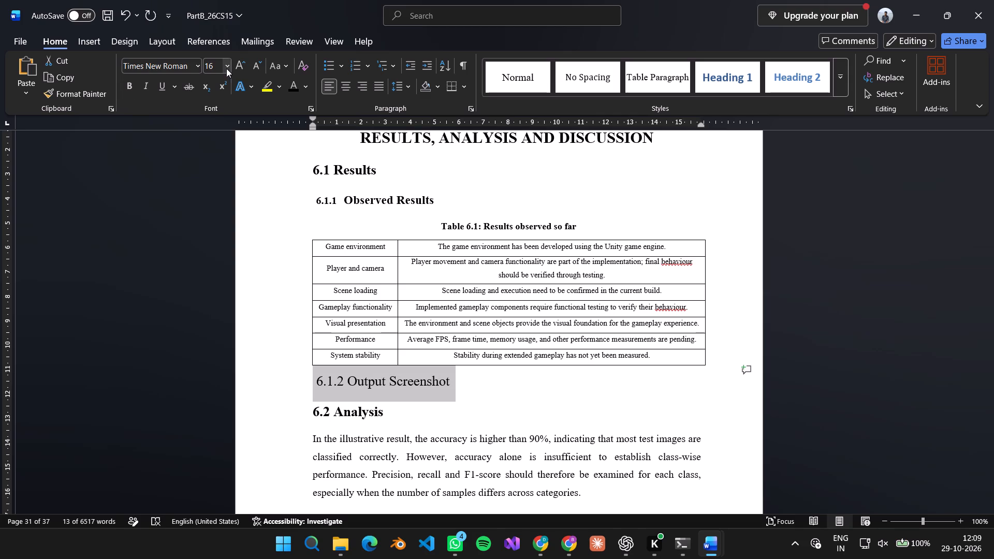
pyautogui.click(133, 83)
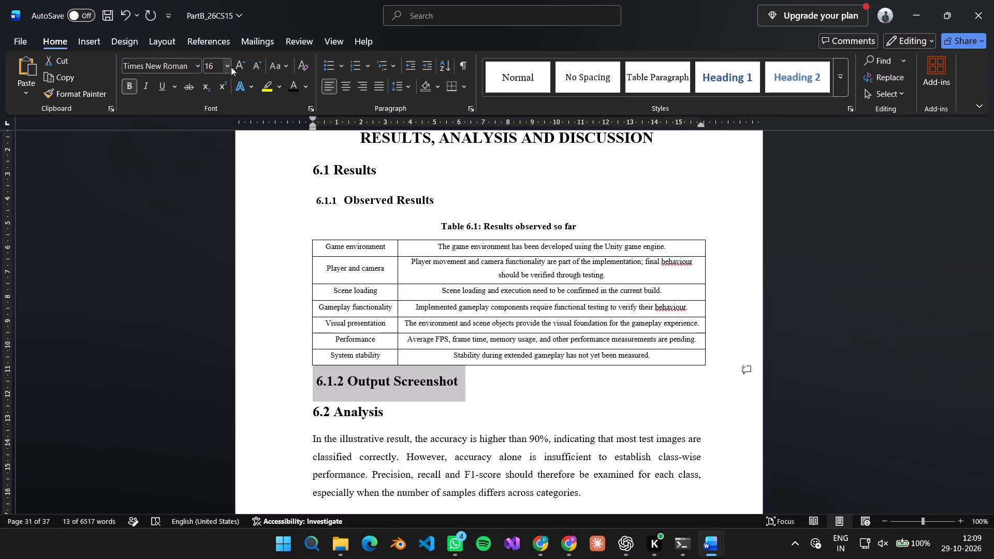
pyautogui.click(223, 68)
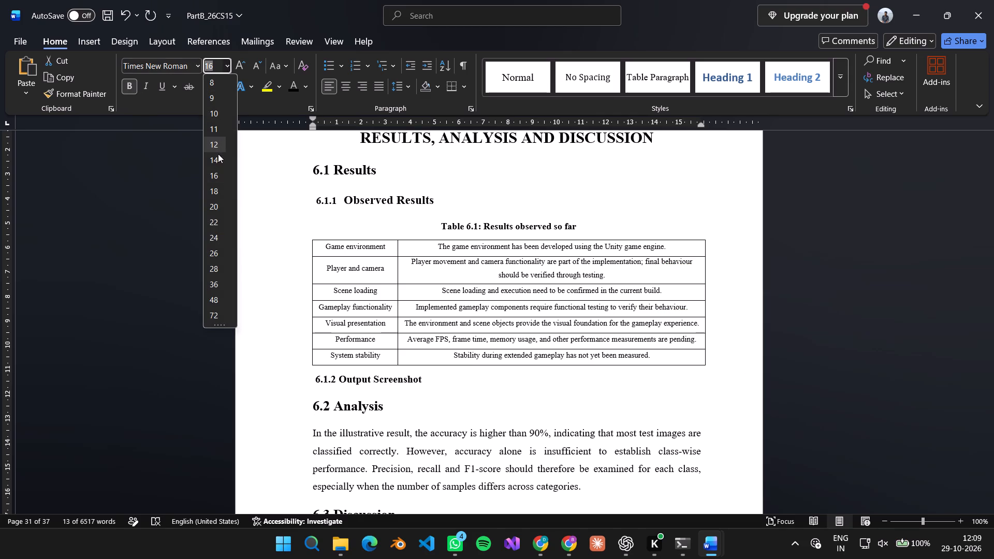
pyautogui.click(210, 161)
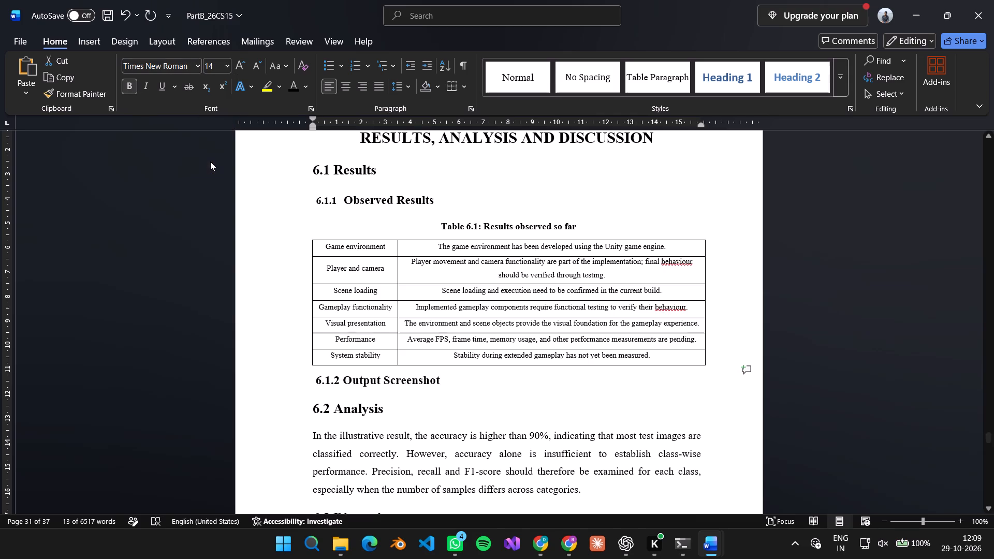
pyautogui.click(449, 375)
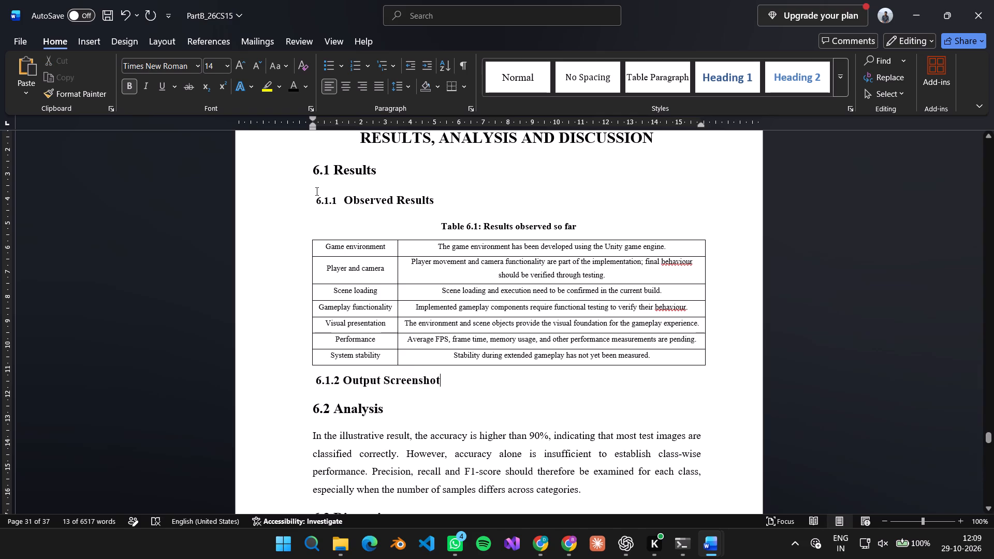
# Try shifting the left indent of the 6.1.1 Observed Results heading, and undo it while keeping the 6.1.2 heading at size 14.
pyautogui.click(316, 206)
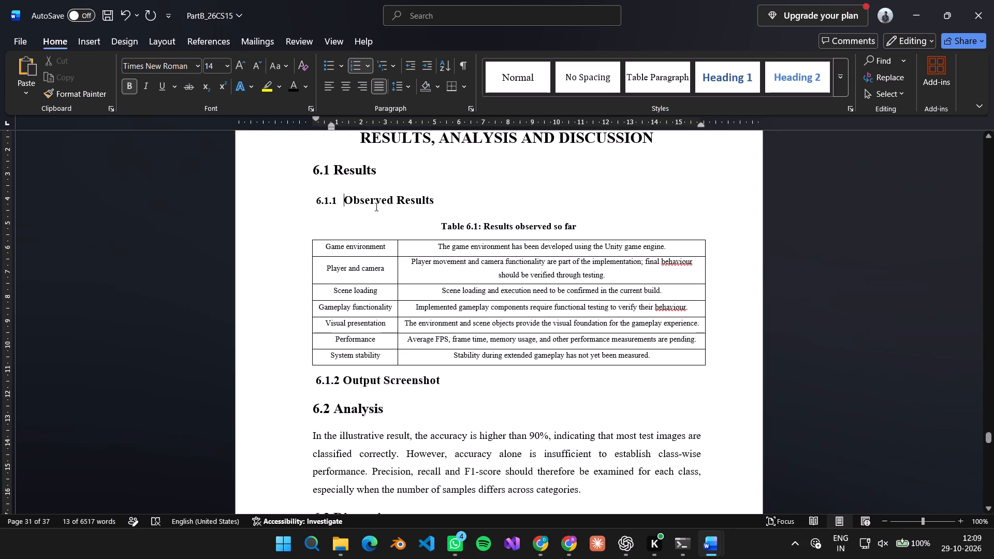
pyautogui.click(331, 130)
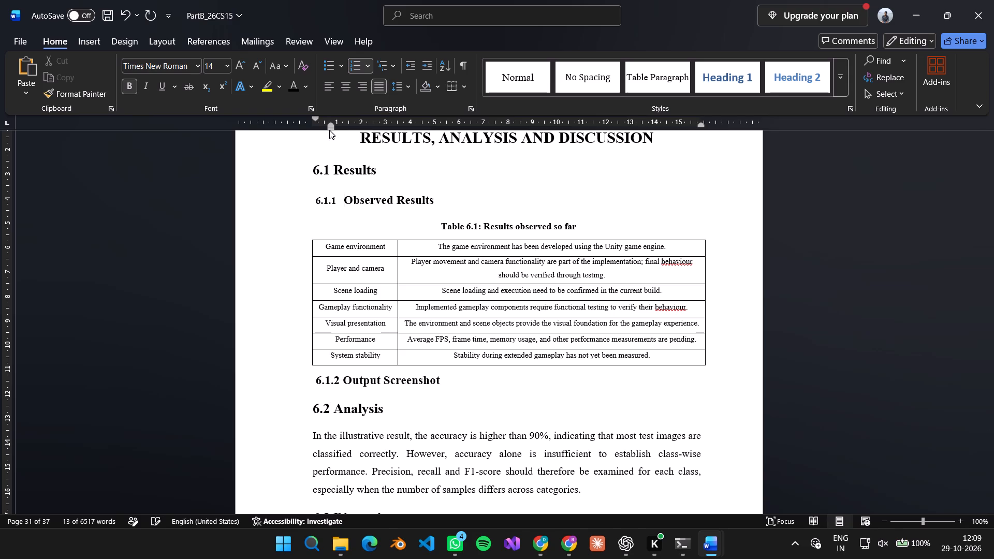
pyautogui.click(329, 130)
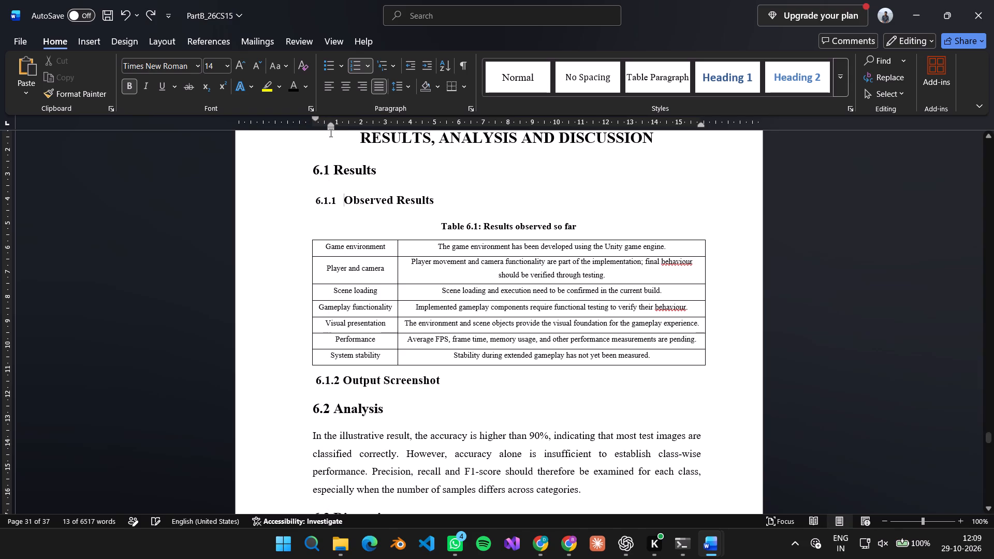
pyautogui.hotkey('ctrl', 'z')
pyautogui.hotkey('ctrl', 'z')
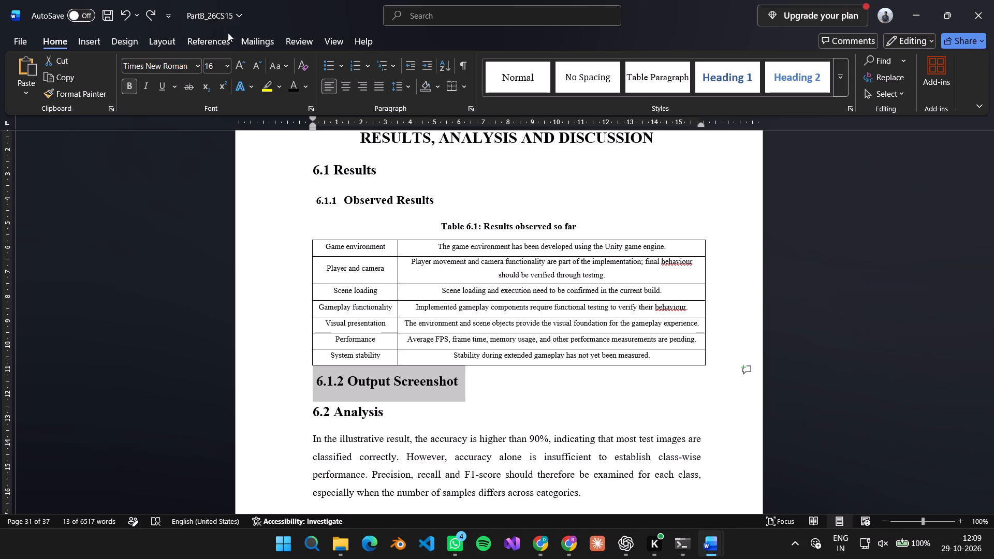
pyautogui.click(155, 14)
# Insert an empty line below the 6.1.2 Output Screenshot heading.
pyautogui.scroll(-1, 283, 242)
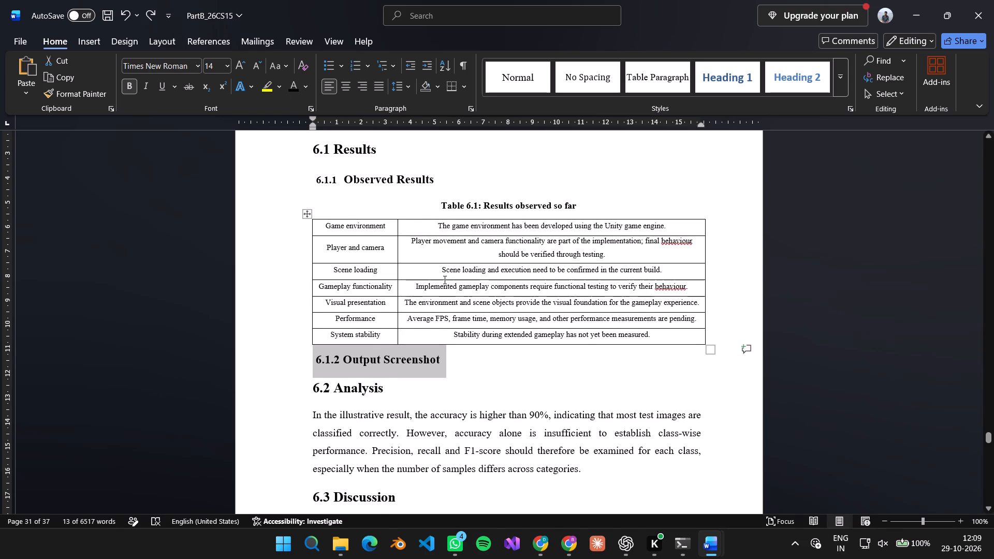
pyautogui.click(377, 189)
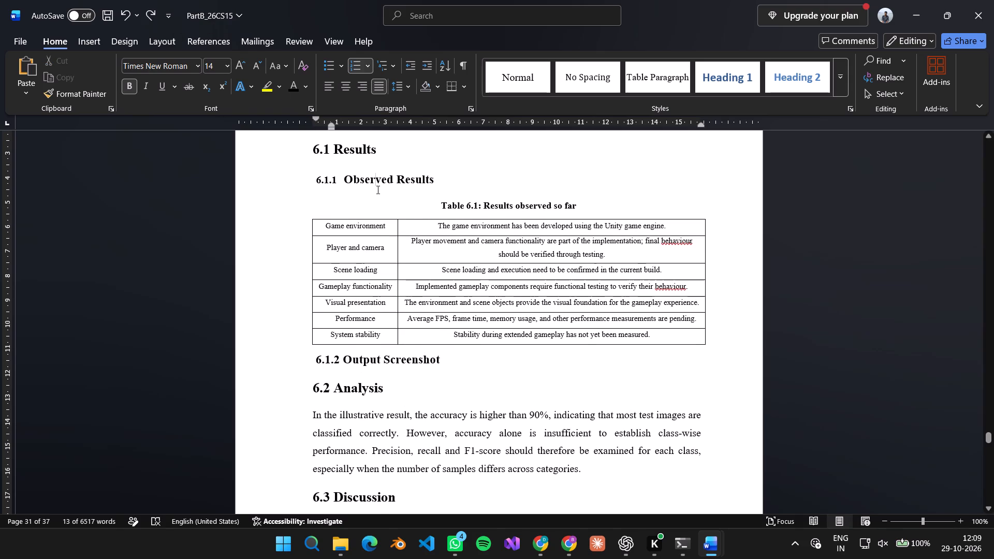
pyautogui.scroll(-1, 377, 189)
pyautogui.click(451, 339)
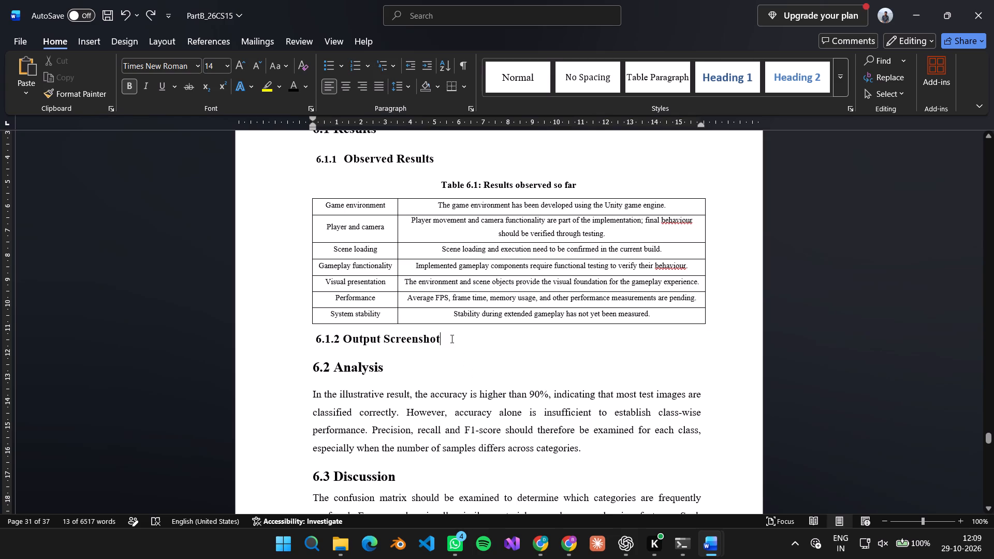
pyautogui.press('Return')
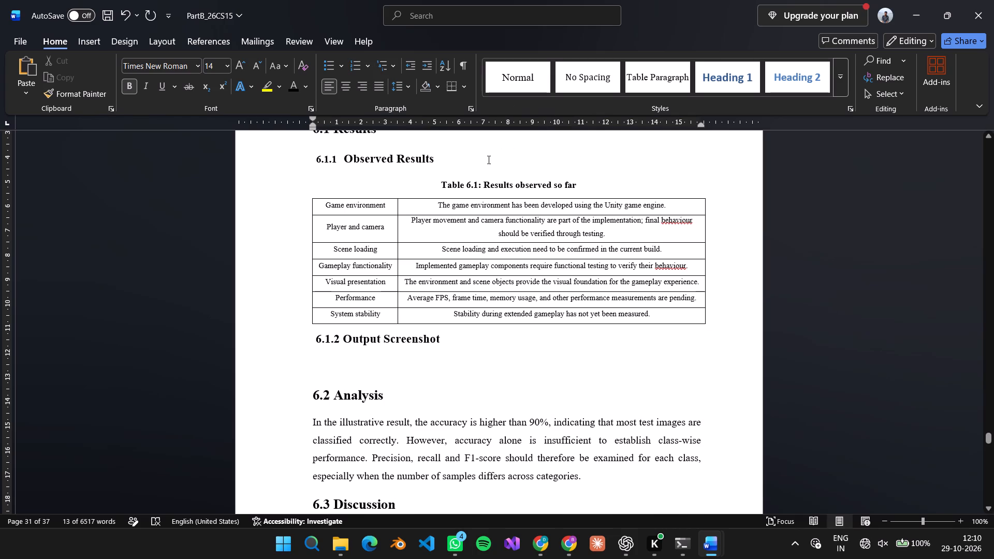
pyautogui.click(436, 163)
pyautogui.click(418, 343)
# Add one extra space between the number 6.1.2 and the words Output Screenshot in the heading.
pyautogui.click(344, 339)
pyautogui.moveTo(342, 340); pyautogui.dragTo(319, 346)
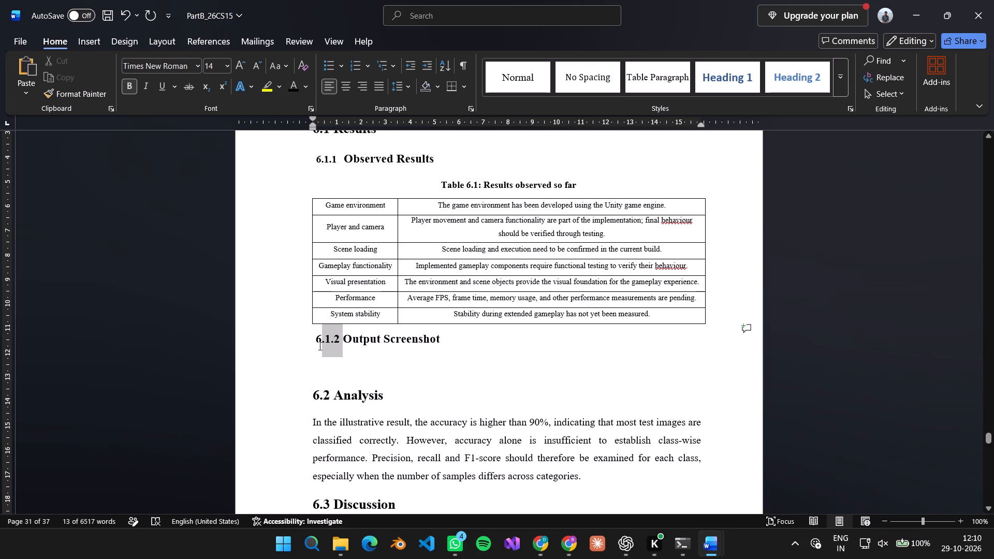
pyautogui.press('Right')
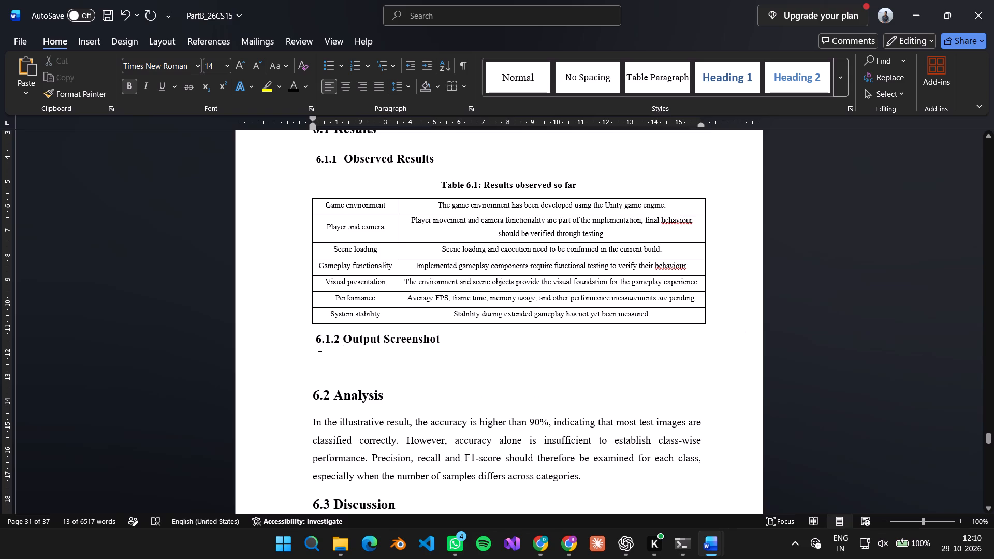
pyautogui.press('space')
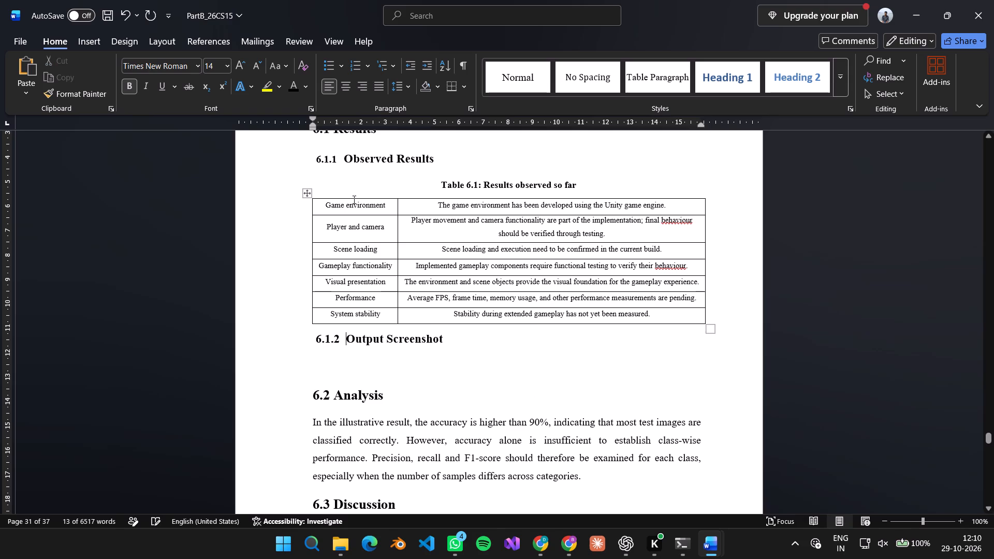
# Compare the font formatting of the 6.1.1 and 6.1.2 headings, and remove bold from the Observed Results heading text.
pyautogui.click(323, 165)
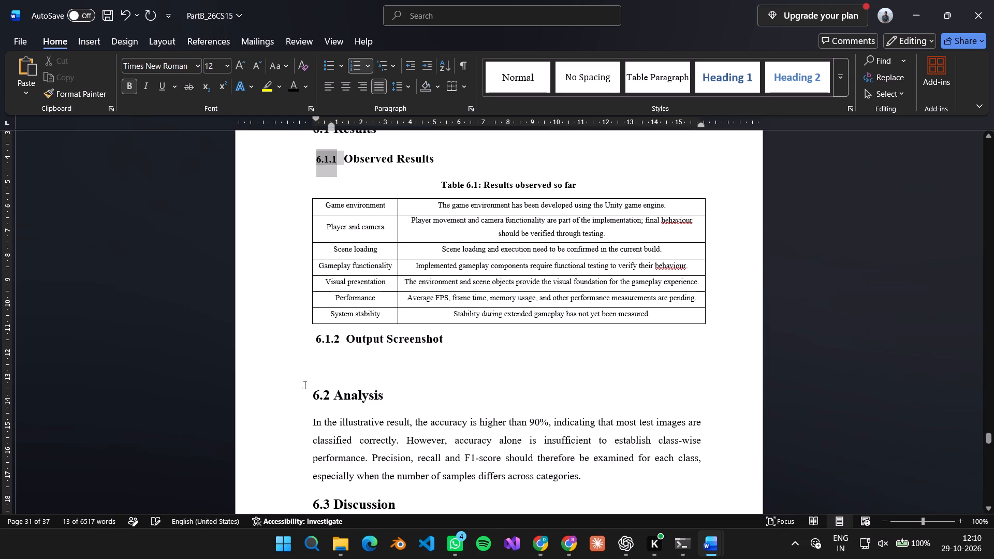
pyautogui.click(333, 338)
pyautogui.click(329, 339)
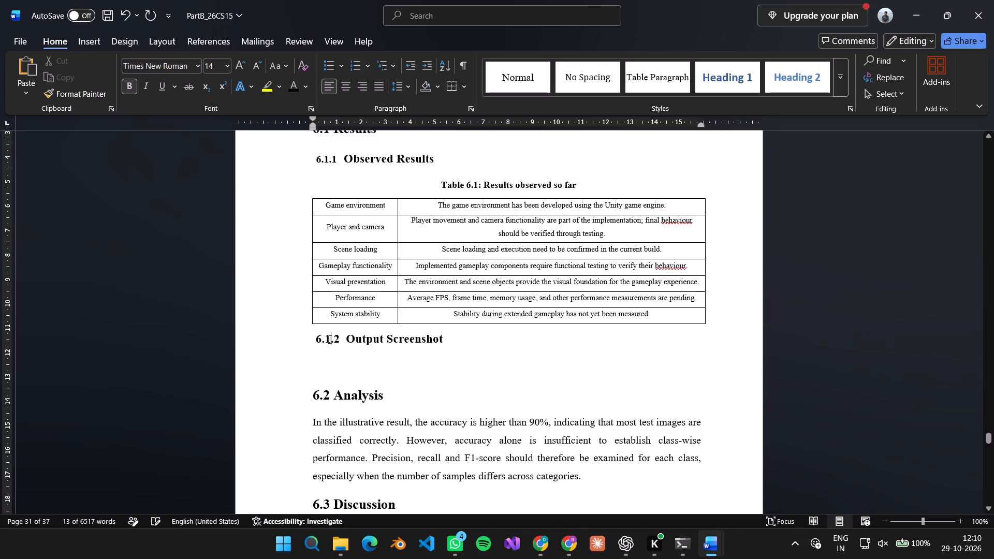
pyautogui.click(329, 339)
pyautogui.click(329, 339)
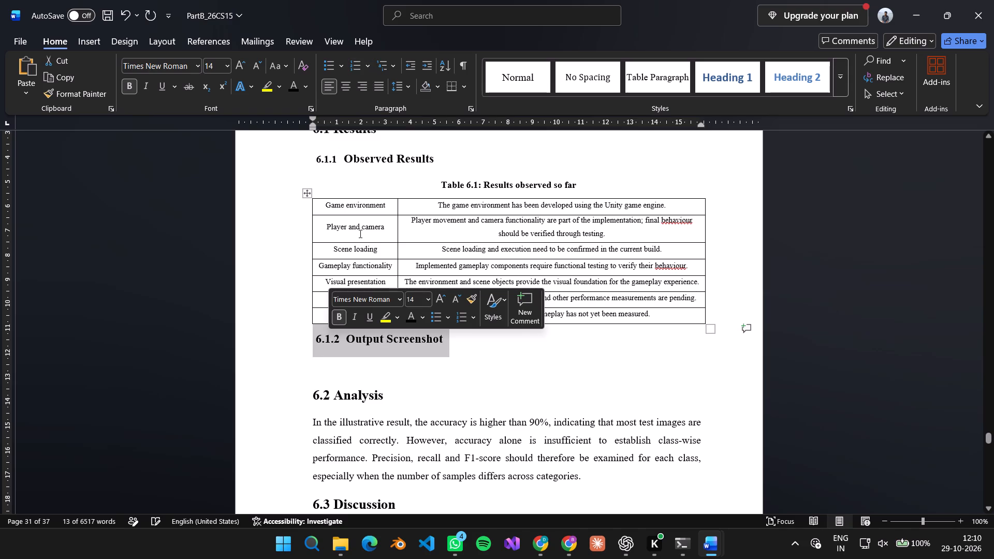
pyautogui.tripleClick(384, 155)
pyautogui.tripleClick(384, 155)
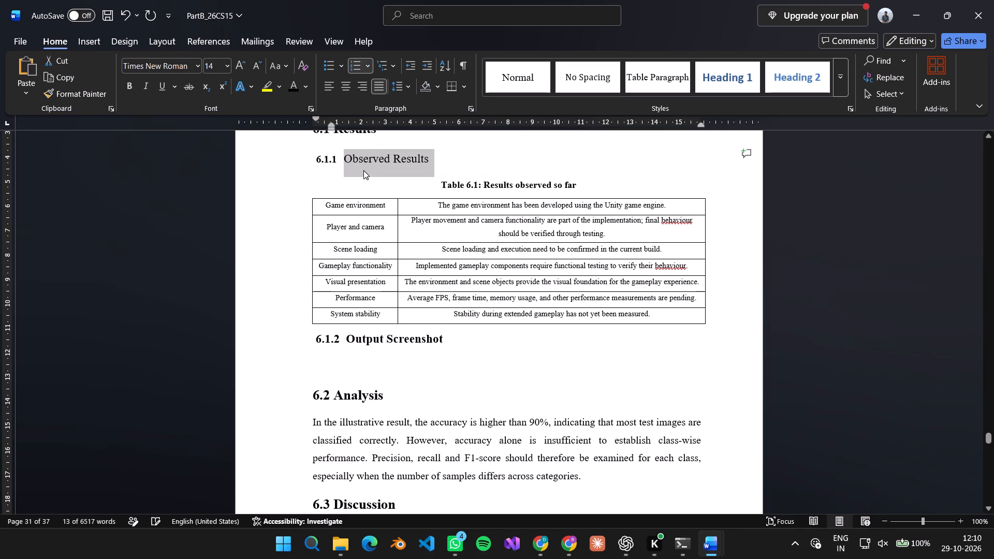
# Undo the bold removal on the 6.1.1 Observed Results heading text.
pyautogui.hotkey('ctrl', 'z')
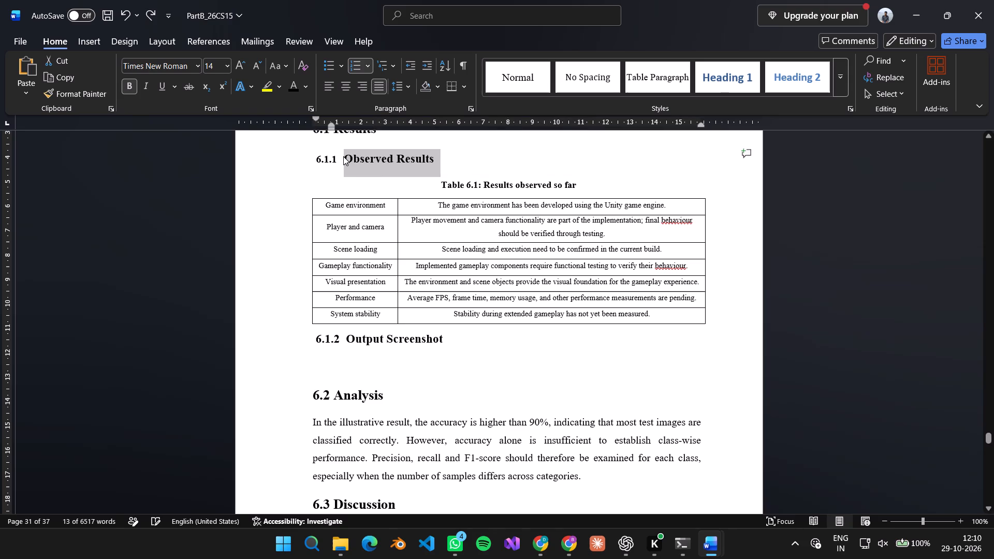
# Compare the font size of the number 6.1.1 in its heading with that of the number 6.1.2 below the table.
pyautogui.tripleClick(343, 156)
pyautogui.click(343, 156)
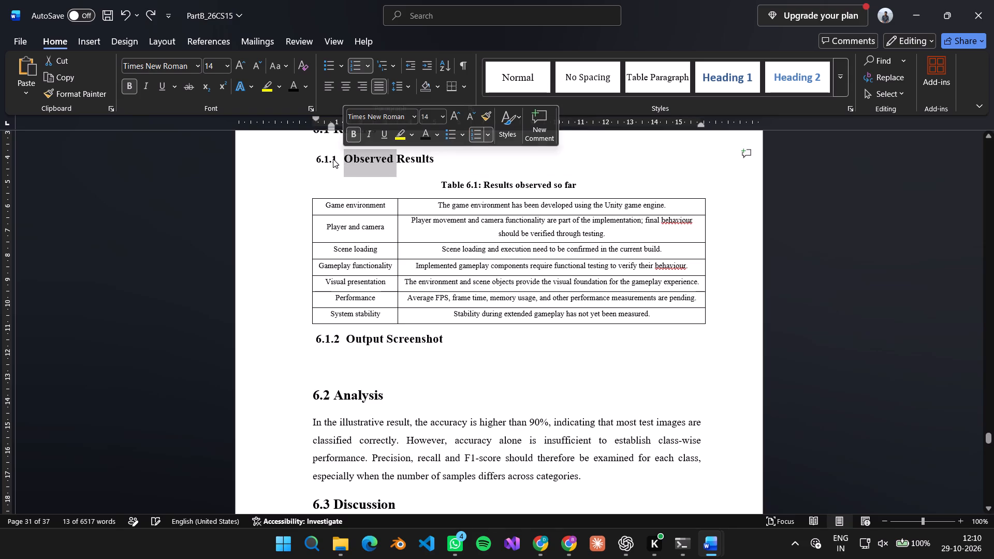
pyautogui.doubleClick(323, 161)
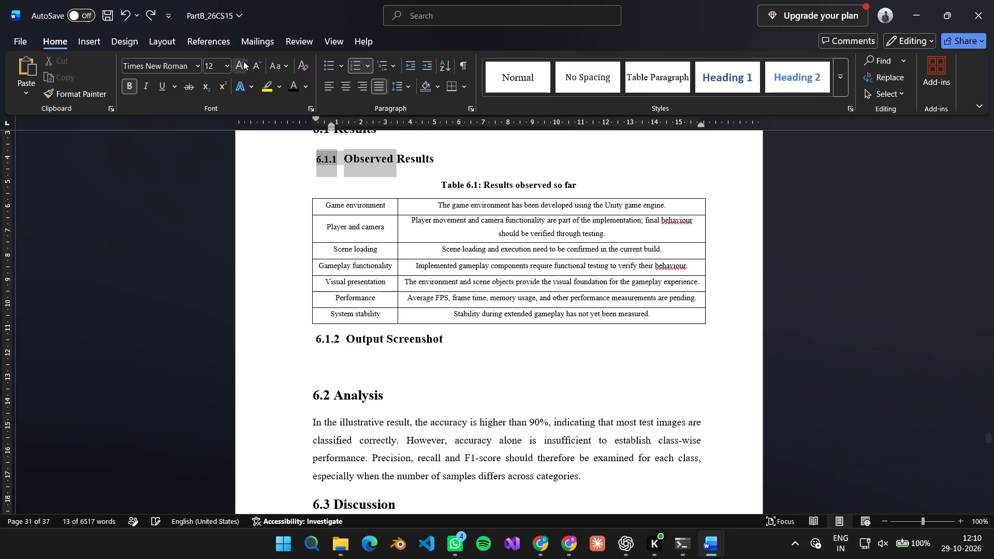
pyautogui.click(211, 67)
pyautogui.doubleClick(330, 345)
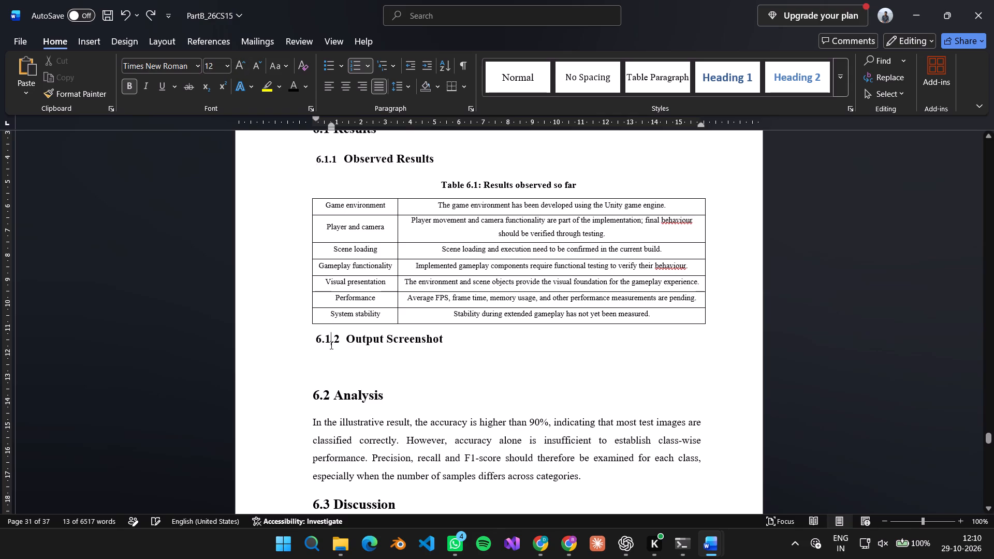
pyautogui.click(330, 344)
pyautogui.click(334, 342)
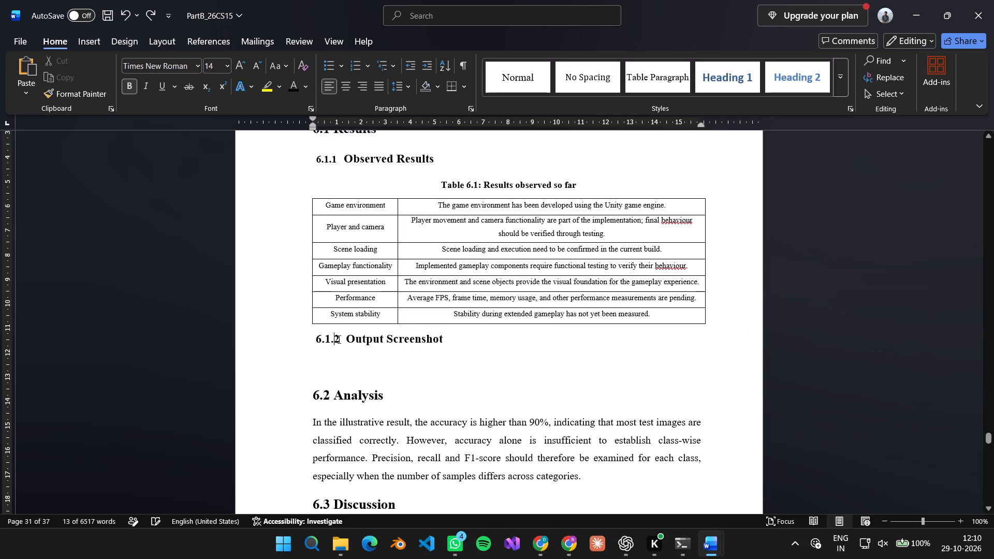
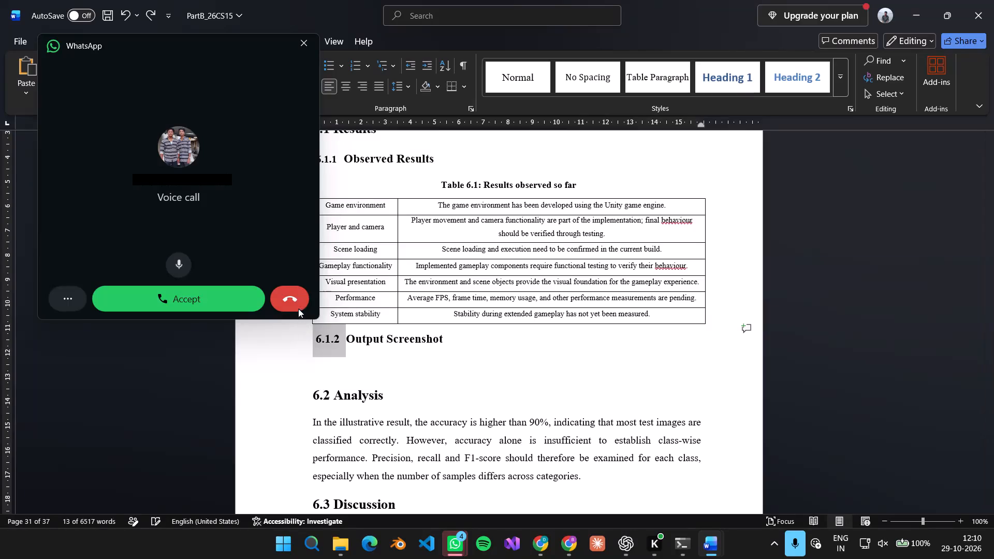
# Decline the incoming WhatsApp voice call that covers the document.
pyautogui.click(294, 296)
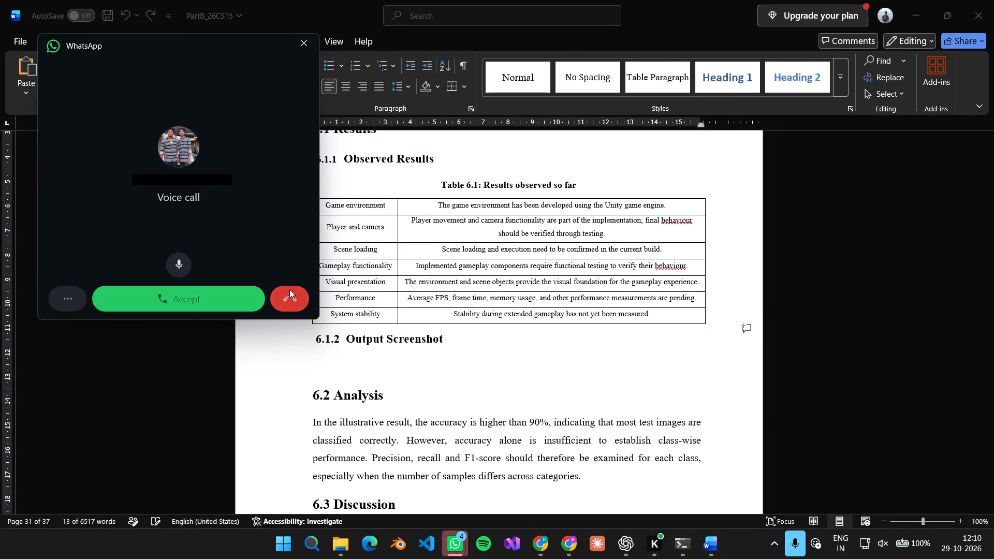
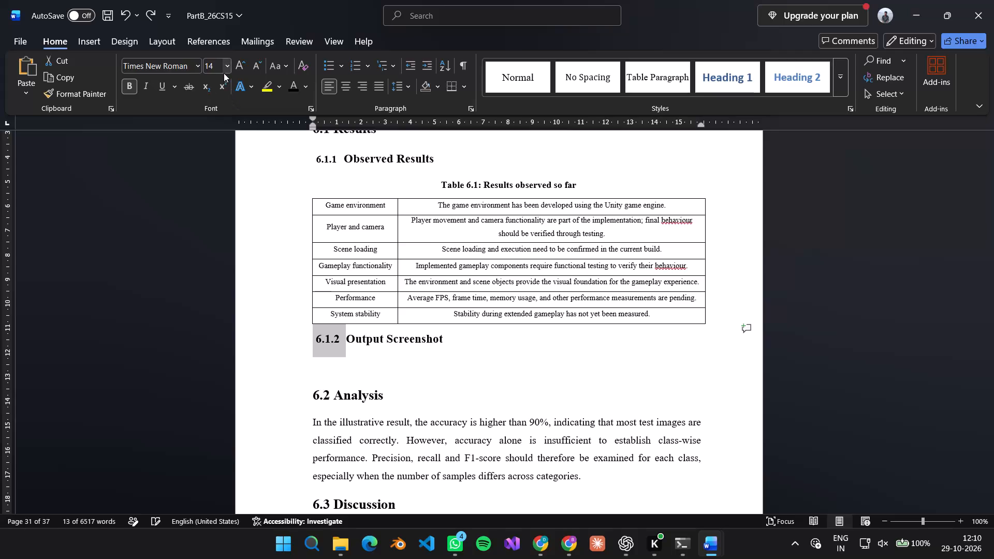
# Set the font size of the number 6.1.2 in the Output Screenshot heading to 12.
pyautogui.click(228, 70)
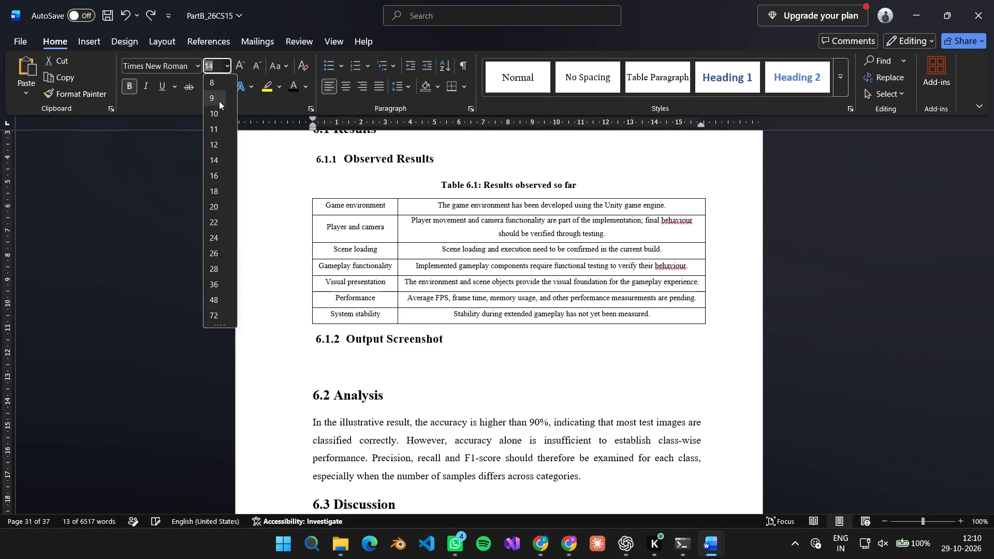
pyautogui.click(216, 143)
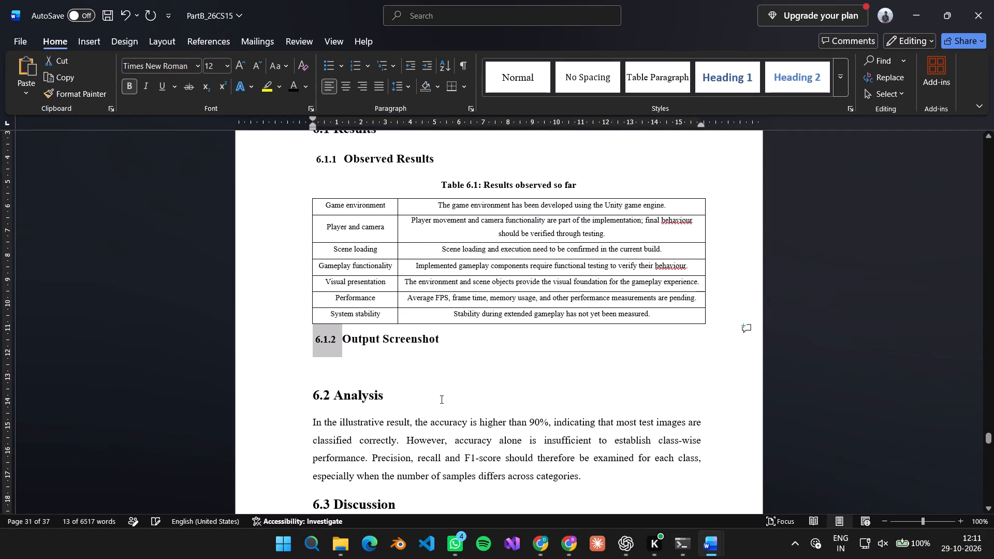
# Insert another empty line directly below the 6.1.2 Output Screenshot heading.
pyautogui.moveTo(454, 371); pyautogui.dragTo(456, 366)
pyautogui.click(457, 341)
pyautogui.press('Return')
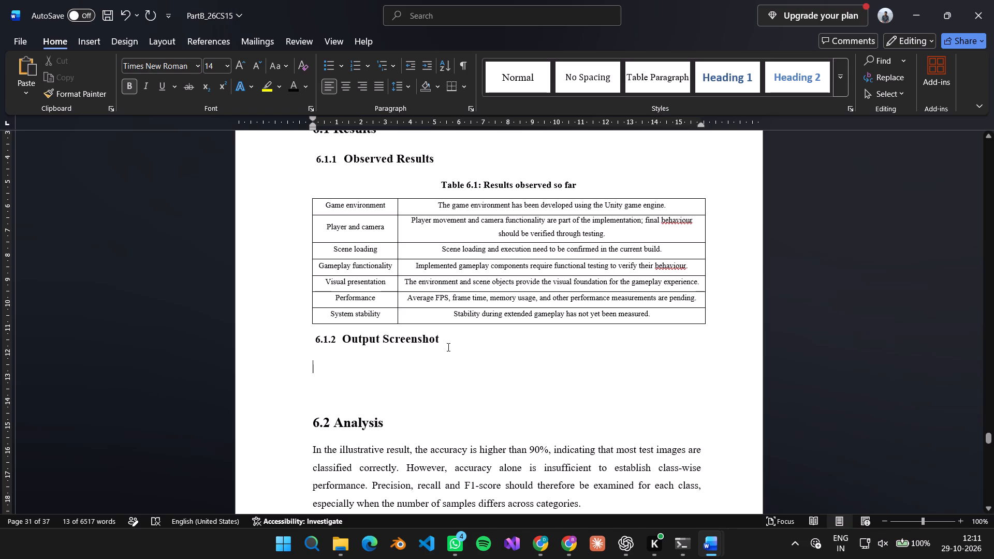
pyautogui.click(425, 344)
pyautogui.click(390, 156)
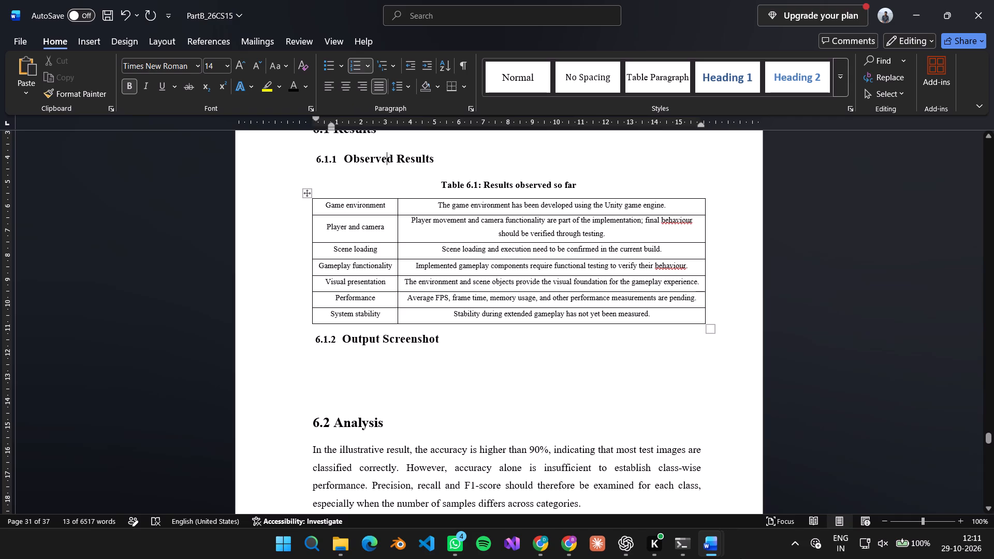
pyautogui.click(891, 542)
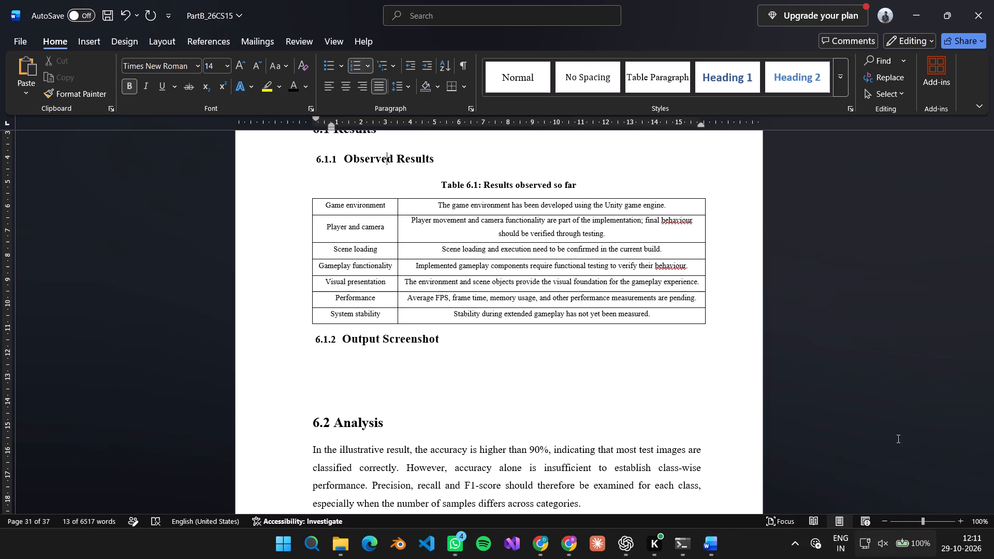
# Turn on the computer's mobile hotspot from the quick settings and return to the document.
pyautogui.click(914, 552)
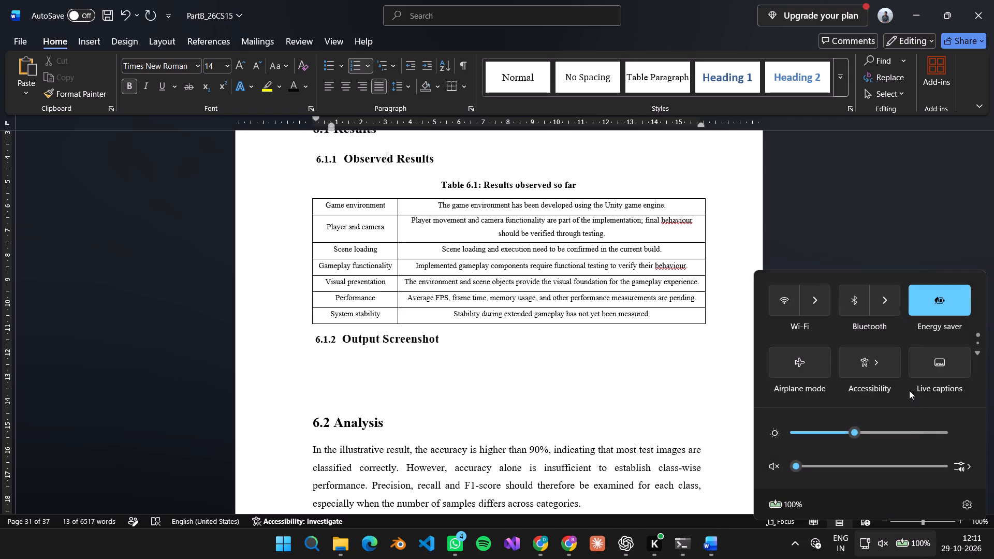
pyautogui.scroll(-3, 901, 373)
pyautogui.click(874, 317)
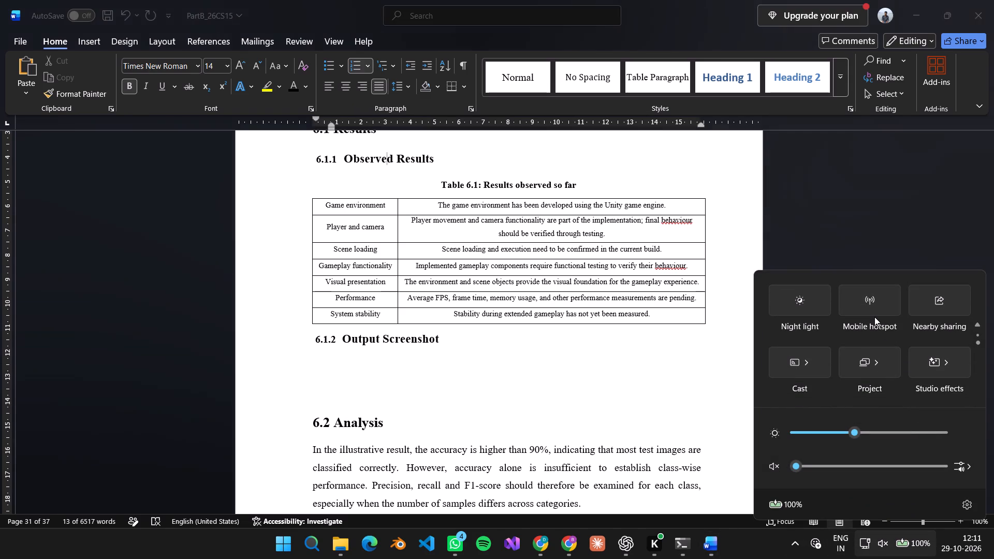
pyautogui.click(868, 309)
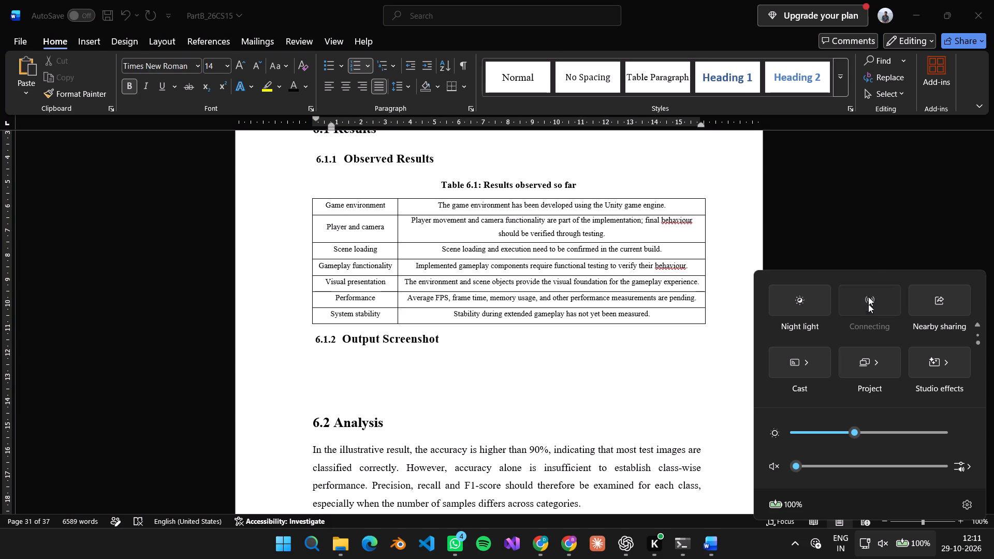
pyautogui.click(851, 242)
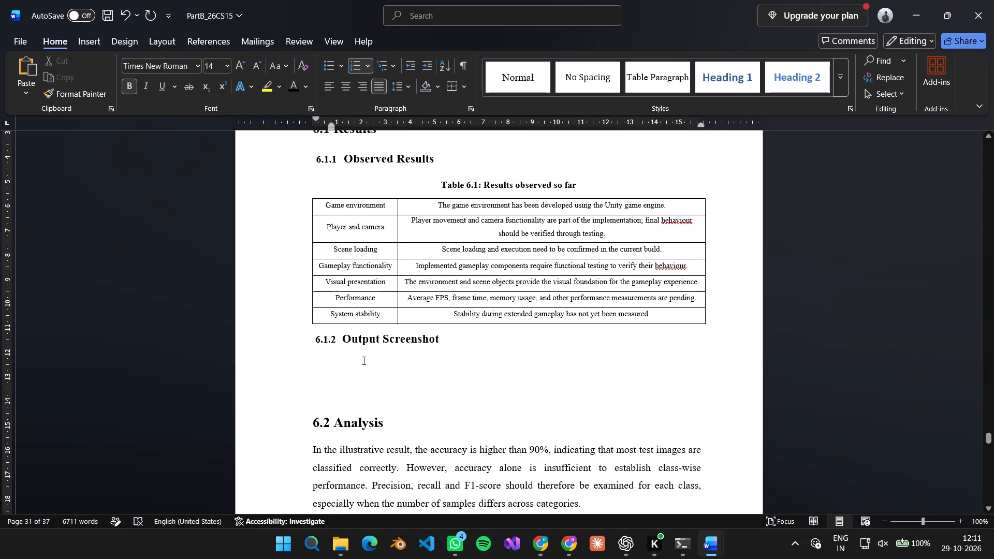
# Copy the introductory paragraph under 6.1.2 Output Screenshots from the other open report into a new line below PartB_26CS15's 6.1.2 Output Screenshot heading.
pyautogui.hotkey('alt', 'Tab')
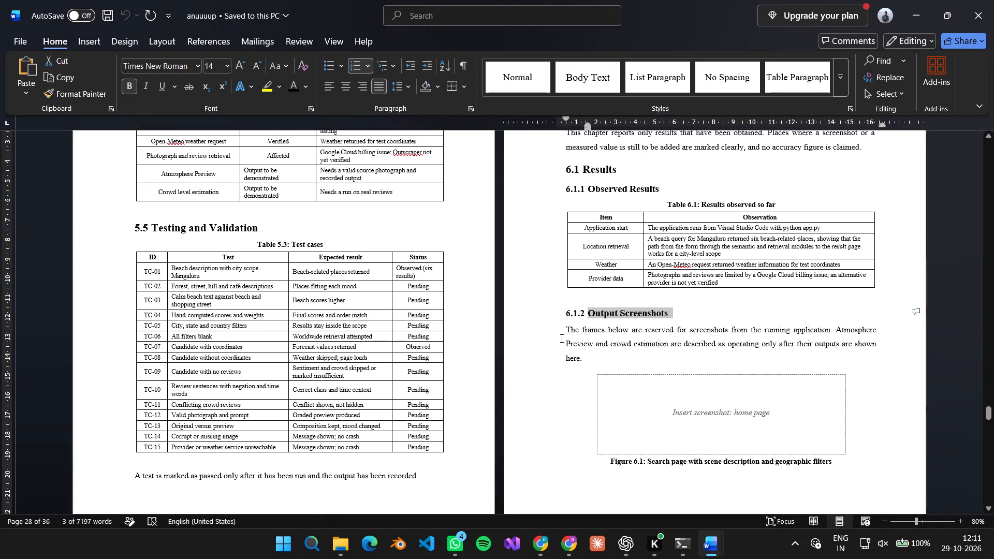
pyautogui.moveTo(566, 330); pyautogui.dragTo(577, 362)
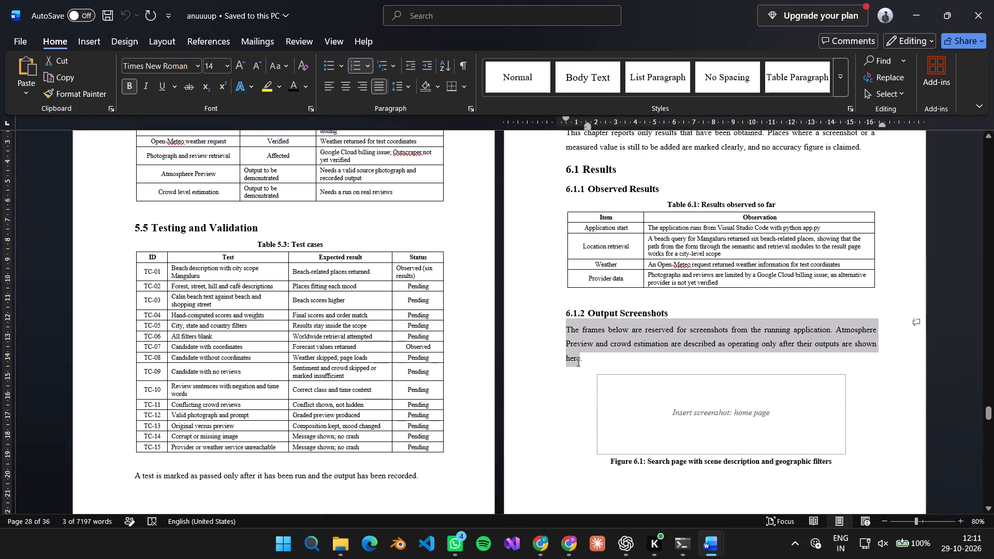
pyautogui.moveTo(577, 362); pyautogui.dragTo(584, 364)
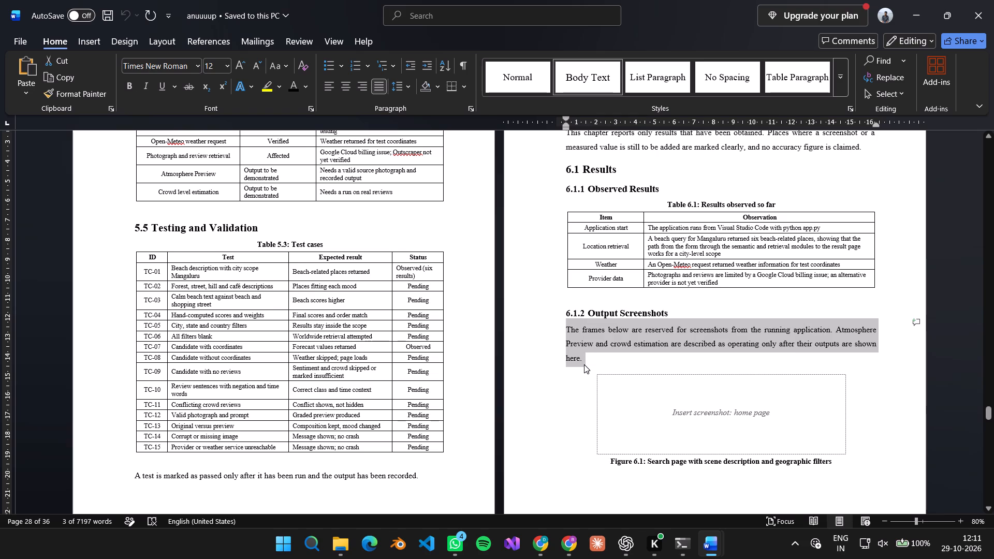
pyautogui.hotkey('ctrl', 'c')
pyautogui.hotkey('alt', 'Tab')
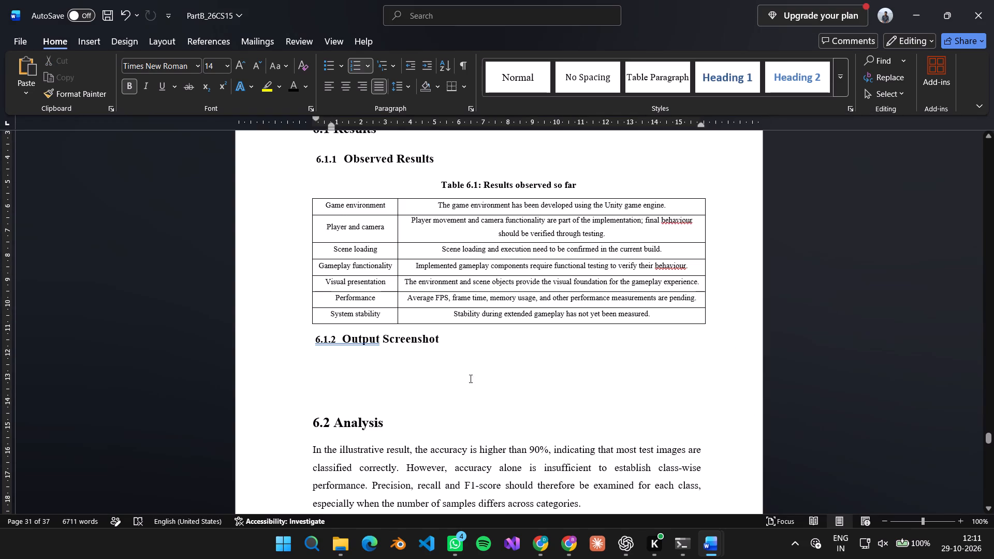
pyautogui.click(453, 344)
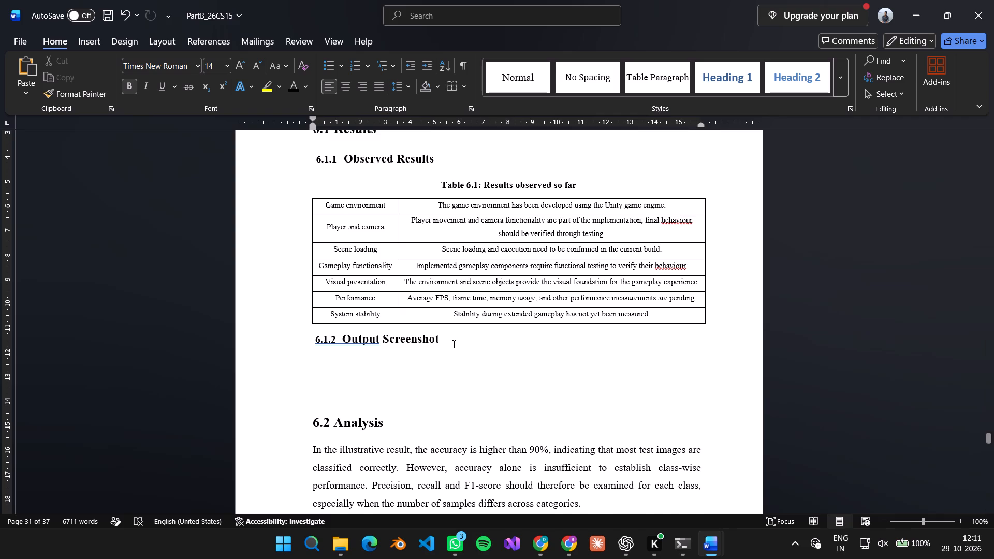
pyautogui.press('Return')
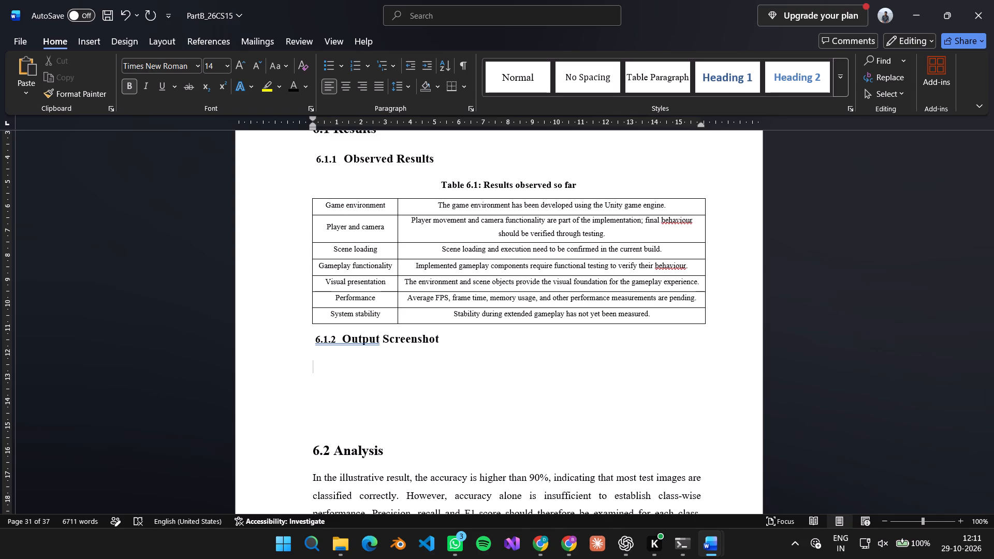
pyautogui.hotkey('ctrl', 'v')
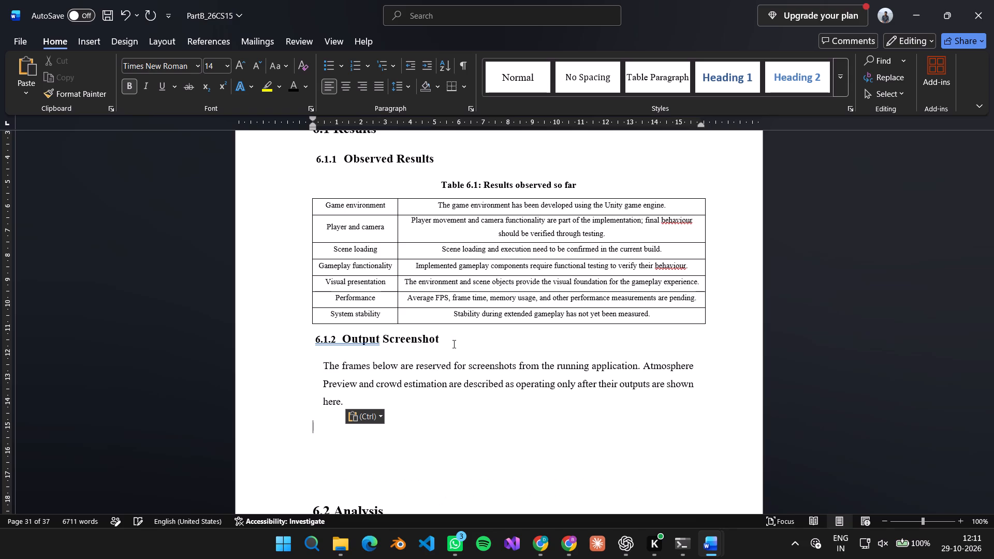
pyautogui.click(453, 344)
# Accept the suggested spacing correction "6.1.2 Output" for the flagged text in the Output Screenshot heading.
pyautogui.rightClick(338, 340)
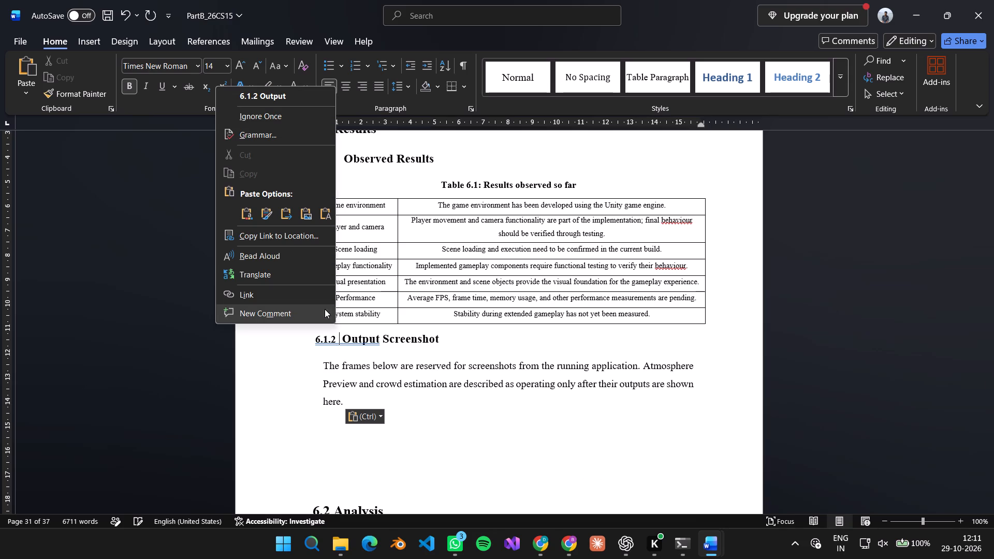
pyautogui.click(314, 96)
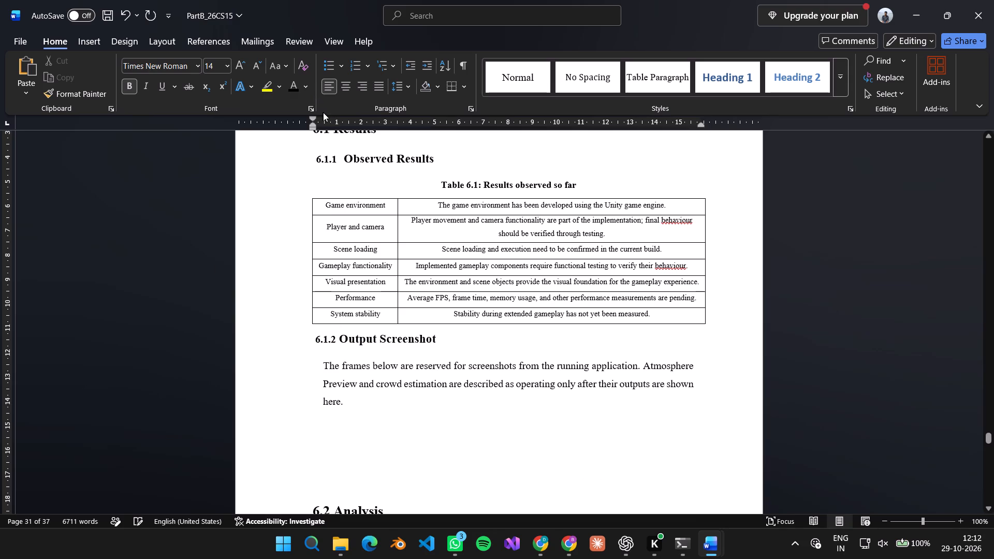
# Add an empty line after the introductory paragraph ending in "their outputs are shown here." under 6.1.2 Output Screenshot.
pyautogui.scroll(-1, 377, 255)
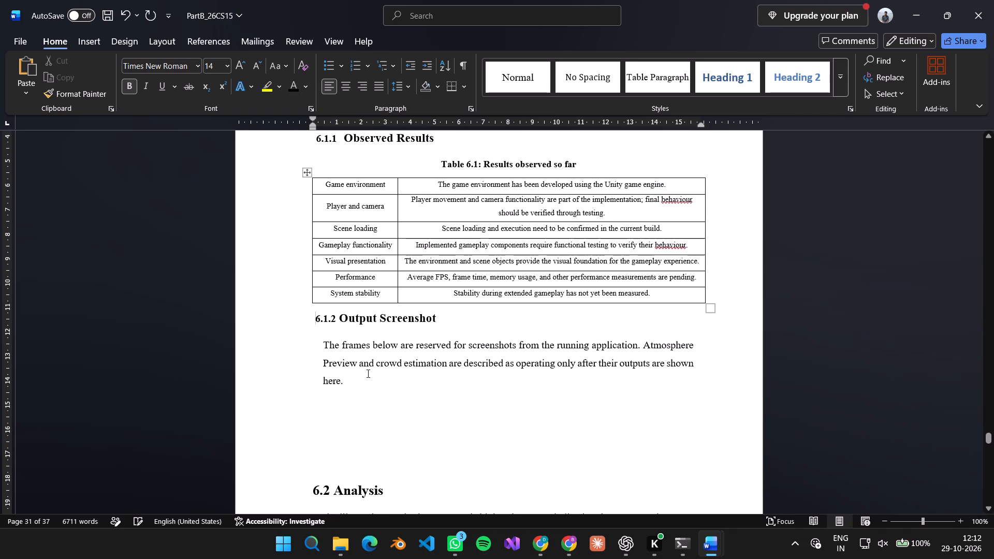
pyautogui.click(358, 390)
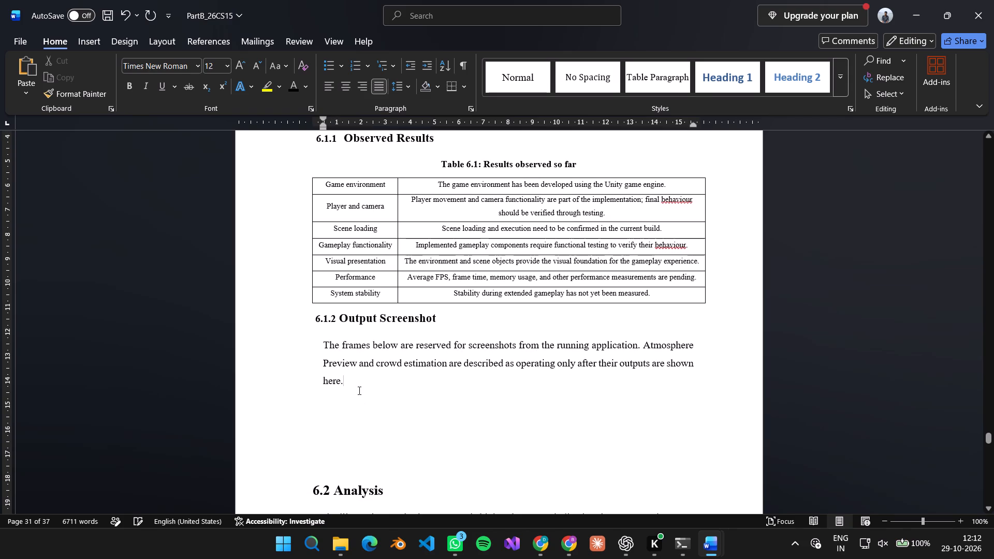
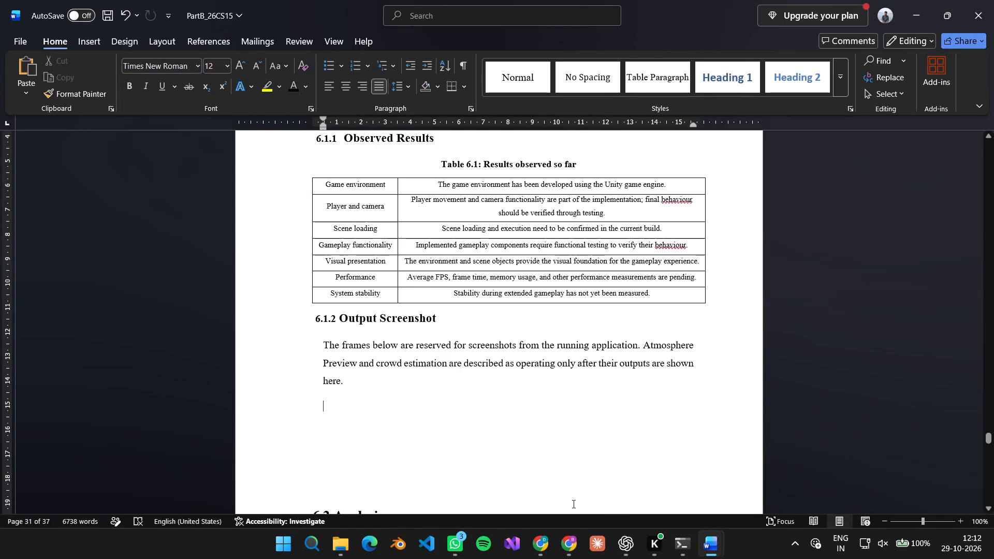
# Switch from PartB_26CS15 to the other open report to consult its 6.1.2 Output Screenshots section.
pyautogui.hotkey('alt', 'Tab')
pyautogui.hotkey('alt', 'Tab')
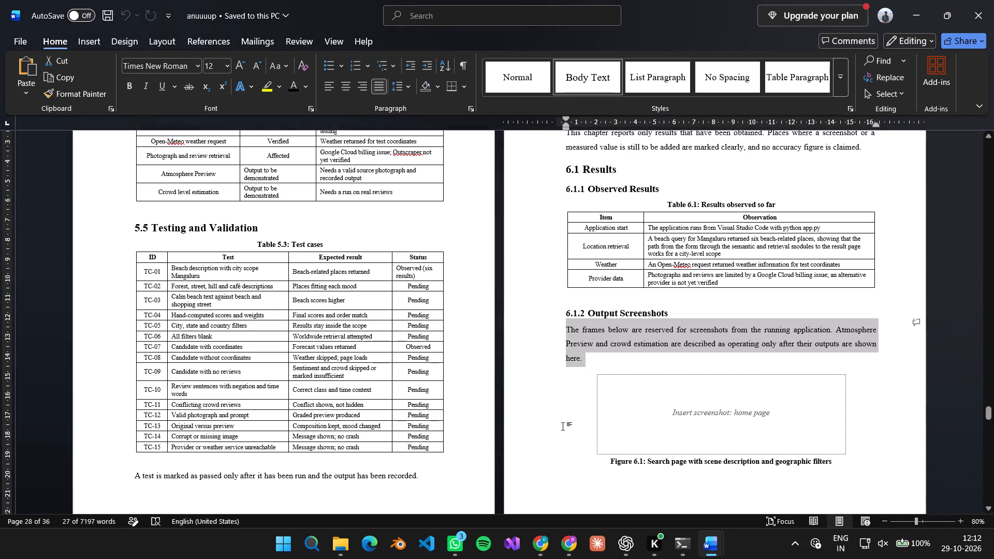
# Compare the screenshot frame and figure caption under the other report's 6.1.2 Output Screenshots with PartB_26CS15's matching section.
pyautogui.click(566, 417)
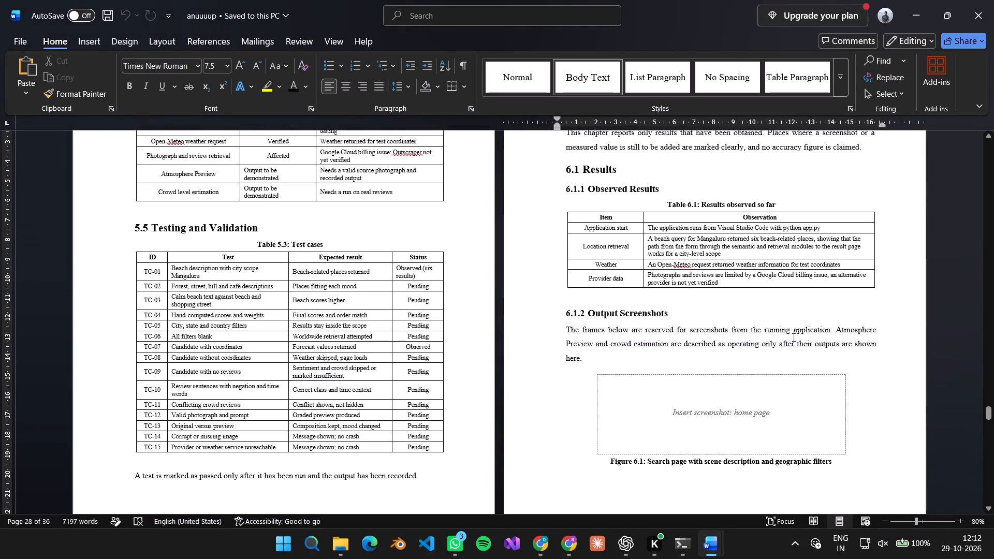
pyautogui.scroll(-2, 867, 339)
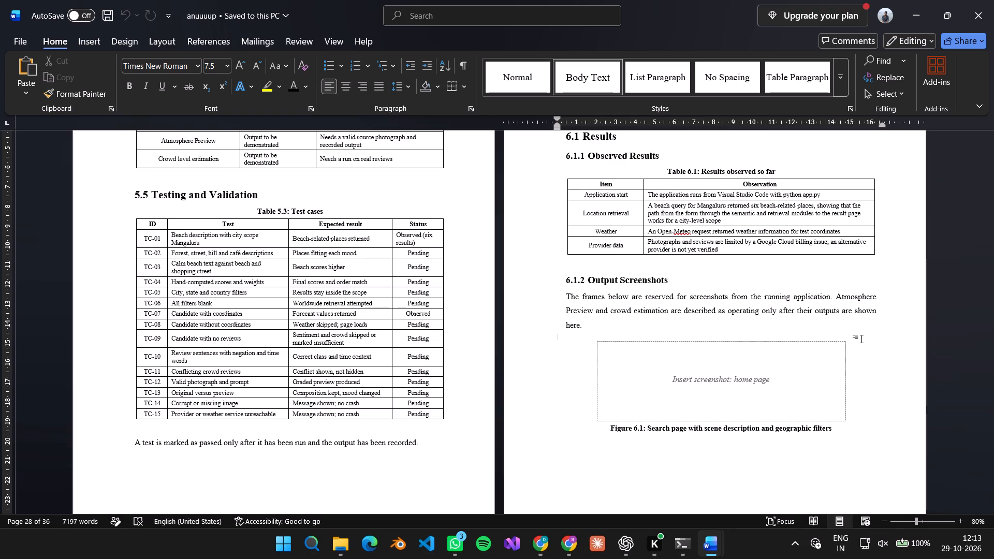
pyautogui.scroll(-3, 861, 339)
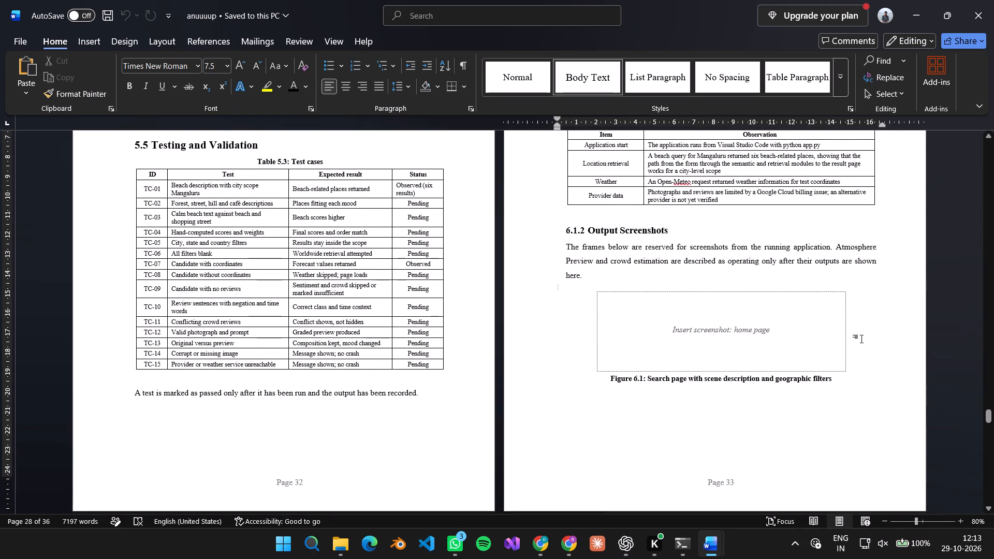
pyautogui.scroll(-1, 861, 339)
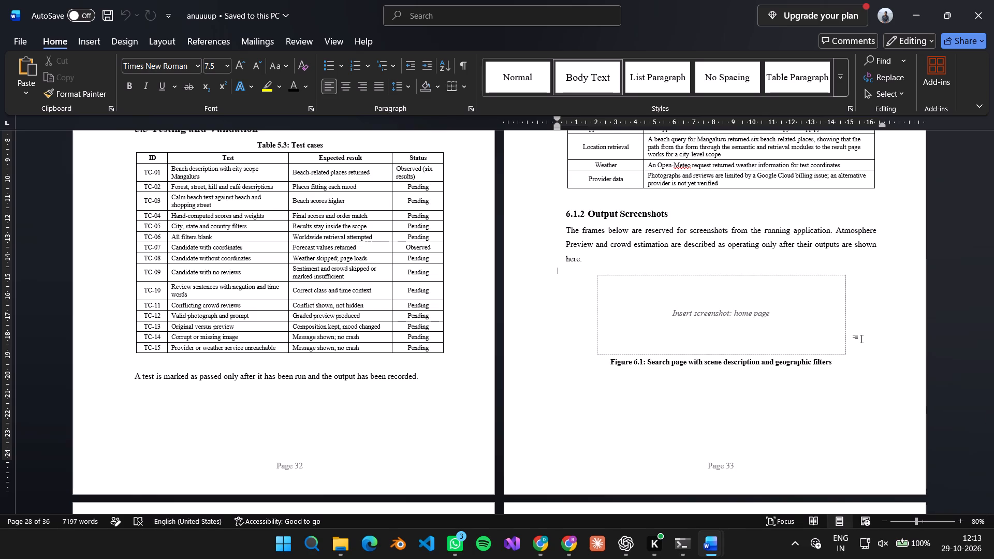
pyautogui.hotkey('alt', 'Tab')
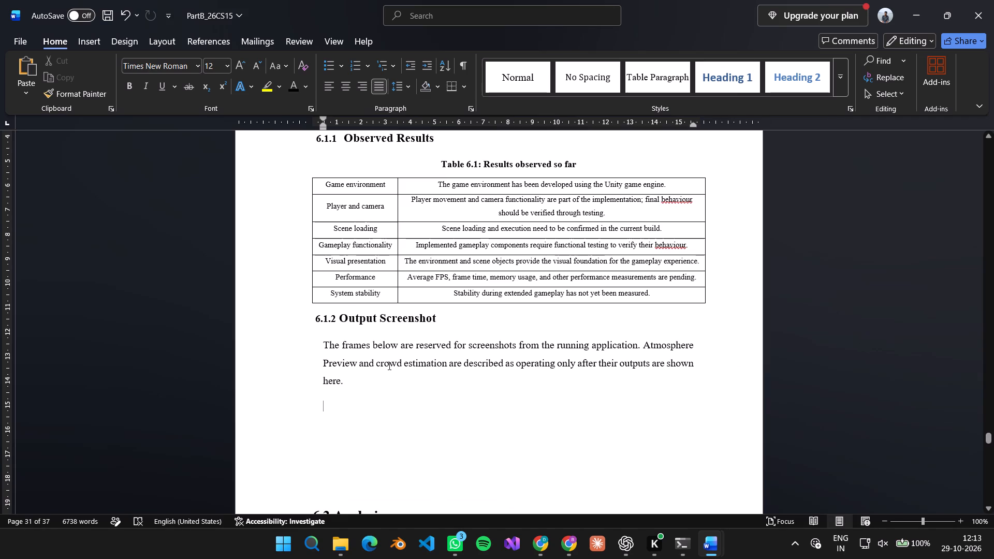
pyautogui.hotkey('alt', 'Tab')
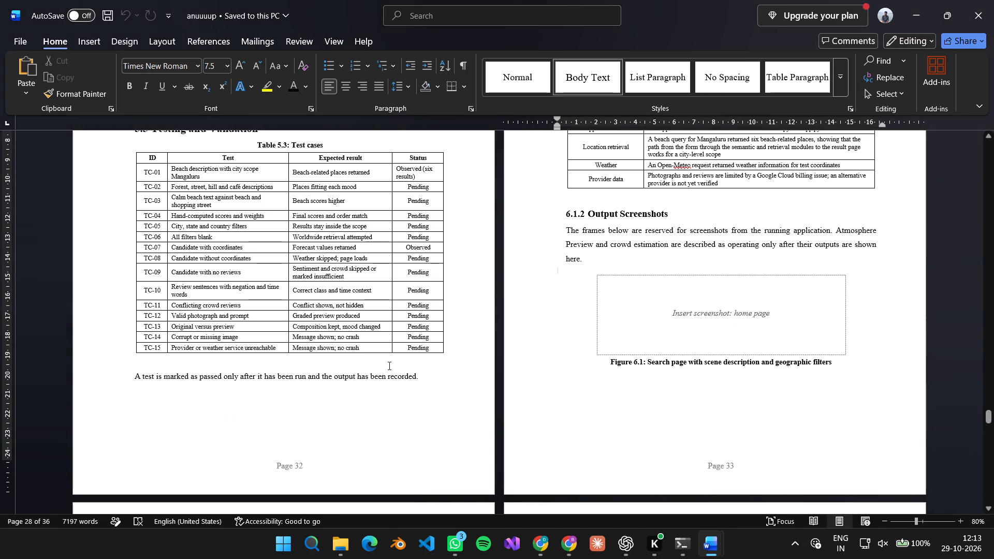
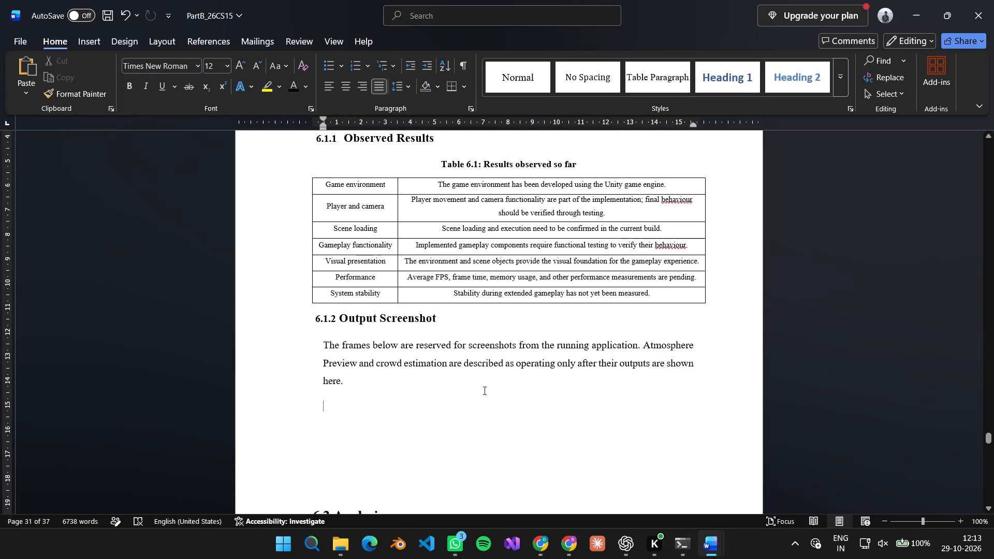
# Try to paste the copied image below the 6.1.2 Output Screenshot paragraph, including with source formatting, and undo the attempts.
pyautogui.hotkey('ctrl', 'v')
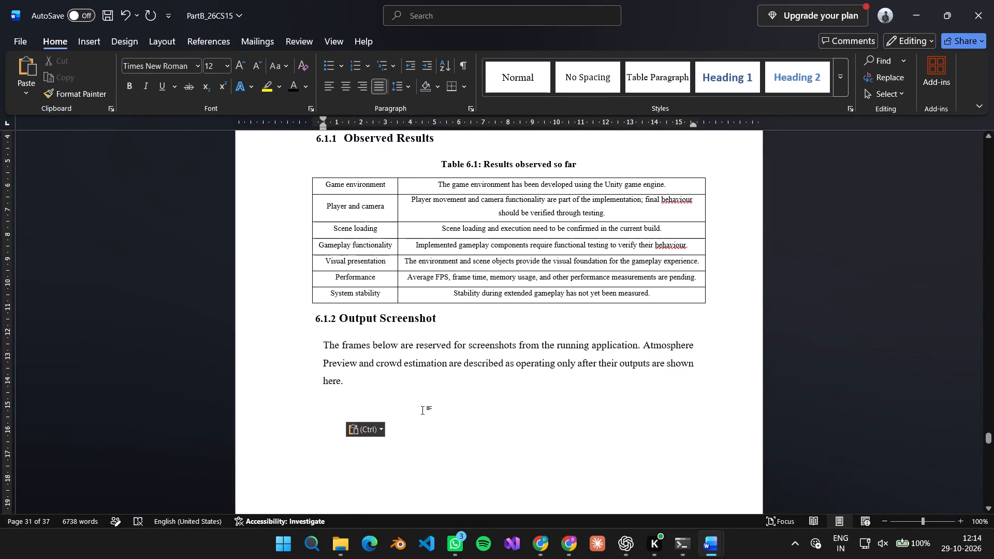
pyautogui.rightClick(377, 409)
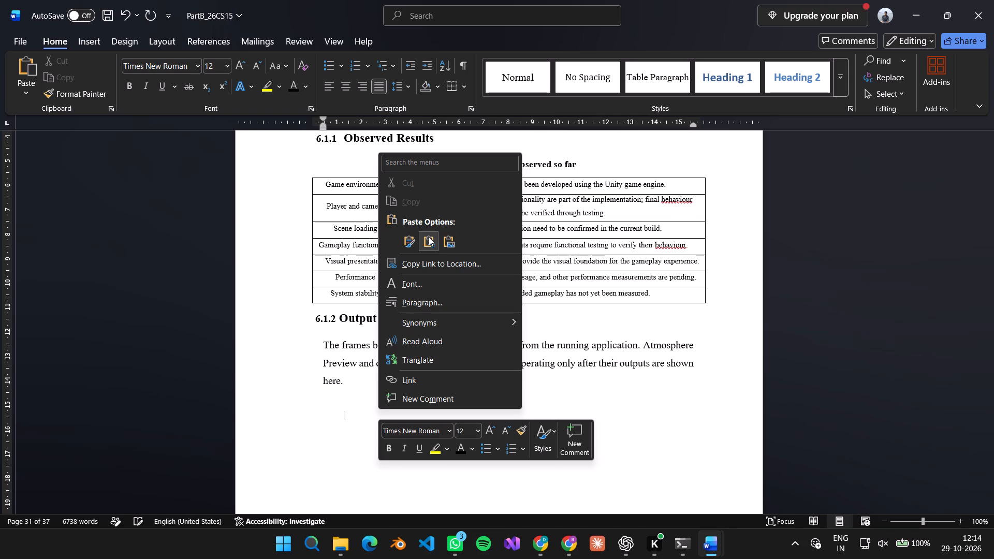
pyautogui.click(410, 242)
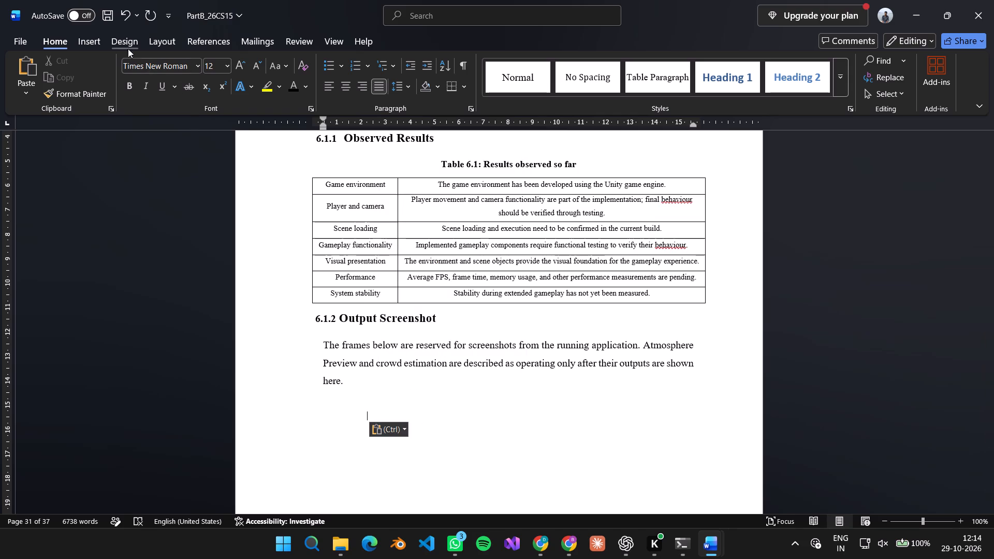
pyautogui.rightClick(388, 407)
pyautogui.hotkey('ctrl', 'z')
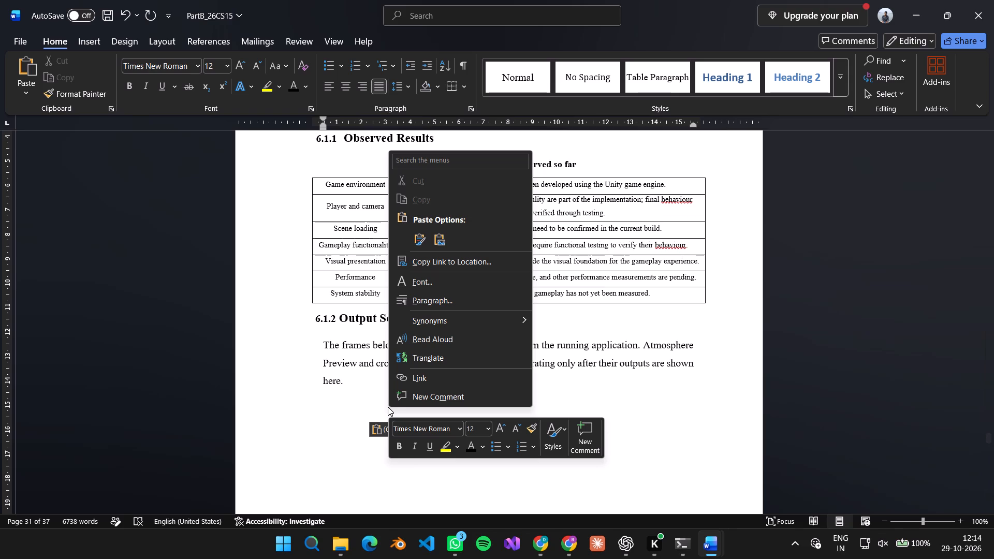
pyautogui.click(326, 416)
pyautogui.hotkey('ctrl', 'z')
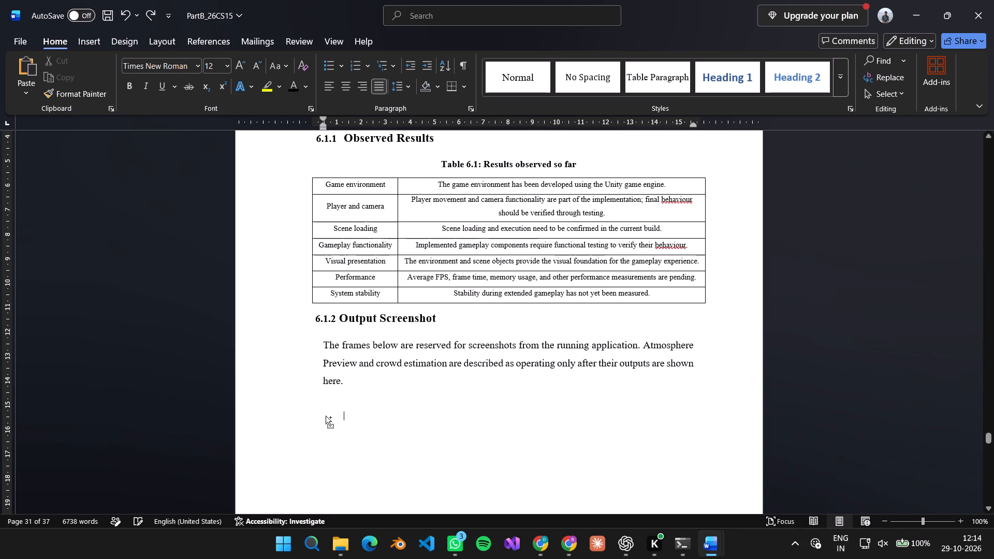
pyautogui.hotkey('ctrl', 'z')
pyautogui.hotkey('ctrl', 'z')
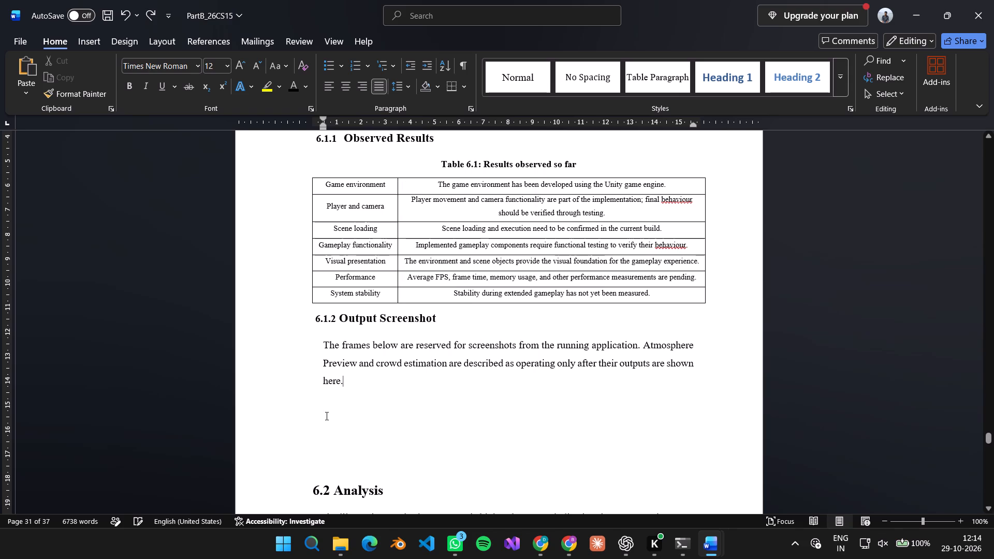
# Paste the copied DECAY title-screen image as a picture on the empty line below the 6.1.2 Output Screenshot paragraph.
pyautogui.rightClick(332, 416)
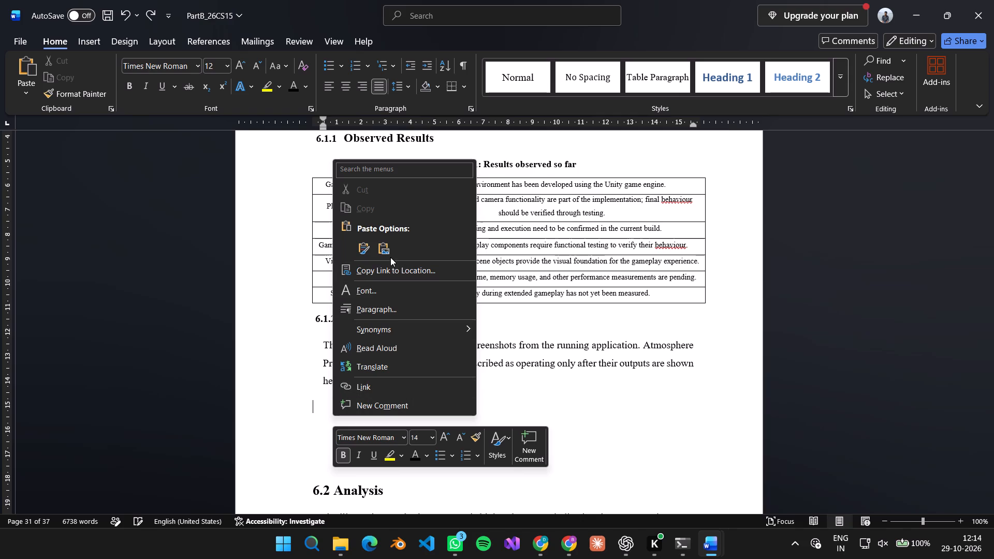
pyautogui.click(553, 399)
pyautogui.rightClick(342, 402)
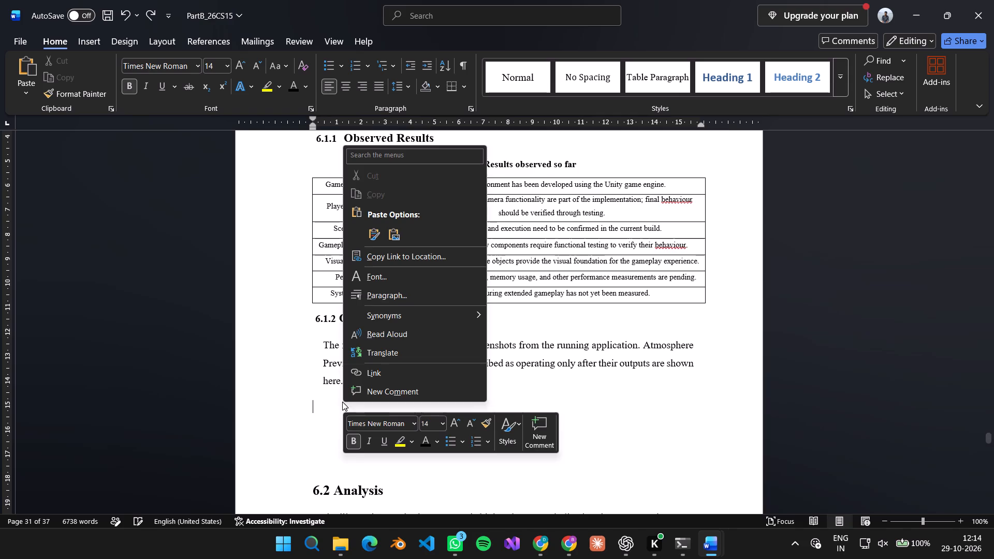
pyautogui.click(393, 238)
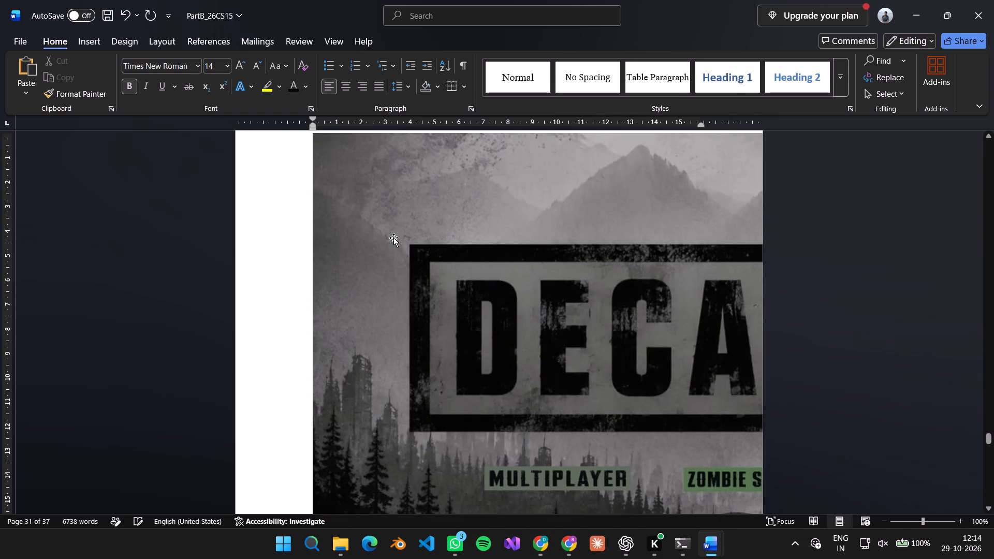
# Shrink the DECAY picture proportionally until it fits on the Chapter 6 opening page, beneath the 6.1.2 paragraph.
pyautogui.scroll(-7, 533, 334)
pyautogui.click(464, 409)
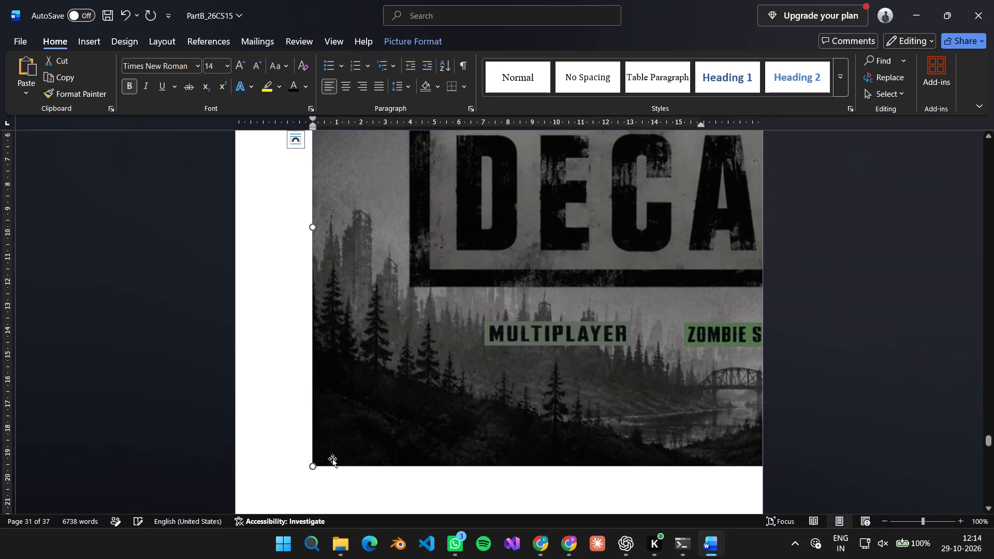
pyautogui.moveTo(313, 467); pyautogui.dragTo(448, 269)
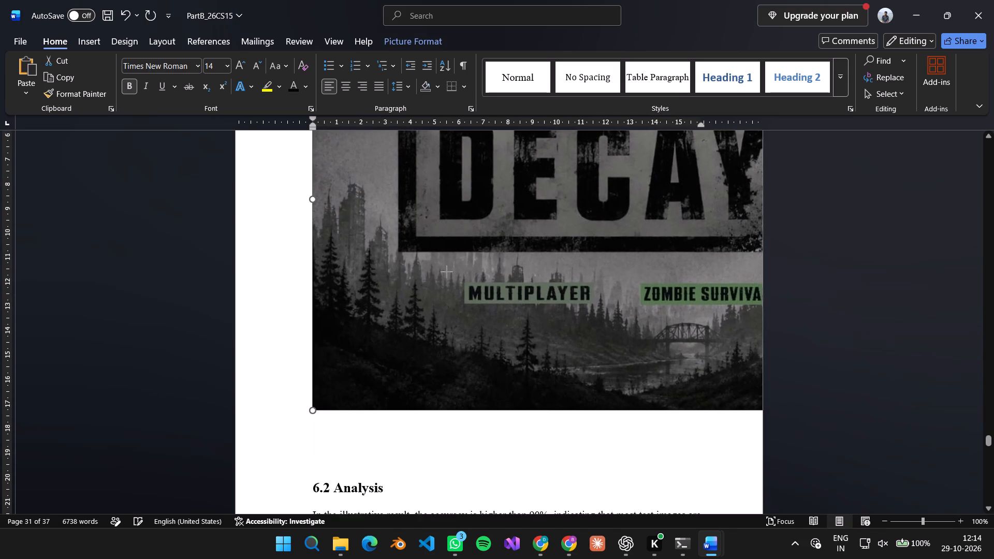
pyautogui.moveTo(448, 269); pyautogui.dragTo(488, 141)
pyautogui.scroll(2, 498, 297)
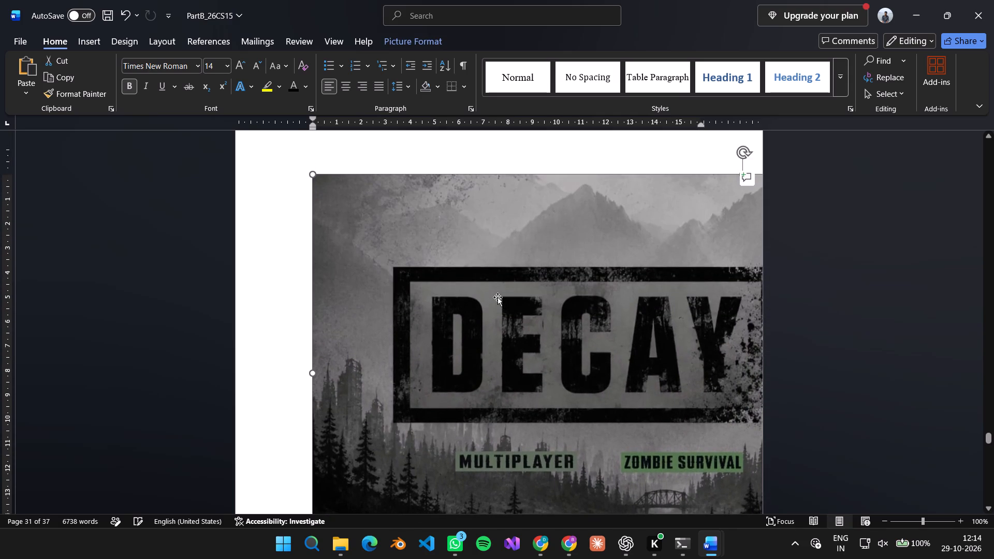
pyautogui.scroll(-5, 498, 297)
pyautogui.keyDown('ctrl'); pyautogui.scroll(-7, 351, 370); pyautogui.keyUp('ctrl')
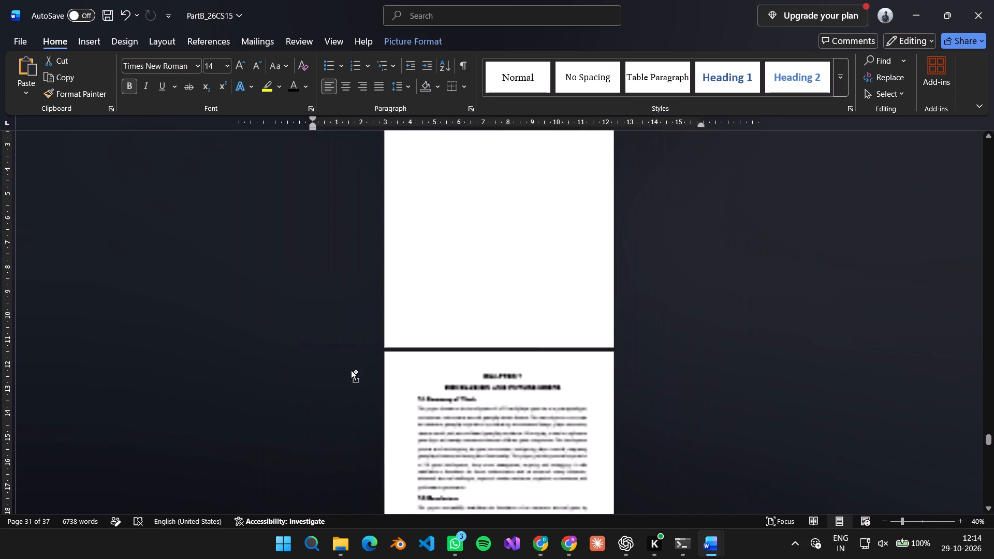
pyautogui.keyDown('ctrl'); pyautogui.scroll(3, 351, 370); pyautogui.keyUp('ctrl')
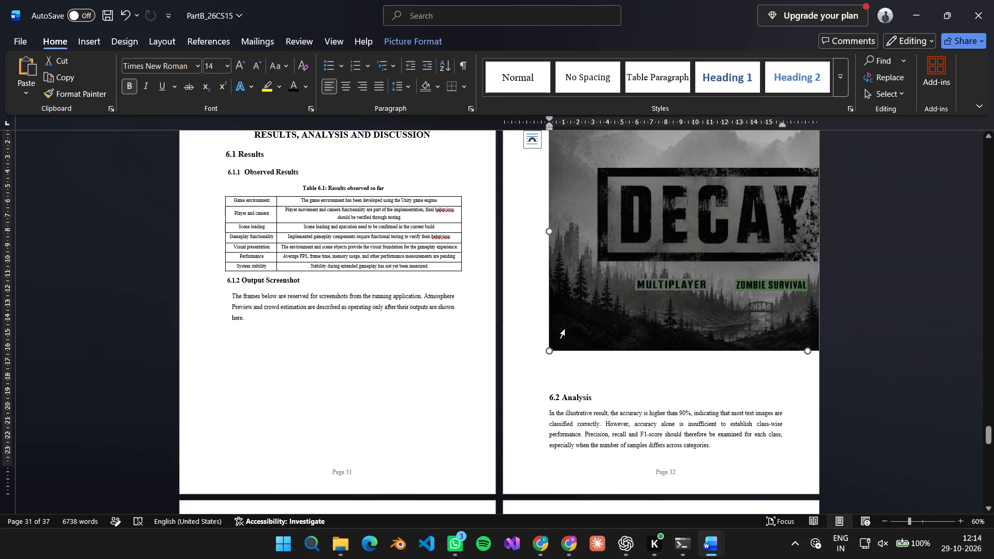
pyautogui.moveTo(549, 351); pyautogui.dragTo(627, 255)
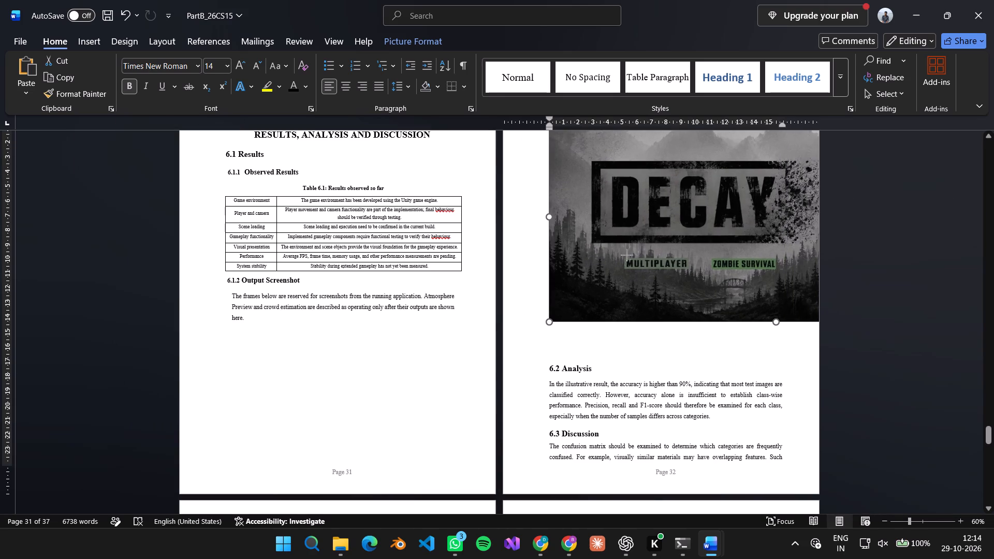
pyautogui.moveTo(627, 255); pyautogui.dragTo(649, 218)
pyautogui.scroll(4, 651, 218)
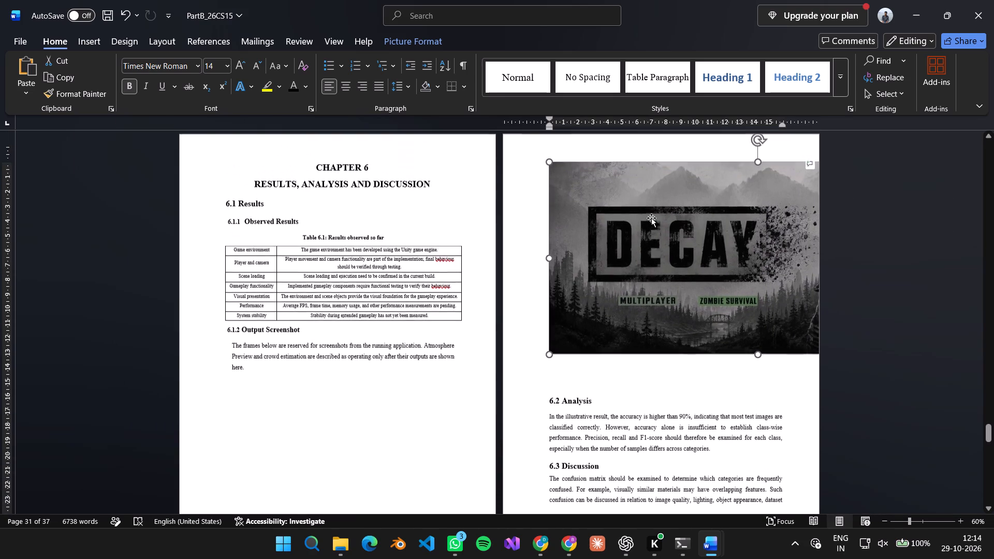
pyautogui.scroll(3, 651, 218)
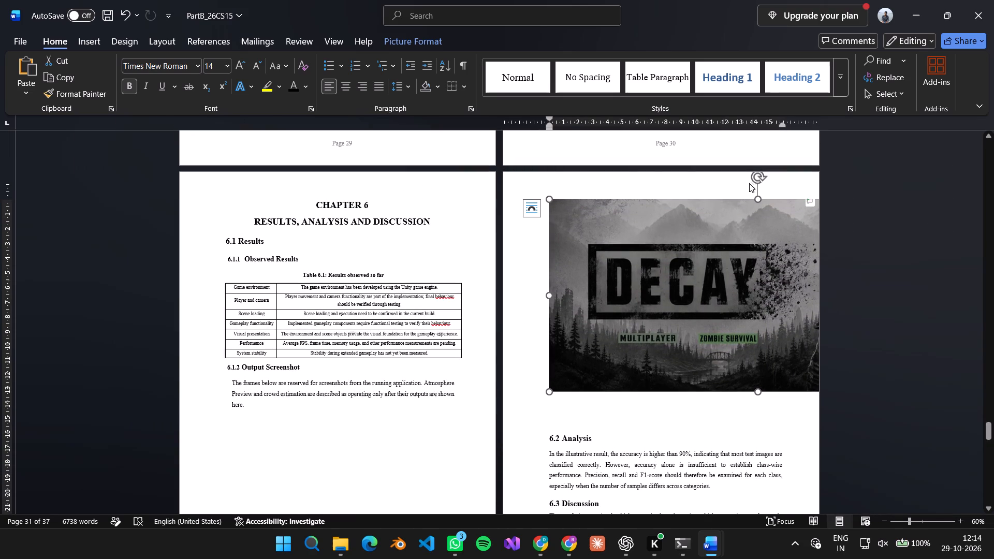
pyautogui.moveTo(704, 197); pyautogui.dragTo(697, 198)
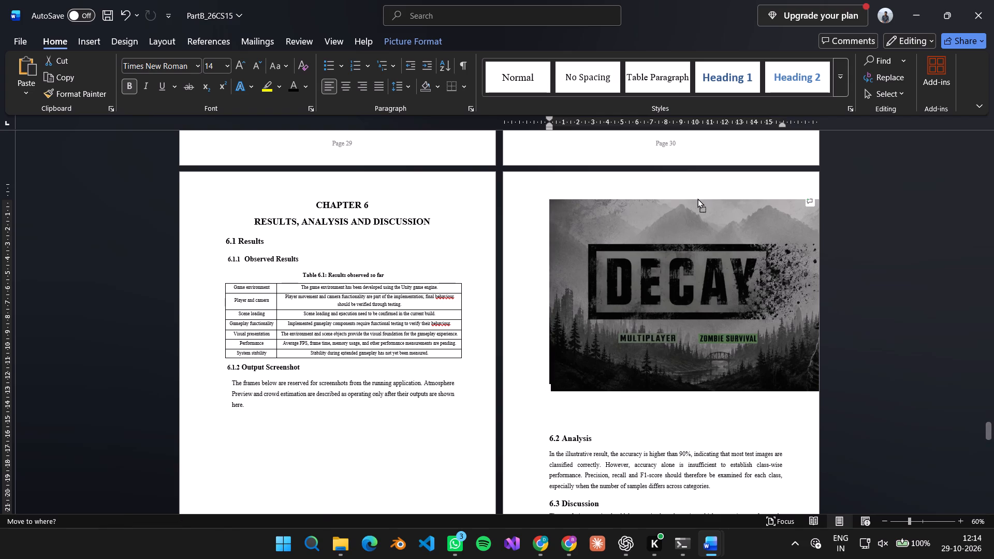
pyautogui.moveTo(697, 198); pyautogui.dragTo(642, 193)
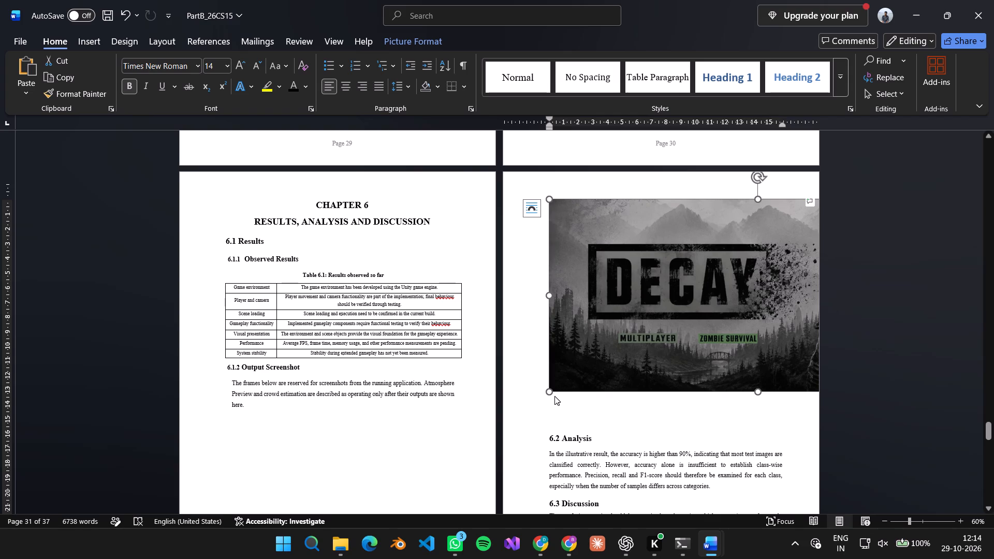
pyautogui.moveTo(548, 396); pyautogui.dragTo(699, 323)
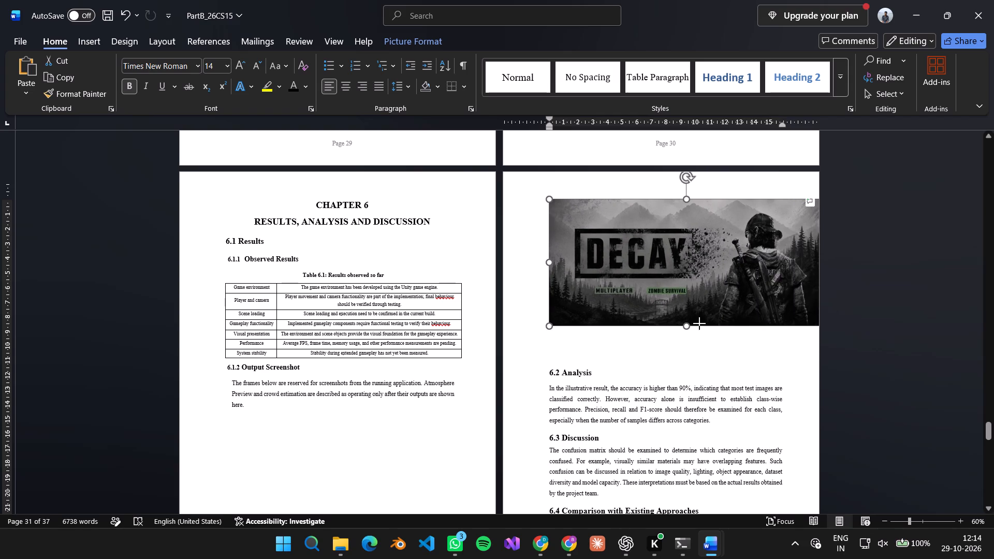
pyautogui.moveTo(699, 323); pyautogui.dragTo(723, 304)
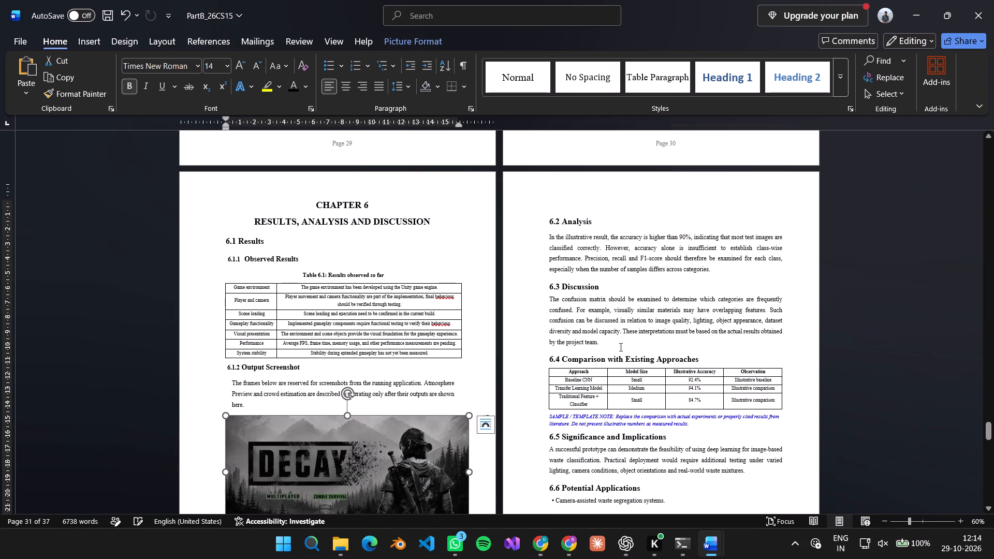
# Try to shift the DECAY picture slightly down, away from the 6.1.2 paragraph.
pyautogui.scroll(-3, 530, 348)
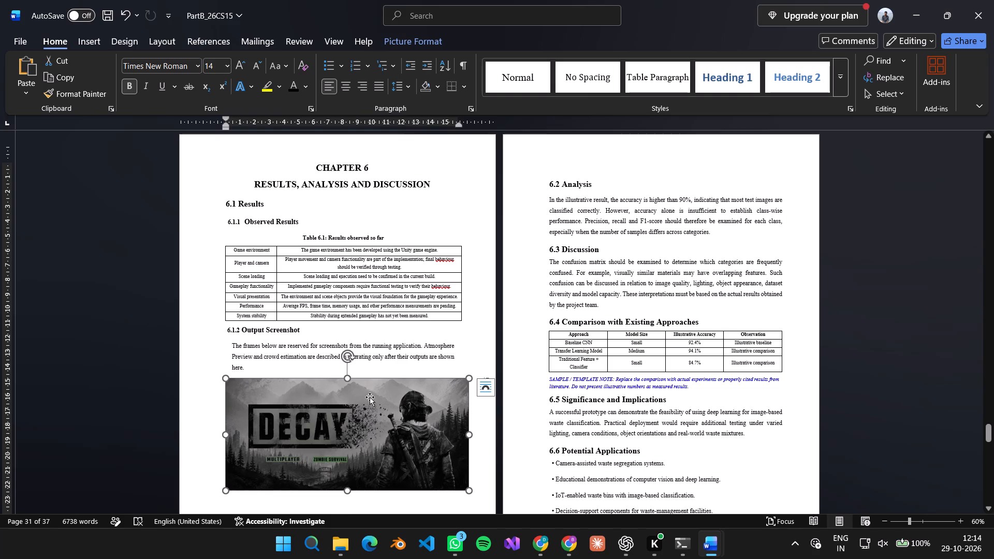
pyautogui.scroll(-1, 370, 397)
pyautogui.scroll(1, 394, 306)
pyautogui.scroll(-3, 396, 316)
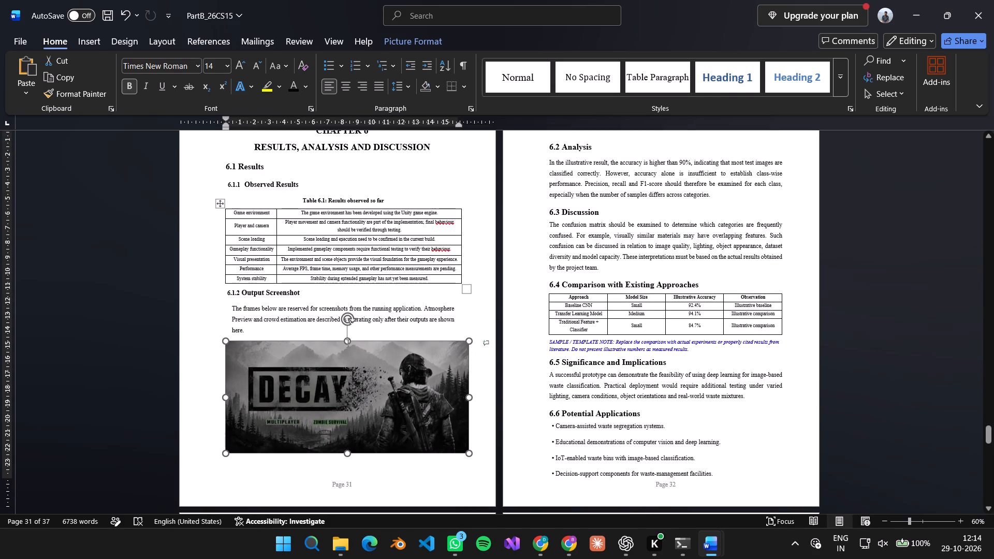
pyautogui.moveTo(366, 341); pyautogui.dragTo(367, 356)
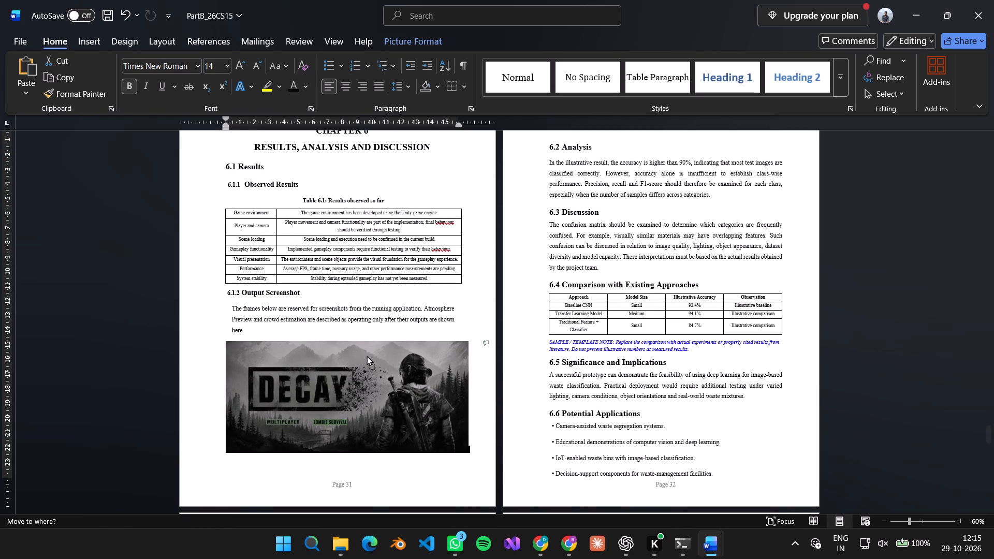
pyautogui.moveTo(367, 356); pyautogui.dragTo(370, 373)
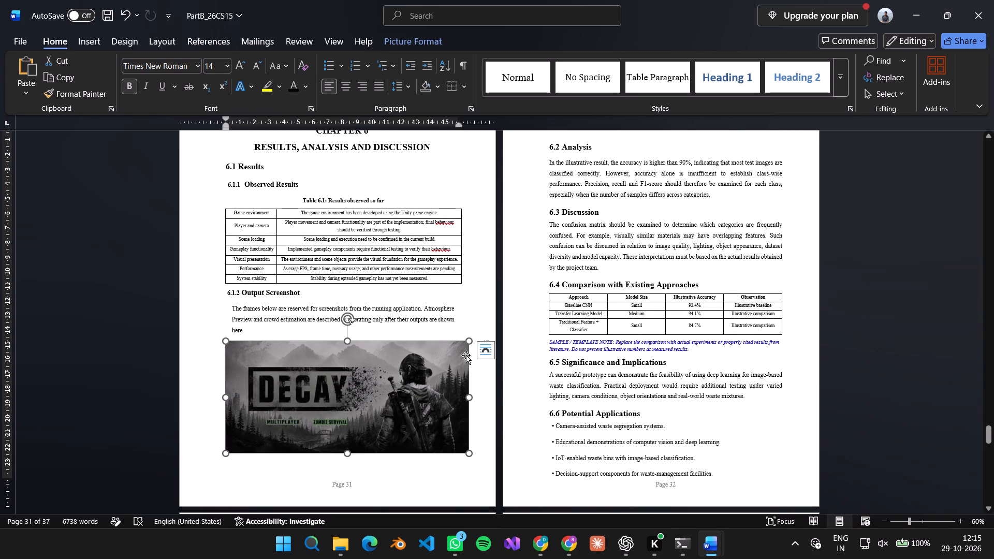
# Reduce the DECAY picture slightly so its width lines up with Table 6.1 above it.
pyautogui.moveTo(469, 344); pyautogui.dragTo(466, 344)
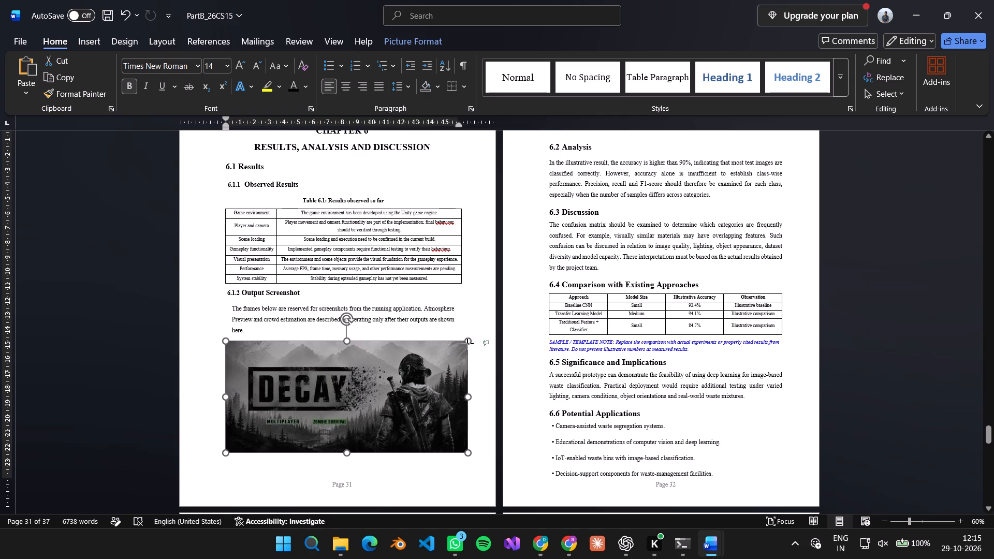
pyautogui.moveTo(466, 344); pyautogui.dragTo(463, 345)
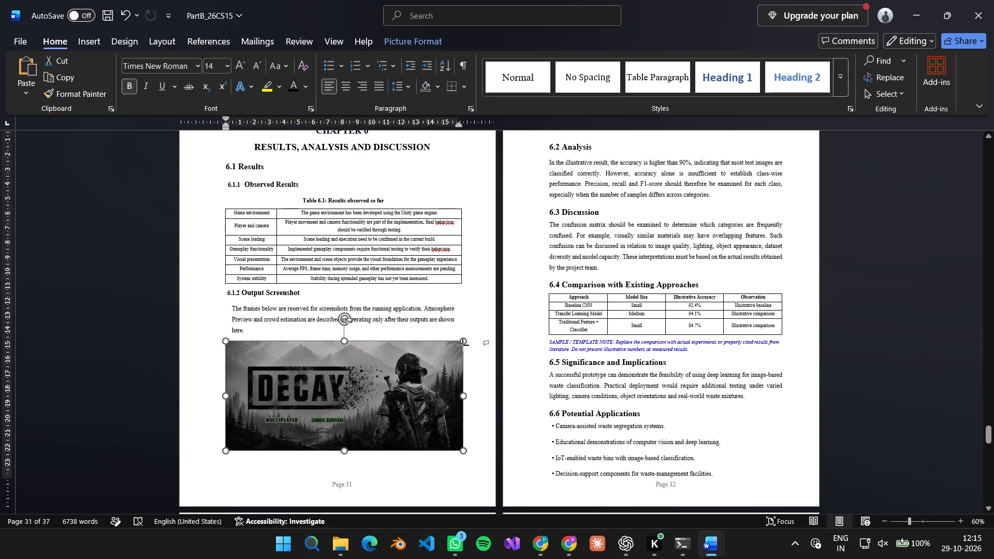
pyautogui.moveTo(463, 345); pyautogui.dragTo(461, 345)
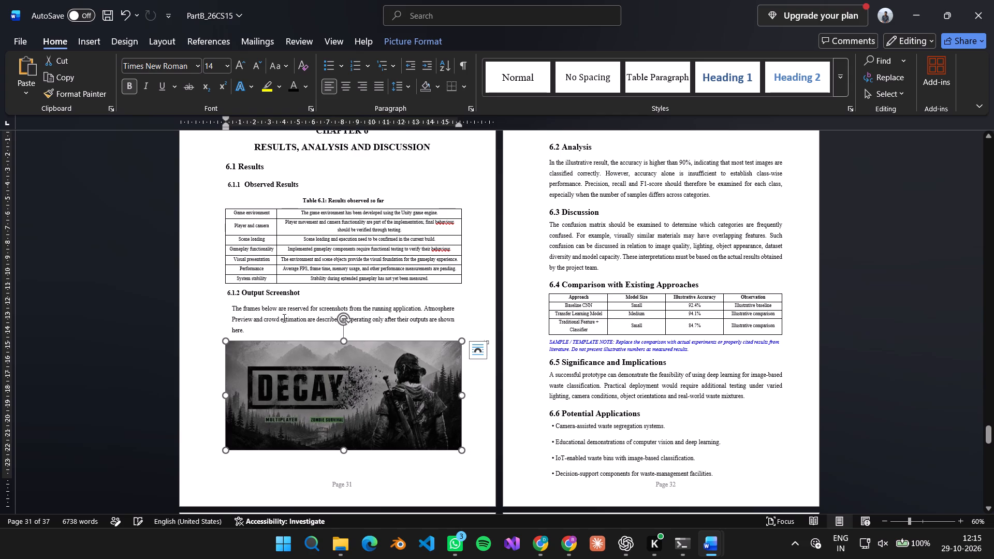
# Examine how the DECAY picture aligns with Table 6.1, the headings and the body text margins around Chapter 6.
pyautogui.scroll(3, 411, 251)
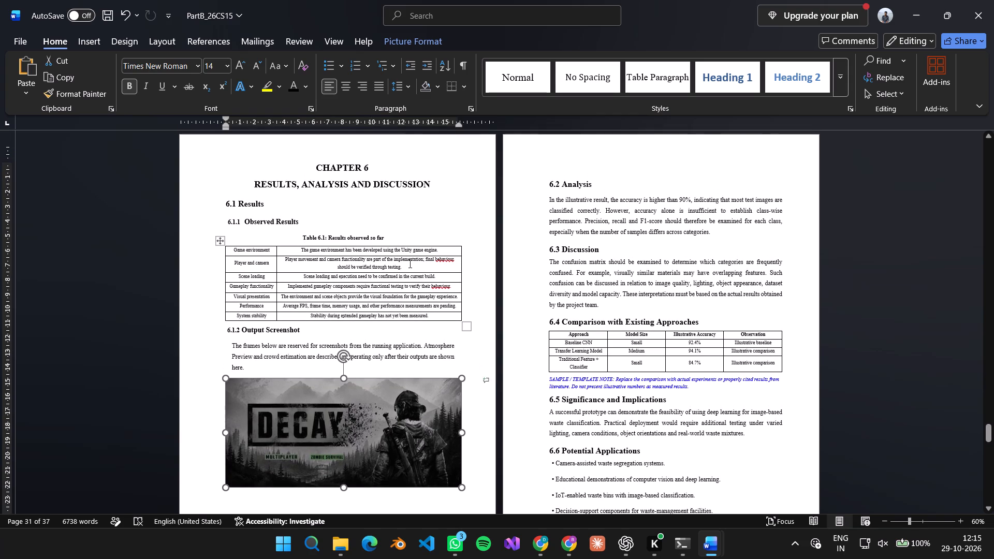
pyautogui.keyDown('ctrl'); pyautogui.scroll(2, 409, 263); pyautogui.keyUp('ctrl')
pyautogui.scroll(-3, 407, 271)
pyautogui.scroll(-1, 315, 298)
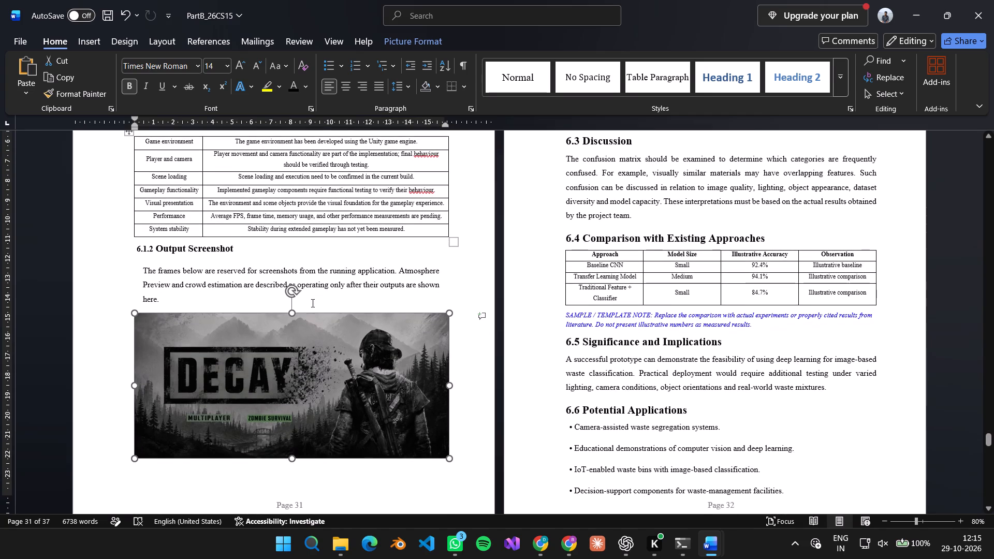
pyautogui.scroll(1, 135, 264)
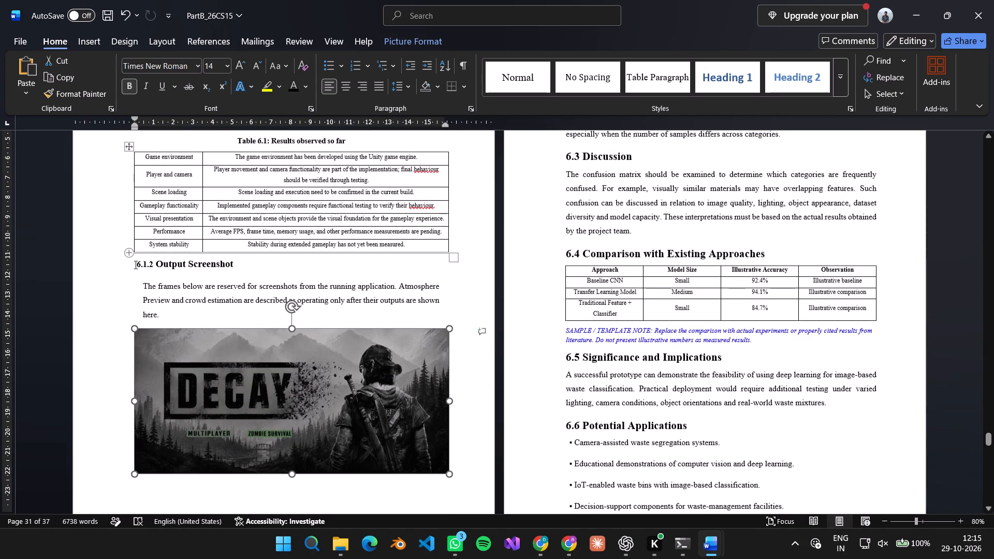
pyautogui.scroll(12, 135, 264)
pyautogui.scroll(1, 141, 175)
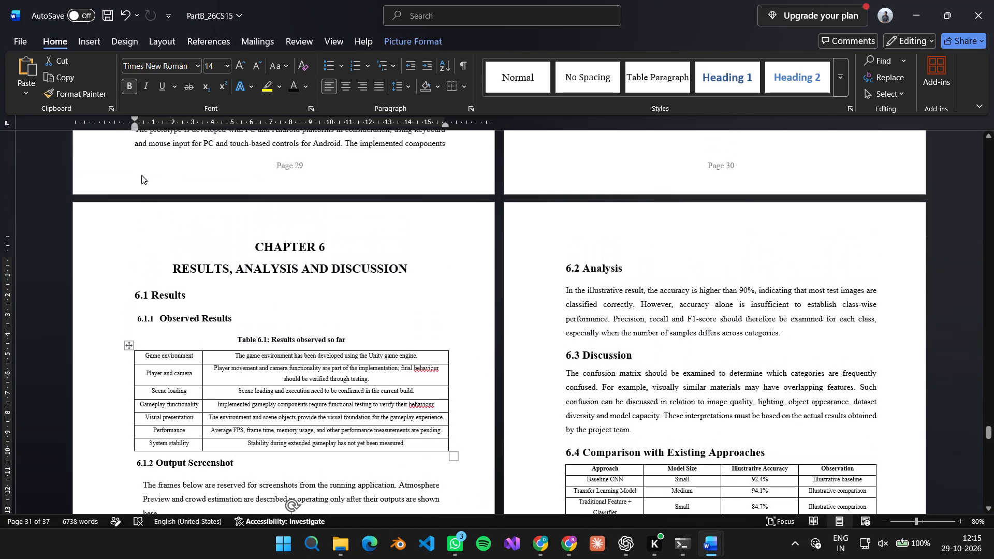
pyautogui.scroll(1, 141, 175)
pyautogui.click(141, 175)
pyautogui.click(130, 177)
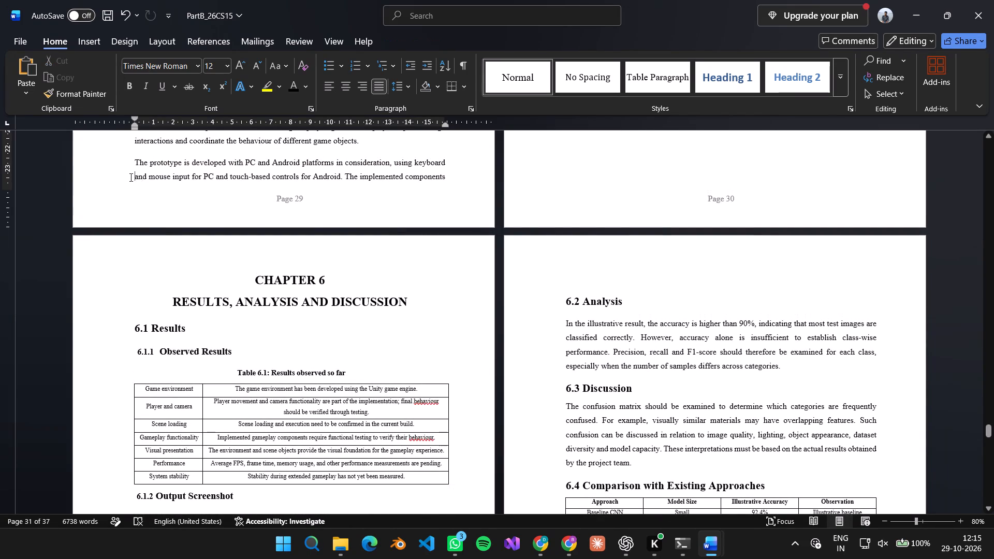
# Scale the DECAY picture under 6.1.2 down slightly in proportion, to a height of about 7.25 cm.
pyautogui.scroll(-16, 130, 177)
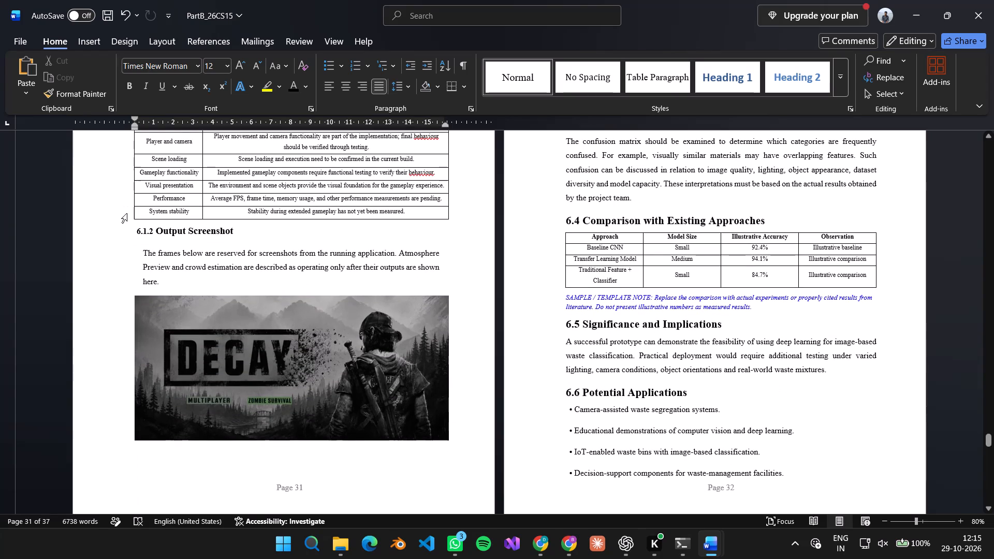
pyautogui.click(134, 297)
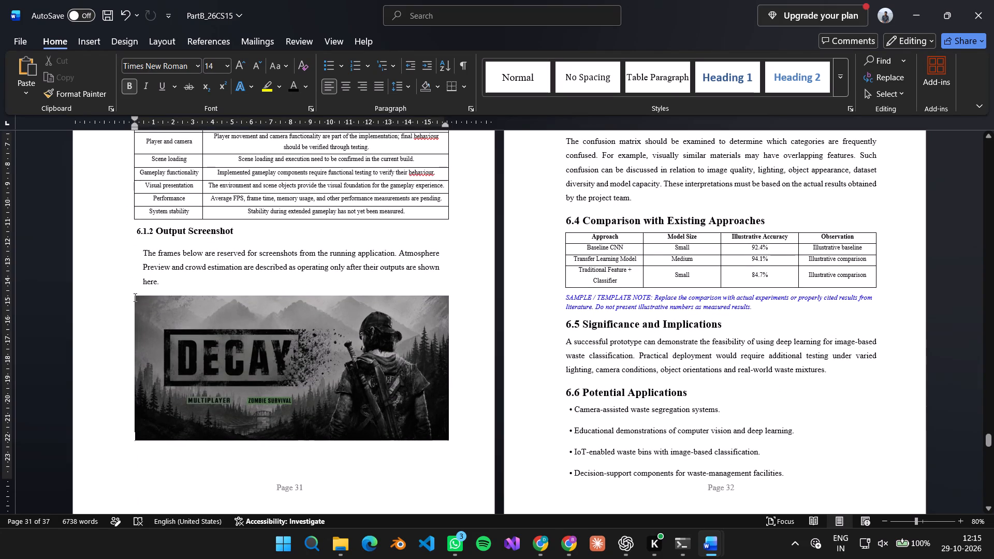
pyautogui.click(139, 303)
pyautogui.moveTo(133, 296); pyautogui.dragTo(139, 296)
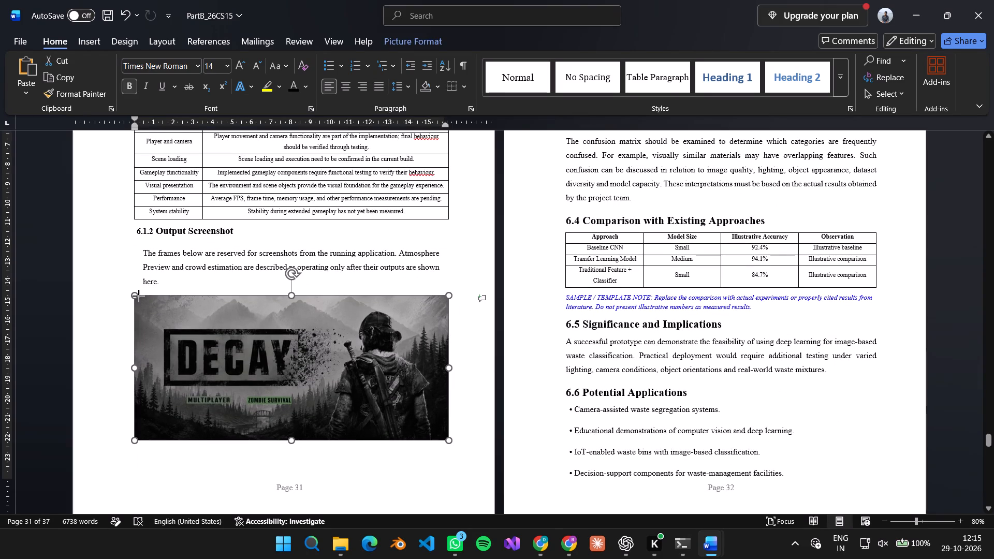
pyautogui.moveTo(139, 296); pyautogui.dragTo(143, 297)
pyautogui.moveTo(134, 297); pyautogui.dragTo(138, 301)
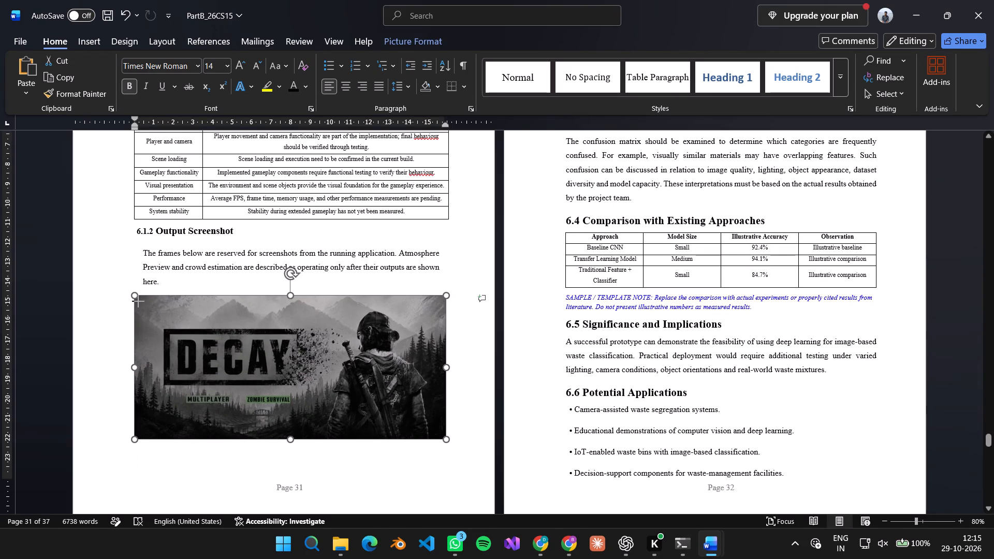
pyautogui.moveTo(138, 301); pyautogui.dragTo(139, 302)
pyautogui.moveTo(323, 306); pyautogui.dragTo(342, 305)
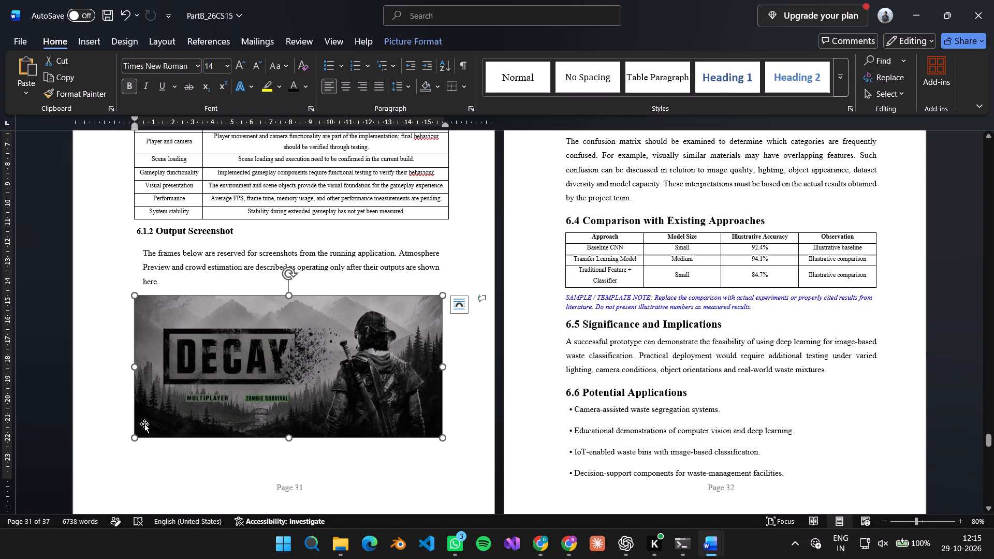
# Adjust only the DECAY picture's width to about 15.9 cm, nearly matching the width of Table 6.1.
pyautogui.moveTo(137, 367); pyautogui.dragTo(147, 367)
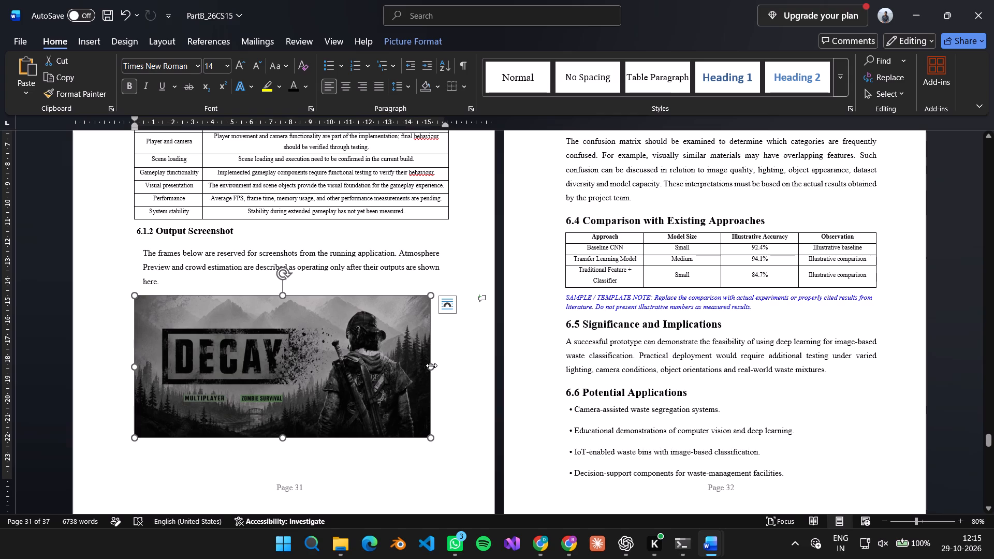
pyautogui.moveTo(431, 365); pyautogui.dragTo(436, 364)
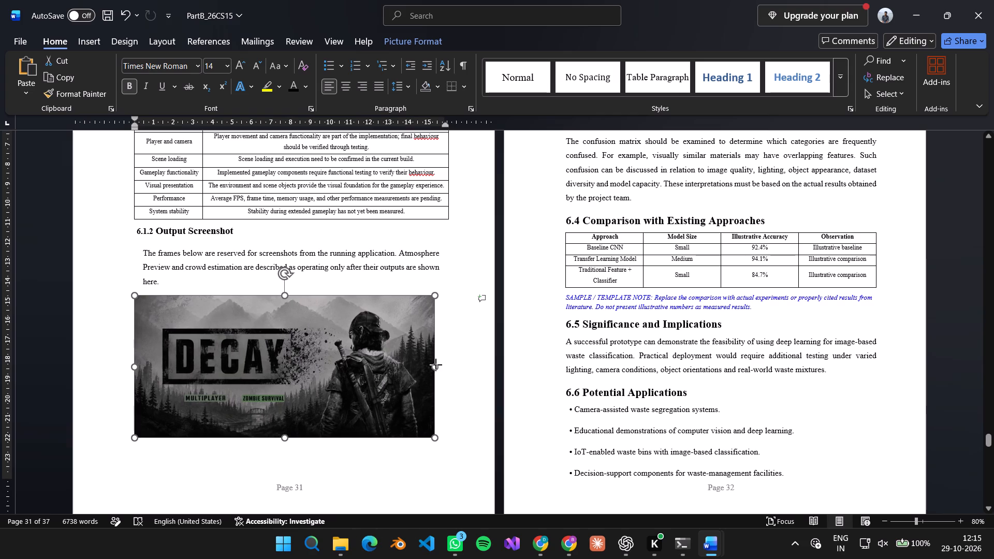
pyautogui.moveTo(436, 364); pyautogui.dragTo(441, 362)
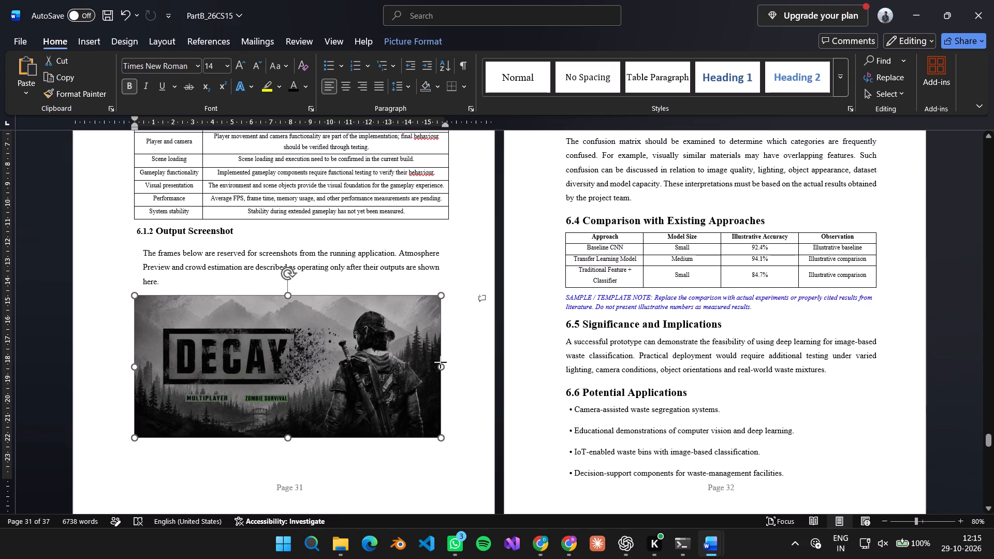
pyautogui.moveTo(441, 362); pyautogui.dragTo(446, 360)
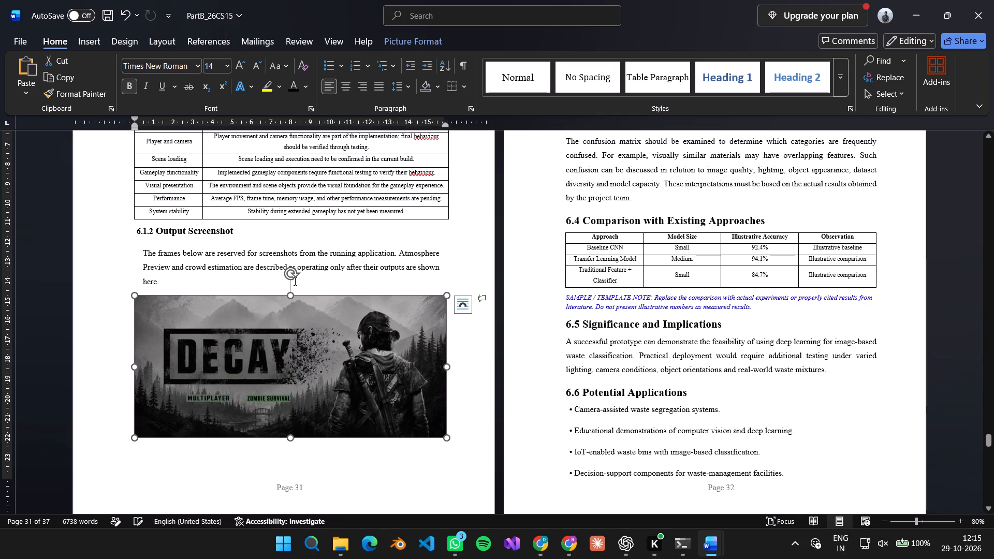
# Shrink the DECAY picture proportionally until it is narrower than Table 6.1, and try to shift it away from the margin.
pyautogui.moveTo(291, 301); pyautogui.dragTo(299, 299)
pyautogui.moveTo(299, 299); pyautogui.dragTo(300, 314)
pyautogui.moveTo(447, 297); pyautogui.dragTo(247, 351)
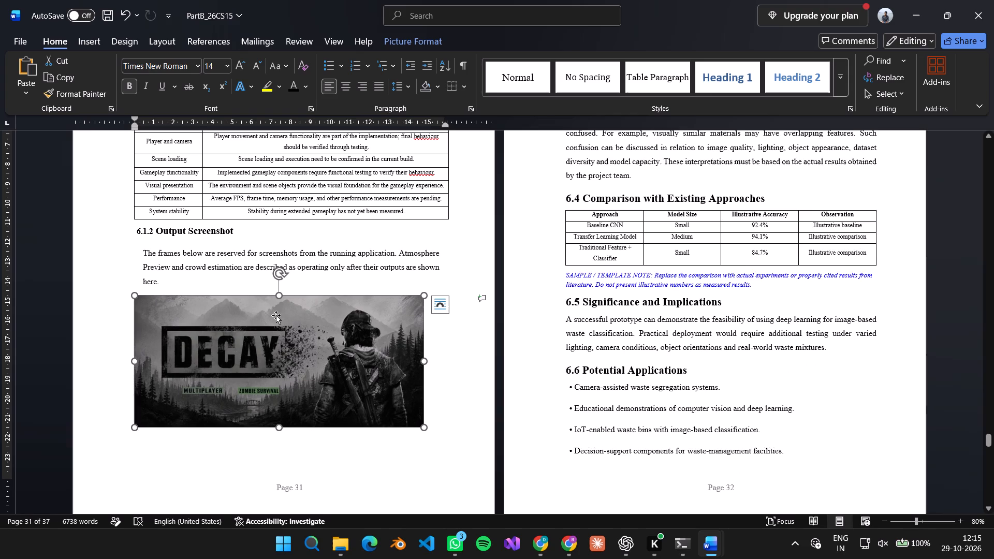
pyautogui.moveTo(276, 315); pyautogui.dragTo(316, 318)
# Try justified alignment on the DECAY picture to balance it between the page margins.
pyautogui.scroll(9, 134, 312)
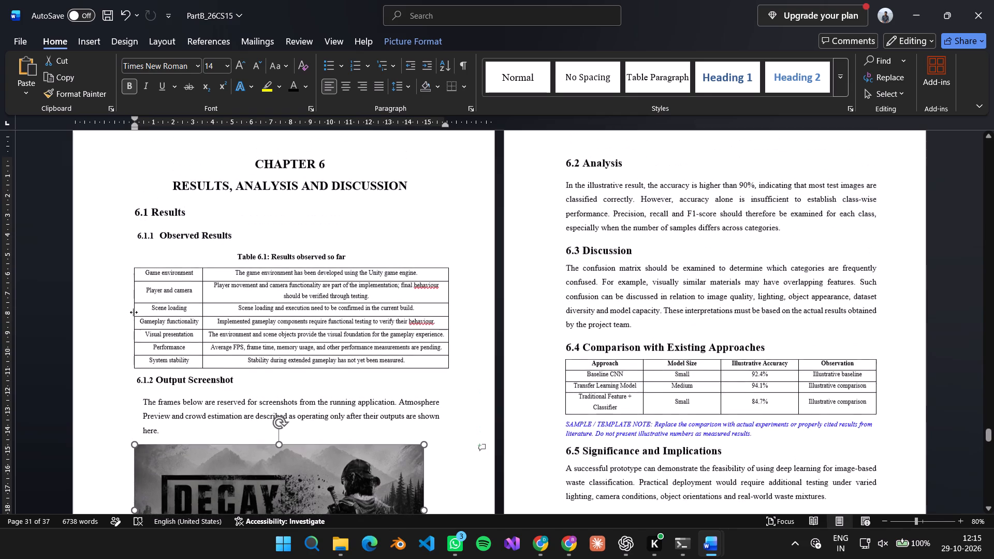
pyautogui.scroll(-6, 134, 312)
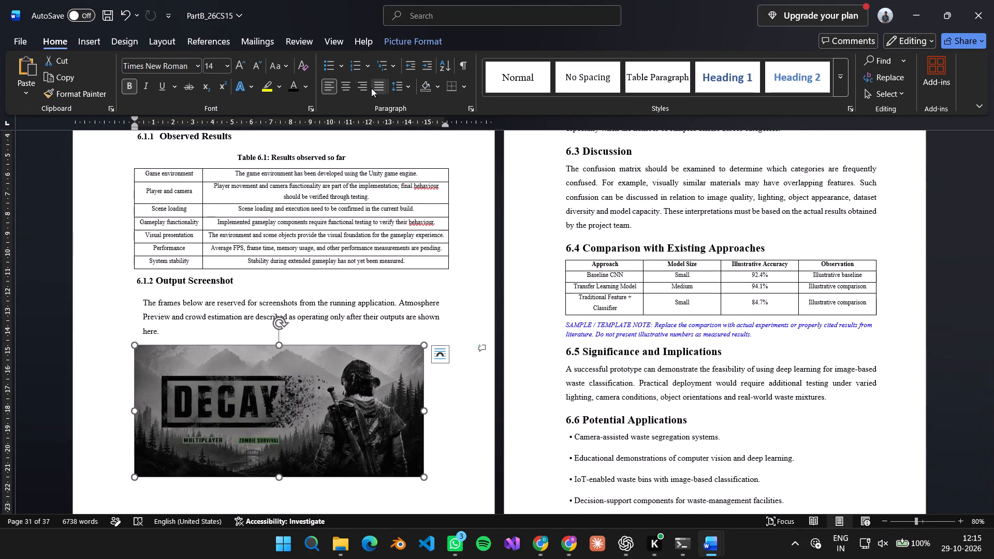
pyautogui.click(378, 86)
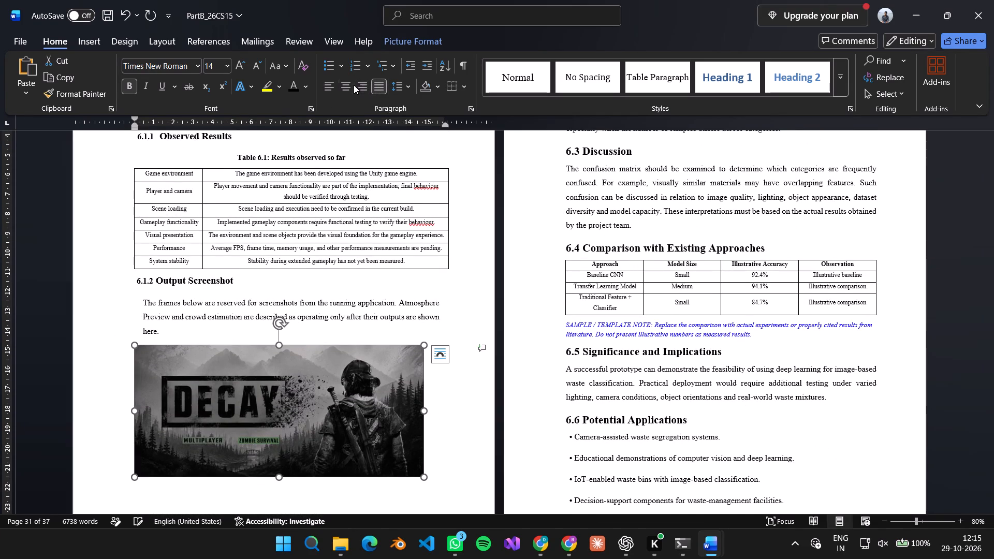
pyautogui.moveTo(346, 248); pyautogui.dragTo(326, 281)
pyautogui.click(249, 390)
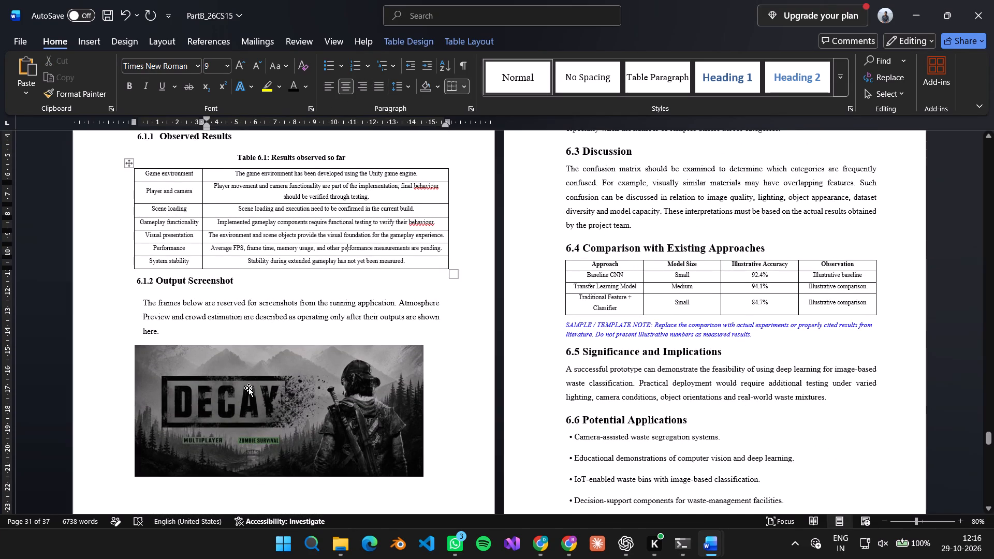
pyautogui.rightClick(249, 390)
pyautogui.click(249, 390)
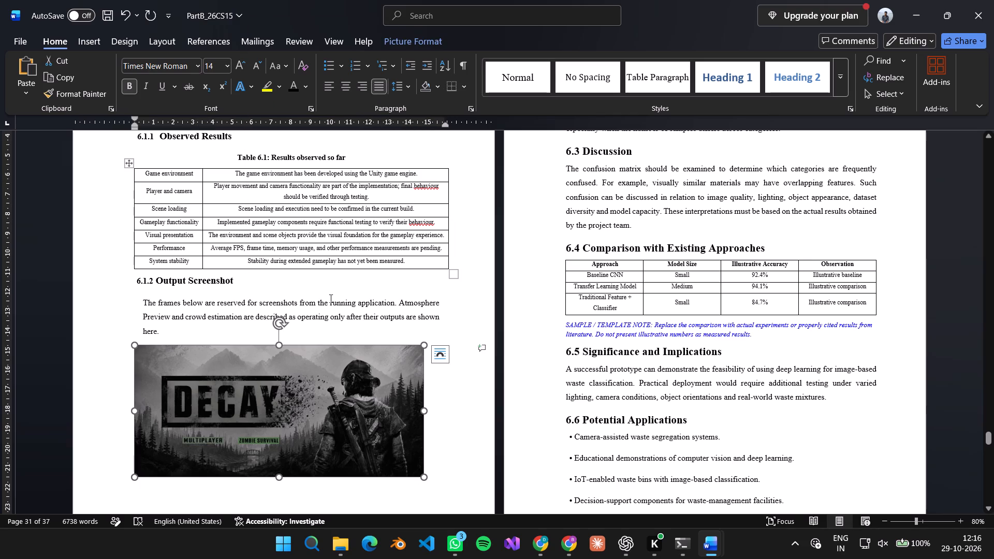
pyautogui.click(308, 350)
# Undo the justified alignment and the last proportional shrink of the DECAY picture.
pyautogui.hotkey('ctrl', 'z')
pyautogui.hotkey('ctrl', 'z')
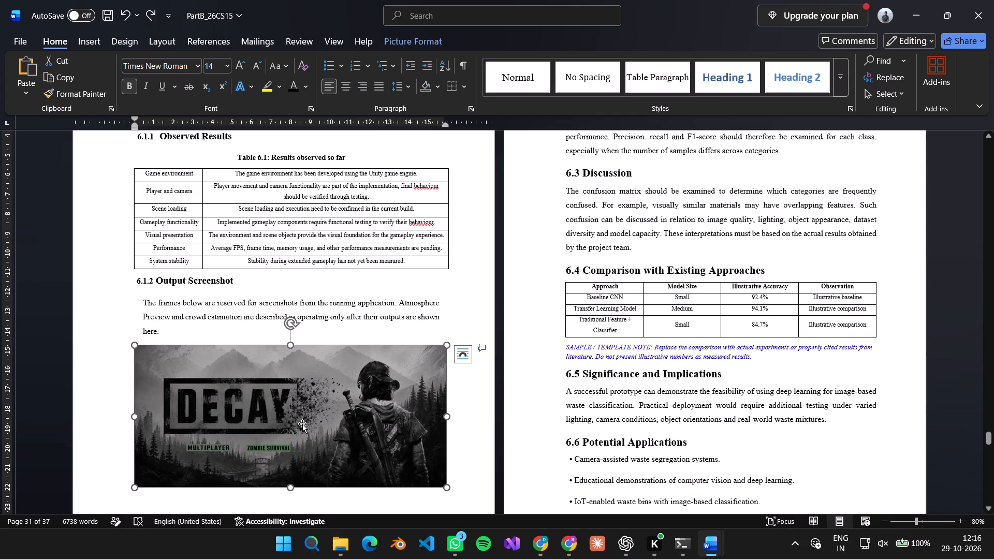
# Center the DECAY picture horizontally beneath the 6.1.2 paragraph and check it against Table 6.1.
pyautogui.tripleClick(201, 384)
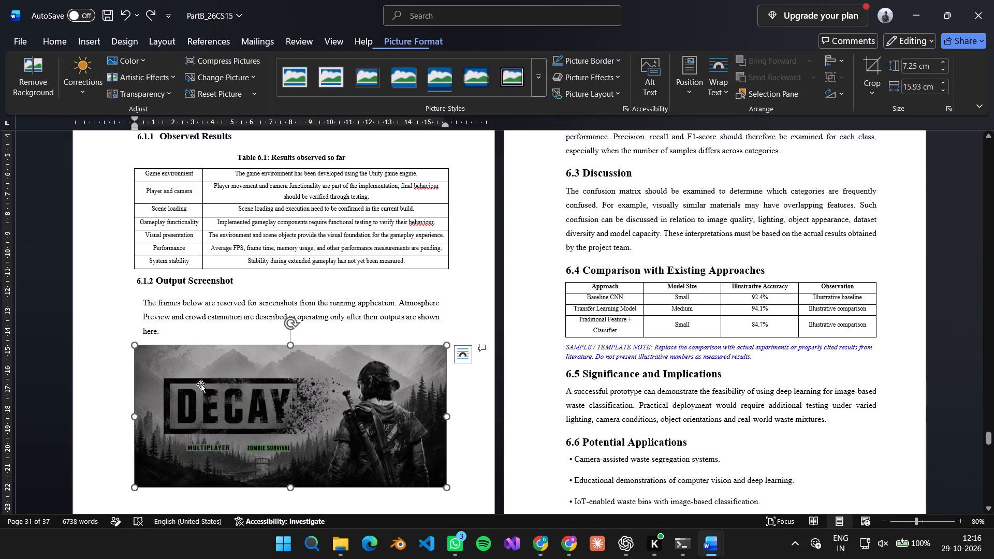
pyautogui.click(46, 38)
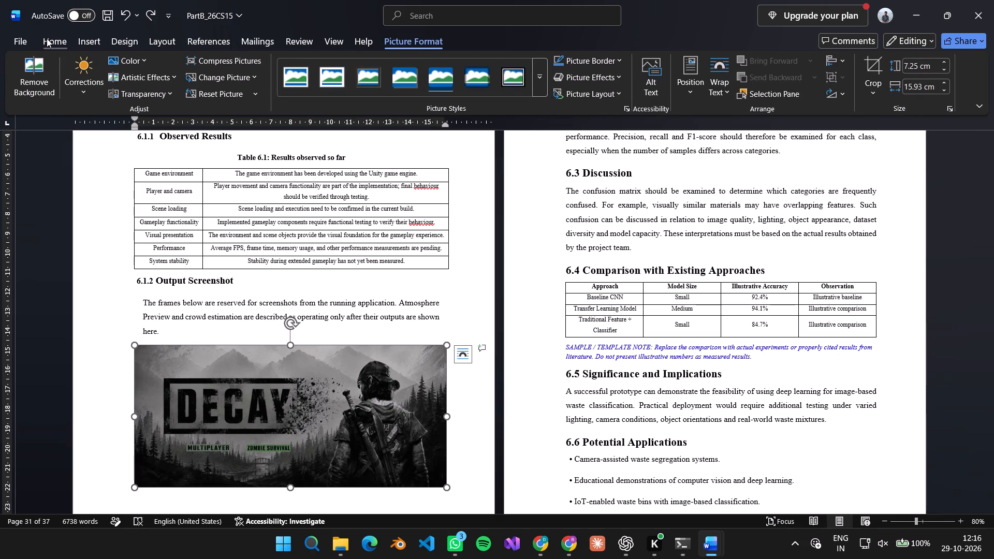
pyautogui.click(342, 87)
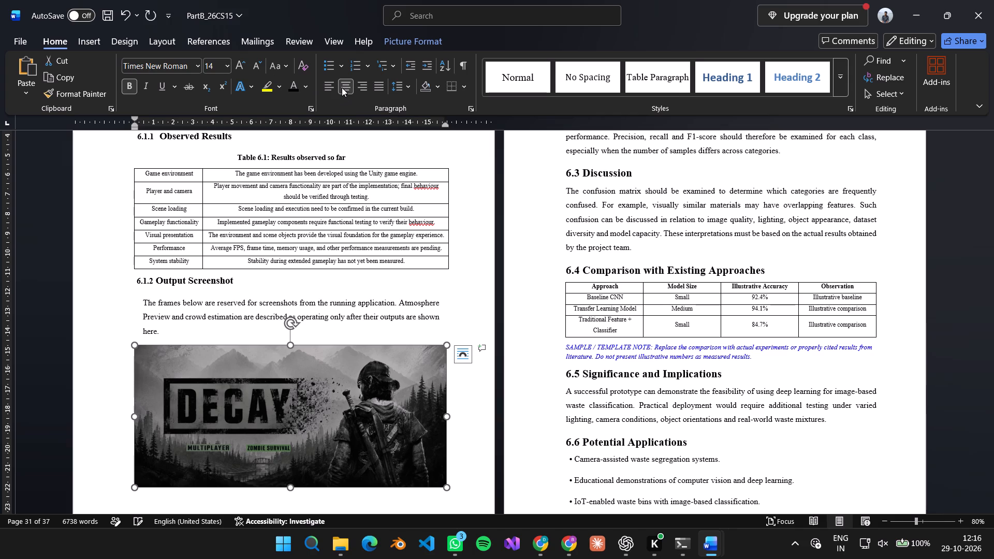
pyautogui.scroll(3, 173, 203)
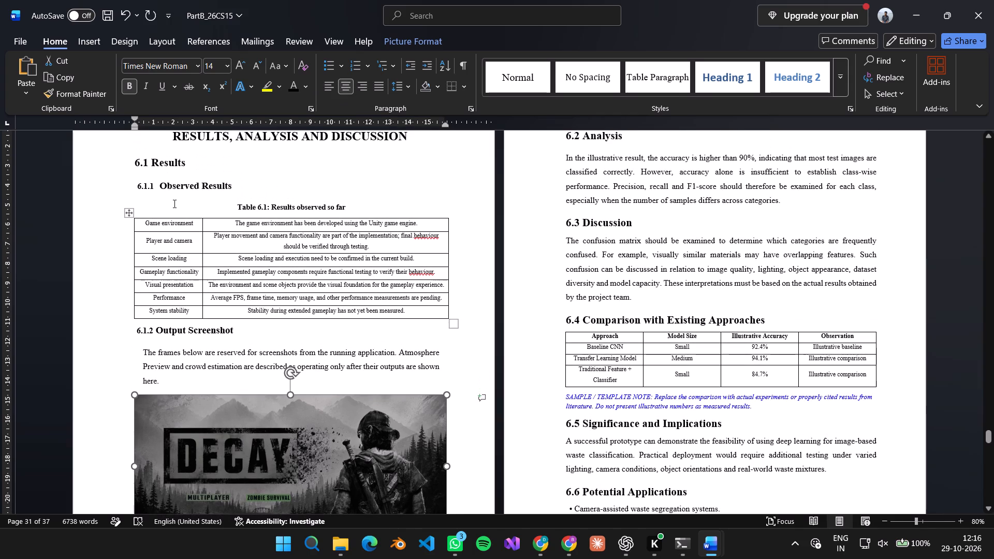
pyautogui.scroll(-2, 173, 203)
pyautogui.click(105, 260)
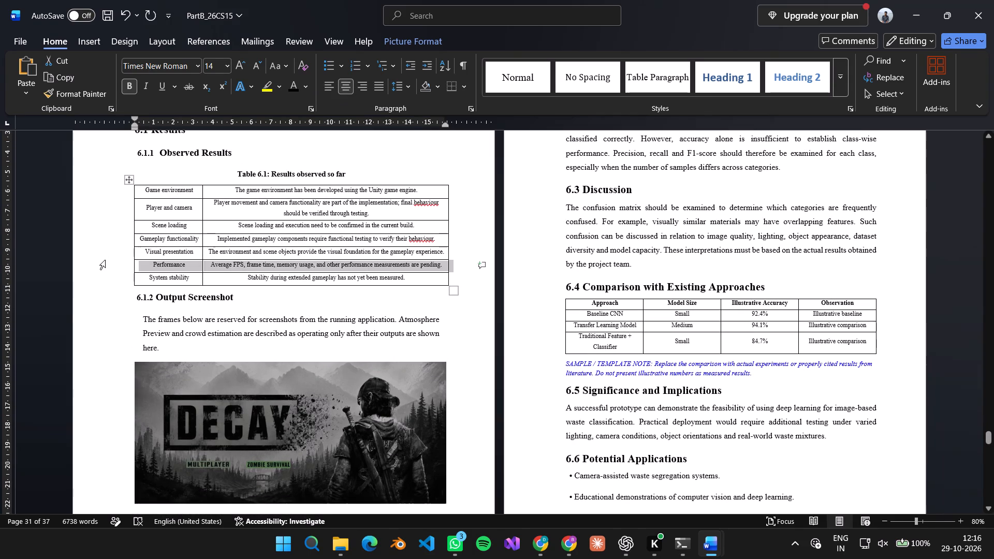
pyautogui.scroll(-6, 234, 316)
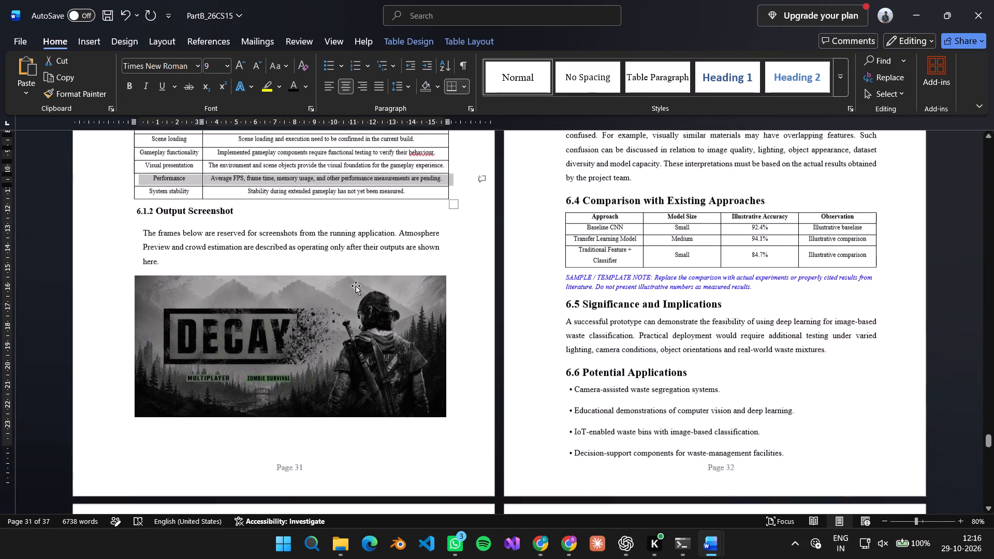
# Add a blank paragraph after the empty line beneath the DECAY picture in section 6.1.2.
pyautogui.scroll(-2, 356, 287)
pyautogui.click(310, 384)
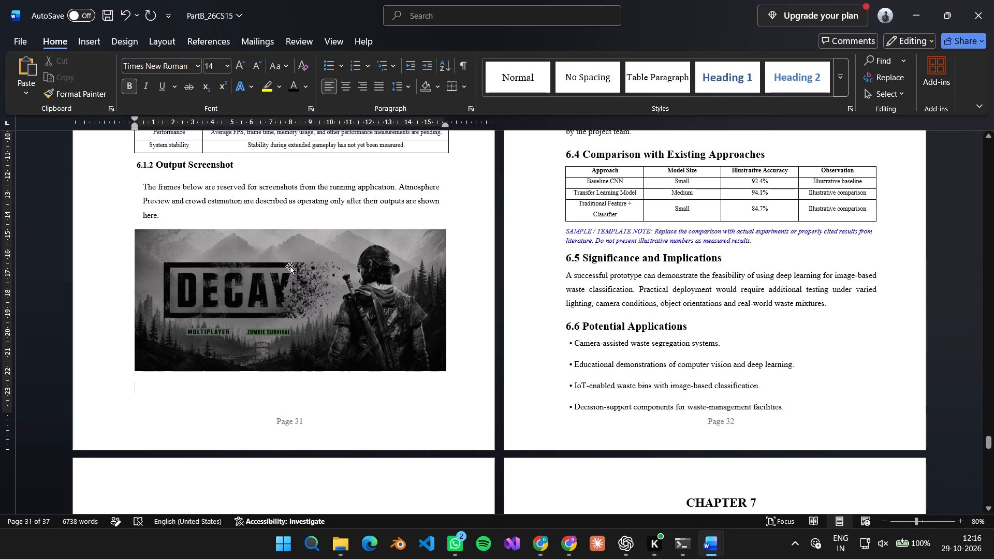
pyautogui.scroll(8, 689, 286)
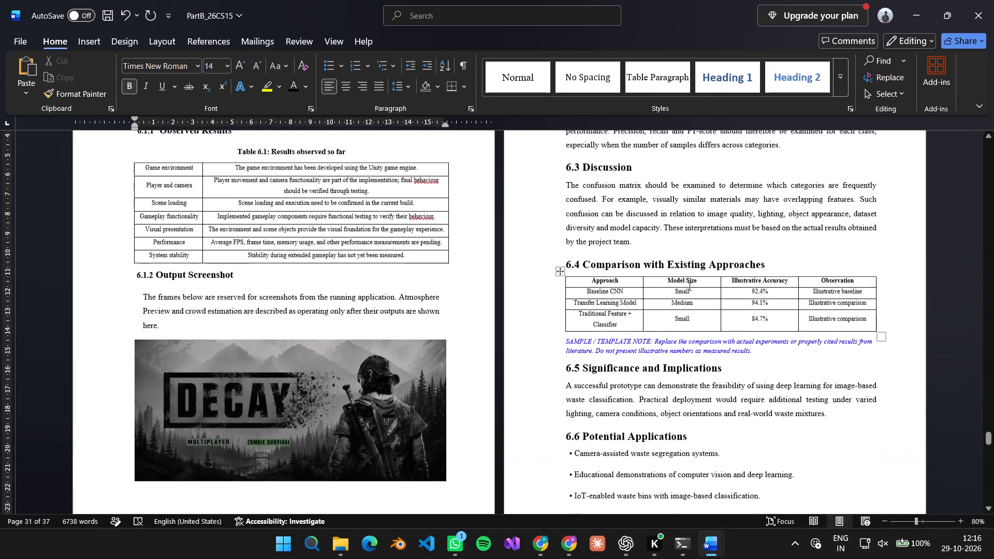
pyautogui.scroll(7, 689, 286)
pyautogui.scroll(-11, 689, 286)
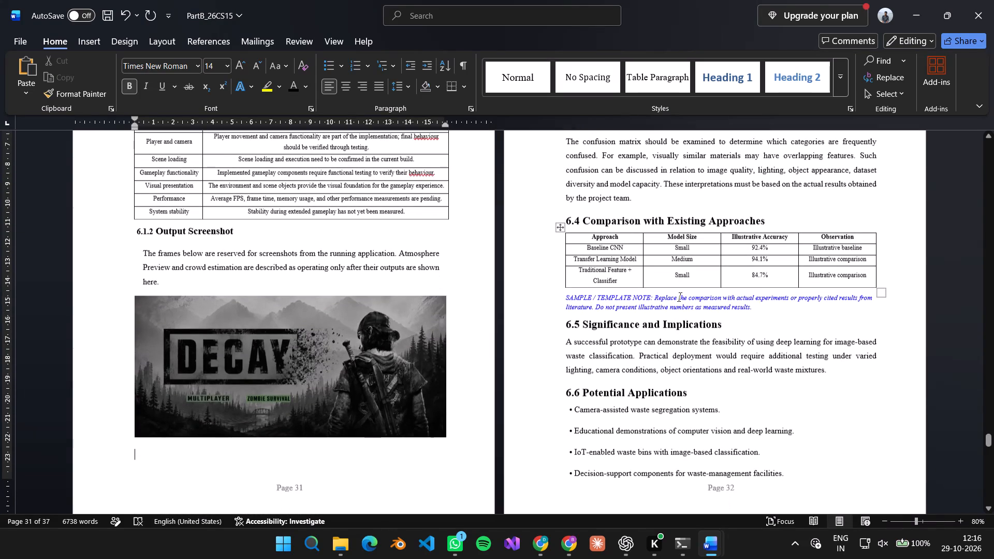
pyautogui.press('Return')
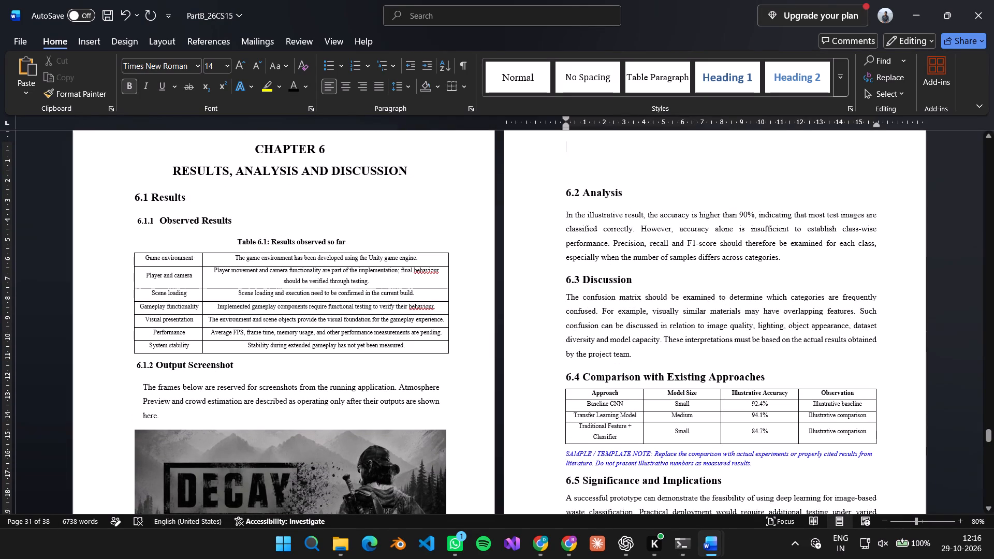
# Switch to the open anuuuup report for a brief reference check, and start switching away from it.
pyautogui.hotkey('alt', 'Tab')
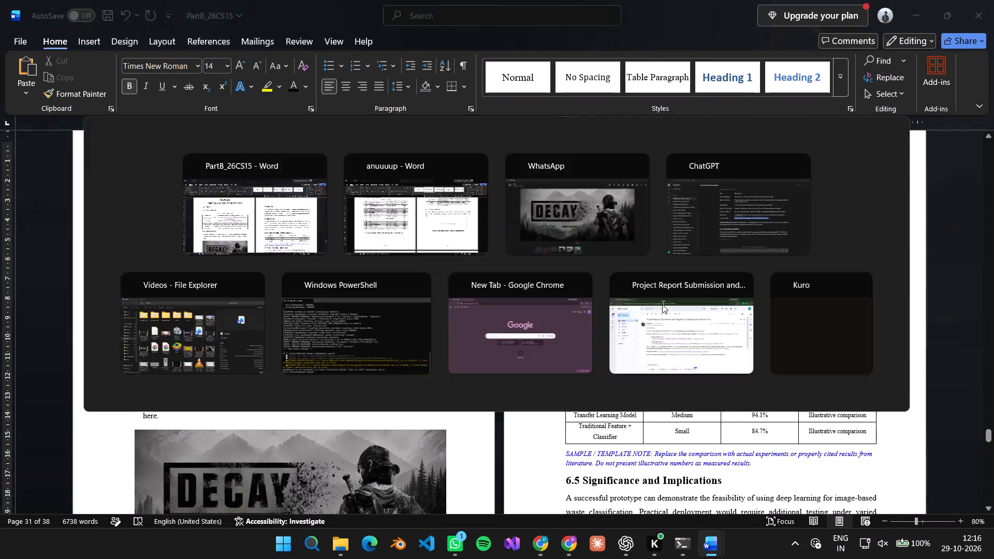
pyautogui.hotkey('alt', 'Tab')
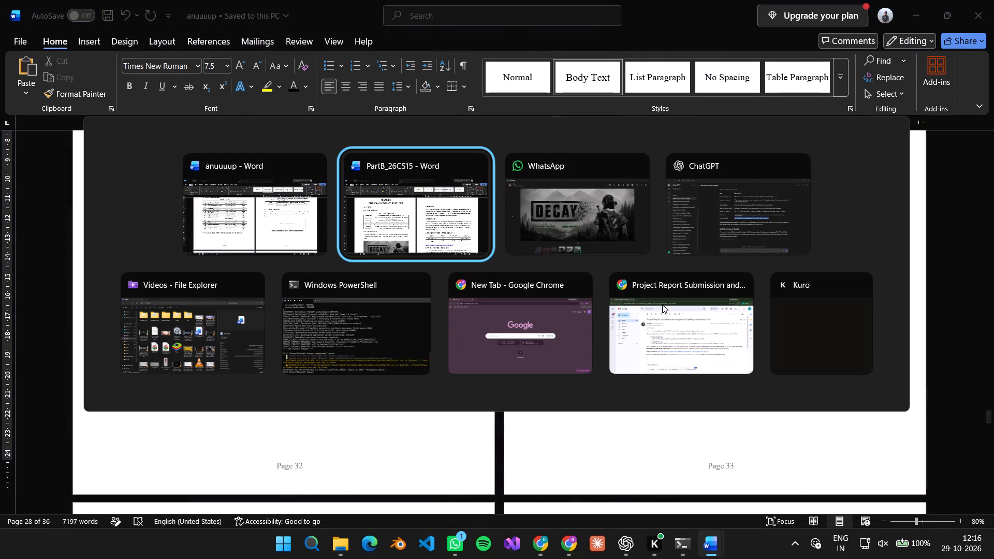
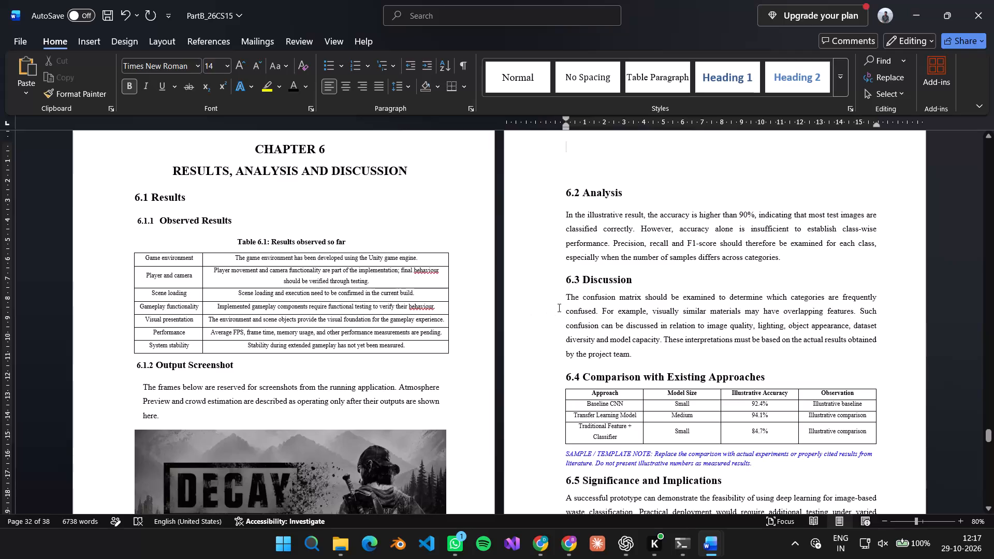
# Paste the copied gameplay screenshot as a picture on the blank line above the 6.2 Analysis heading.
pyautogui.rightClick(583, 148)
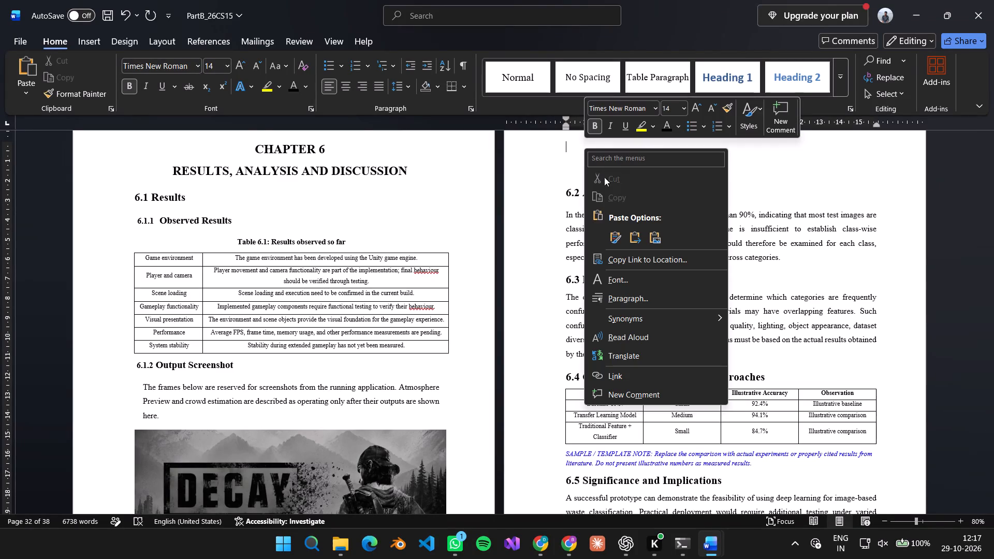
pyautogui.click(654, 242)
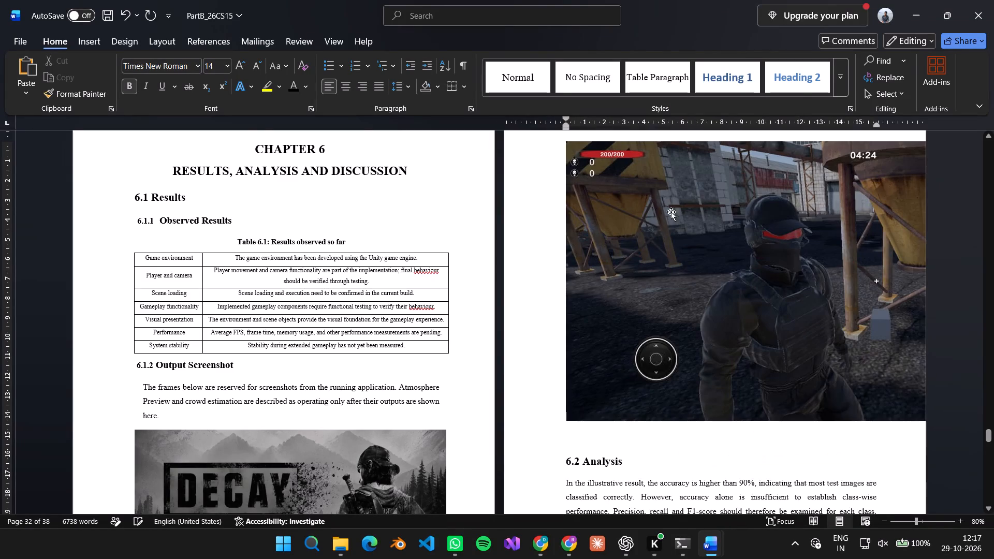
# Reduce the pasted gameplay screenshot's height and shrink its overall size to bring it closer to the page's text width.
pyautogui.click(881, 417)
pyautogui.moveTo(875, 425); pyautogui.dragTo(856, 335)
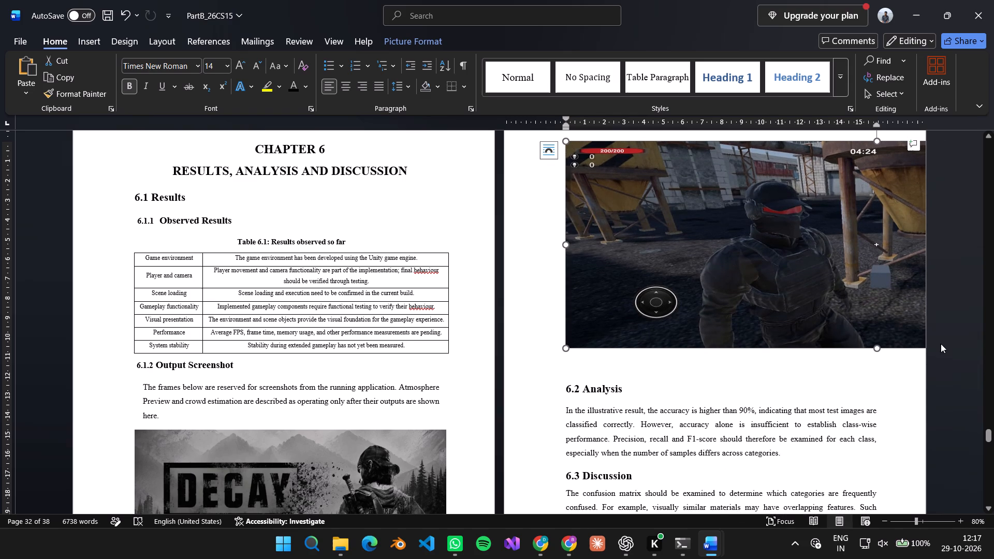
pyautogui.click(913, 333)
# Shrink the gameplay screenshot above 6.2 Analysis proportionally until it fits within the page, and center it.
pyautogui.moveTo(563, 350); pyautogui.dragTo(697, 269)
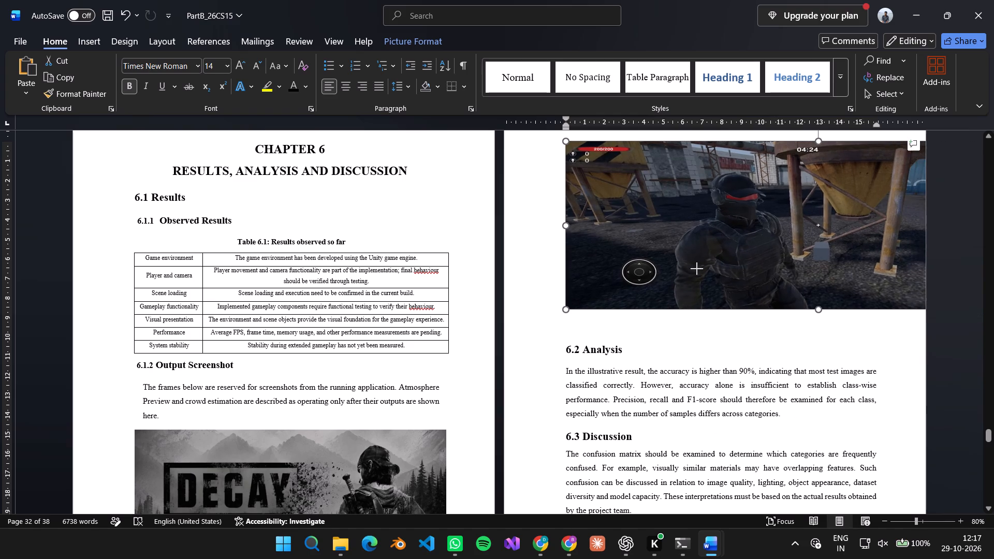
pyautogui.moveTo(697, 269); pyautogui.dragTo(735, 161)
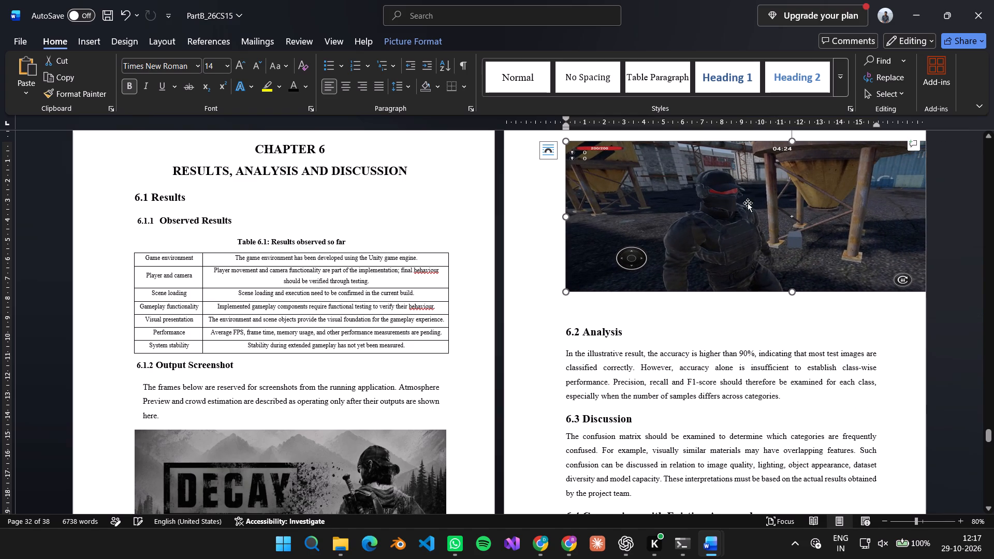
pyautogui.moveTo(567, 289); pyautogui.dragTo(648, 239)
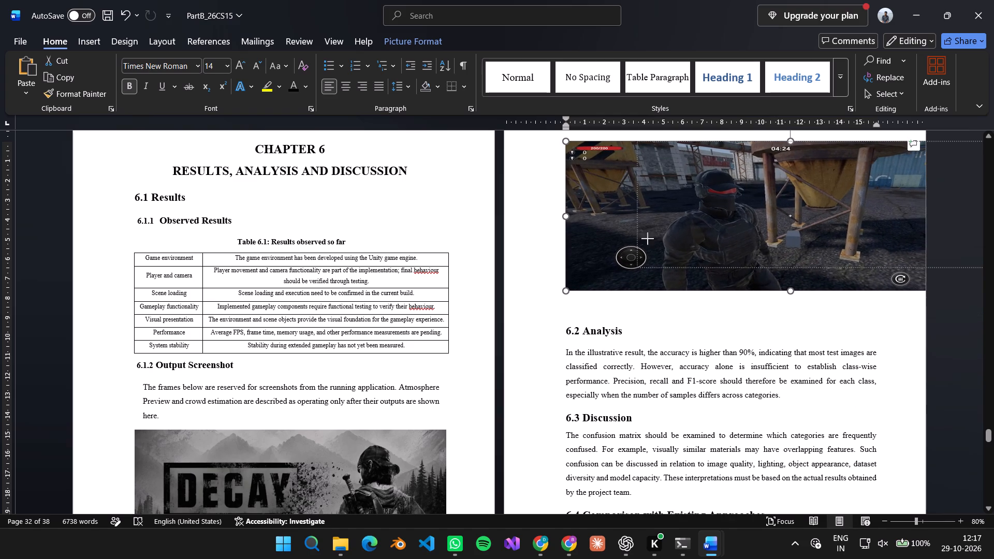
pyautogui.moveTo(648, 239); pyautogui.dragTo(686, 208)
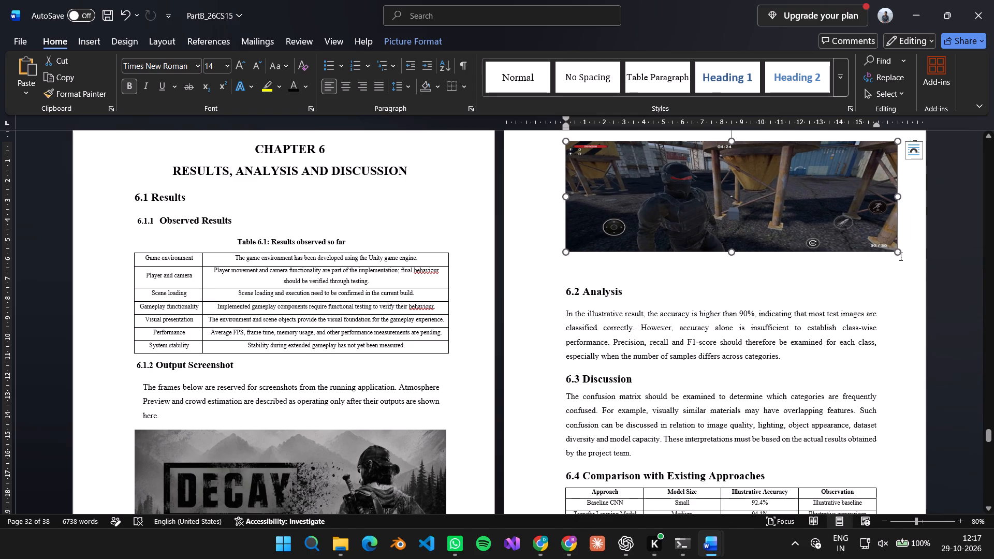
pyautogui.moveTo(898, 253); pyautogui.dragTo(874, 253)
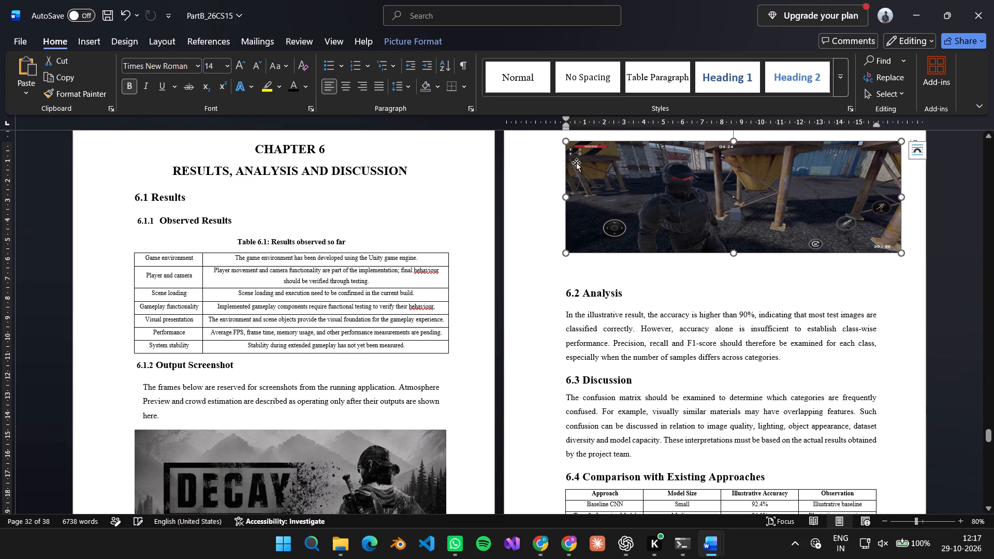
pyautogui.click(343, 88)
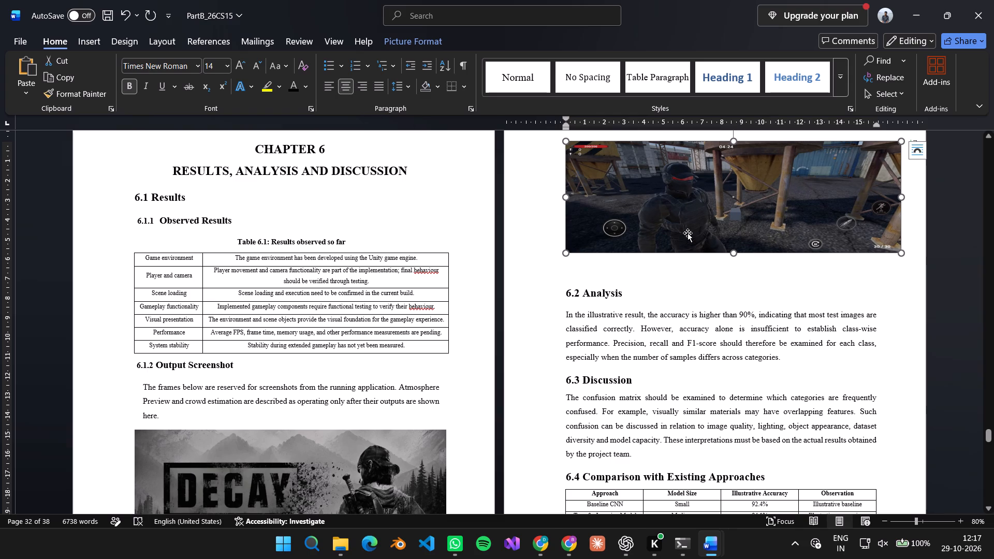
# Shrink the centered gameplay screenshot further until its width matches the text width of the 6.2 Analysis paragraph.
pyautogui.click(686, 231)
pyautogui.scroll(3, 664, 297)
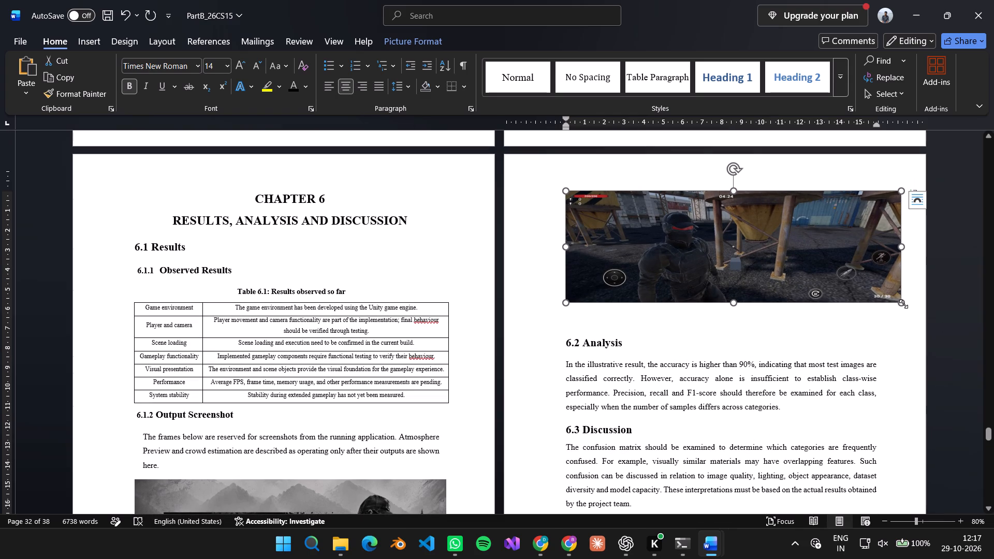
pyautogui.moveTo(902, 304); pyautogui.dragTo(898, 305)
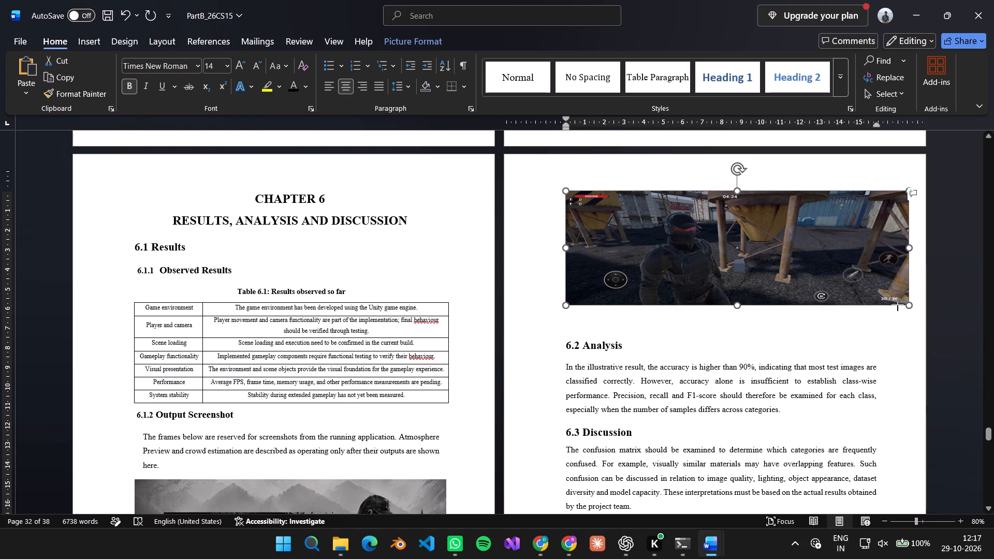
pyautogui.moveTo(898, 305); pyautogui.dragTo(805, 287)
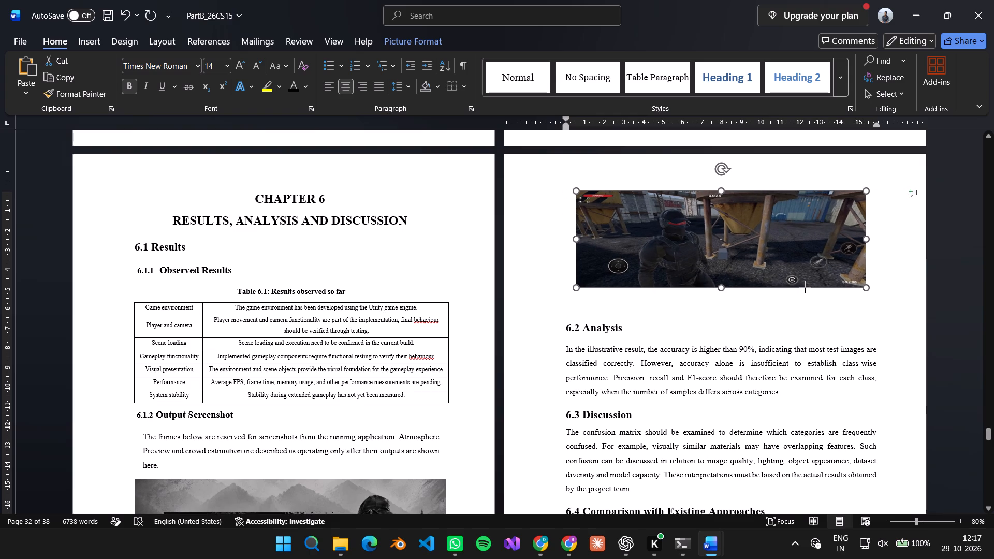
pyautogui.moveTo(805, 287); pyautogui.dragTo(806, 293)
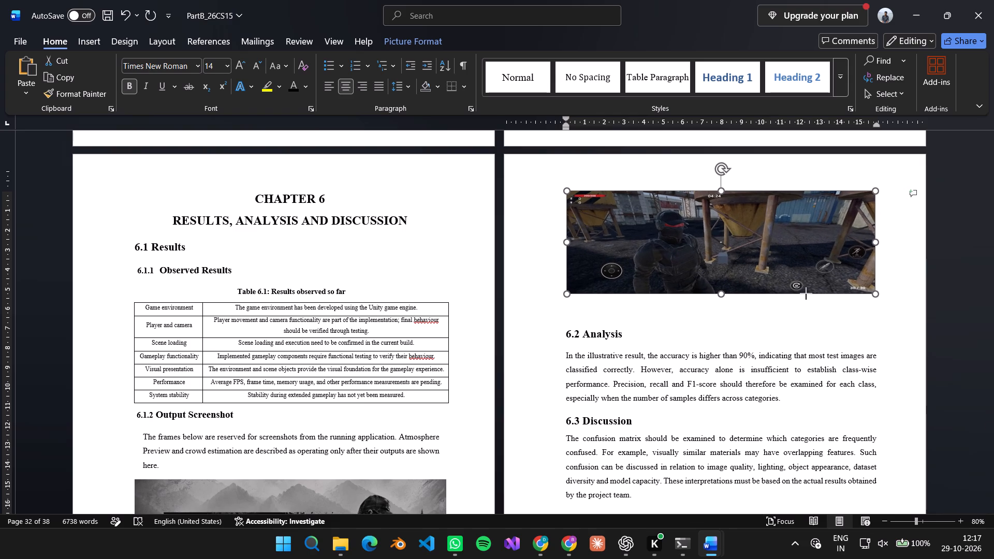
pyautogui.moveTo(806, 293); pyautogui.dragTo(806, 294)
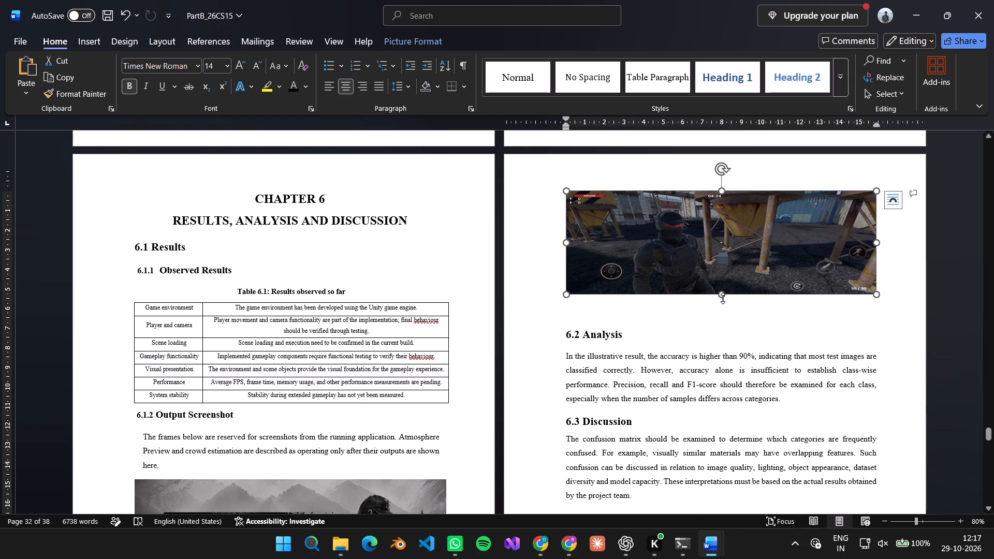
# Stretch the gameplay screenshot's height downward while keeping its width aligned with the text margins, and deselect it.
pyautogui.moveTo(723, 298); pyautogui.dragTo(720, 337)
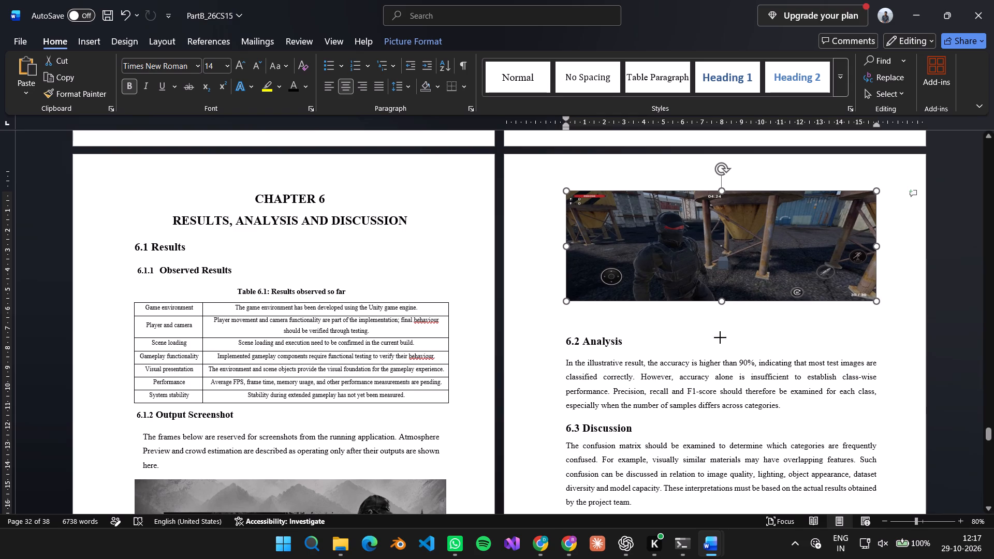
pyautogui.moveTo(720, 337); pyautogui.dragTo(720, 335)
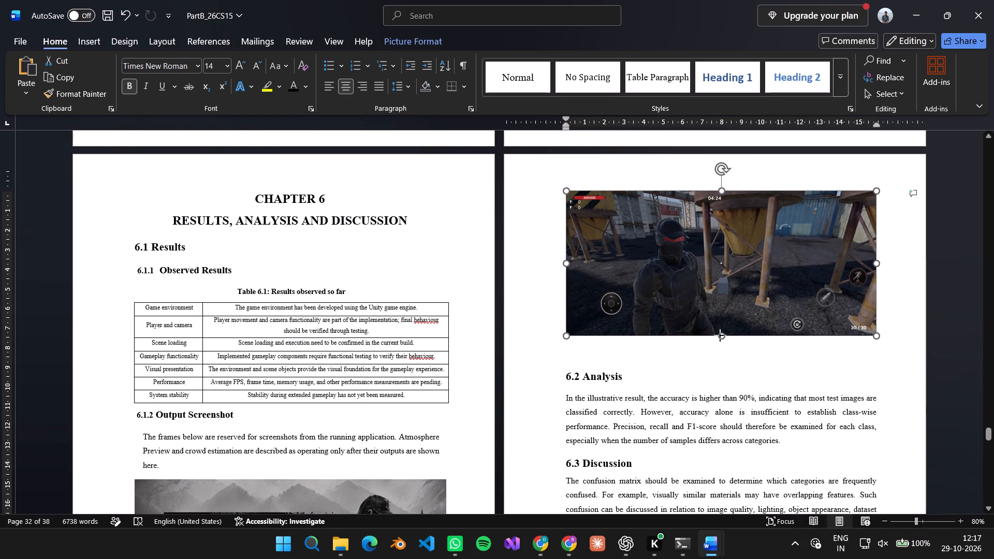
pyautogui.click(659, 182)
pyautogui.click(638, 189)
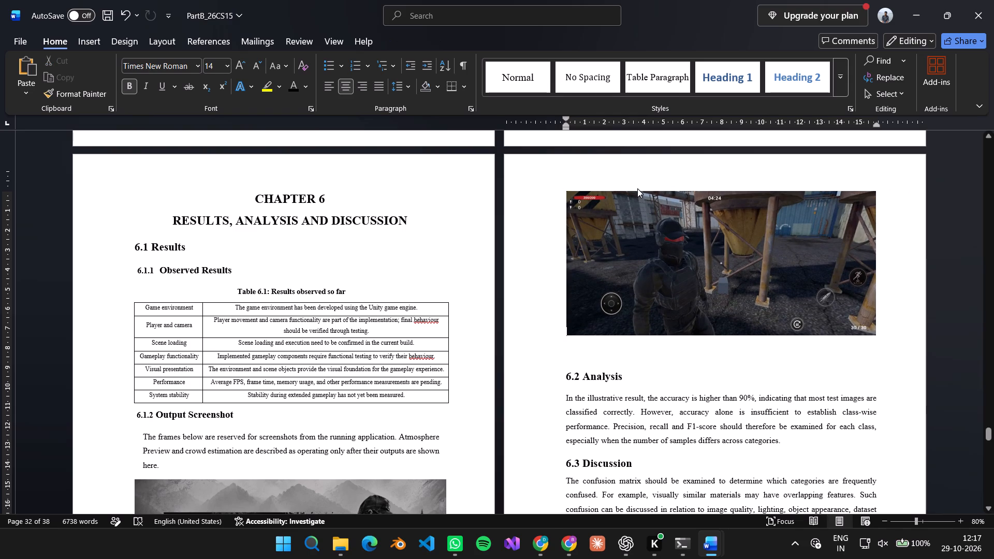
pyautogui.click(637, 188)
pyautogui.click(624, 180)
pyautogui.scroll(2, 571, 200)
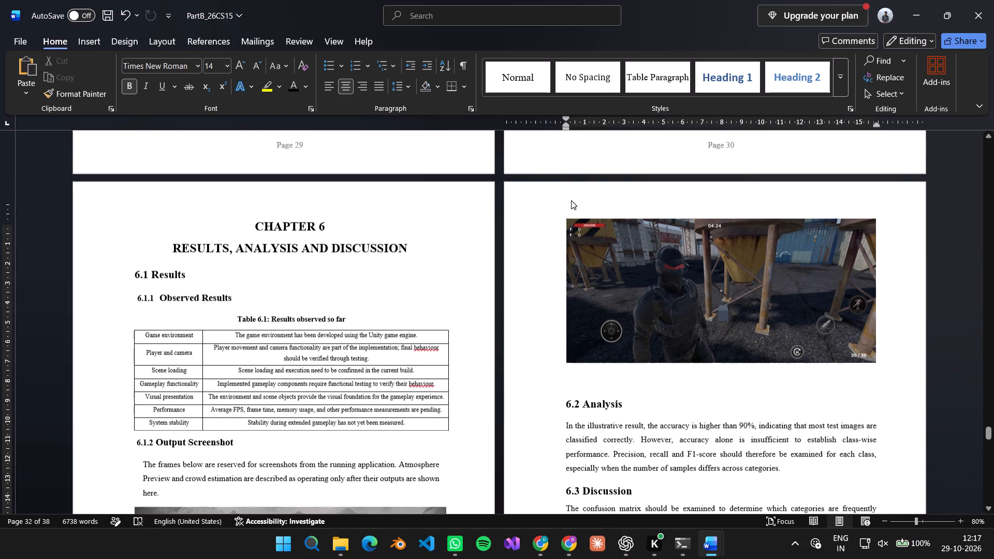
pyautogui.scroll(-3, 572, 201)
# Add an empty line between the gameplay screenshot and the 6.2 Analysis heading.
pyautogui.click(691, 335)
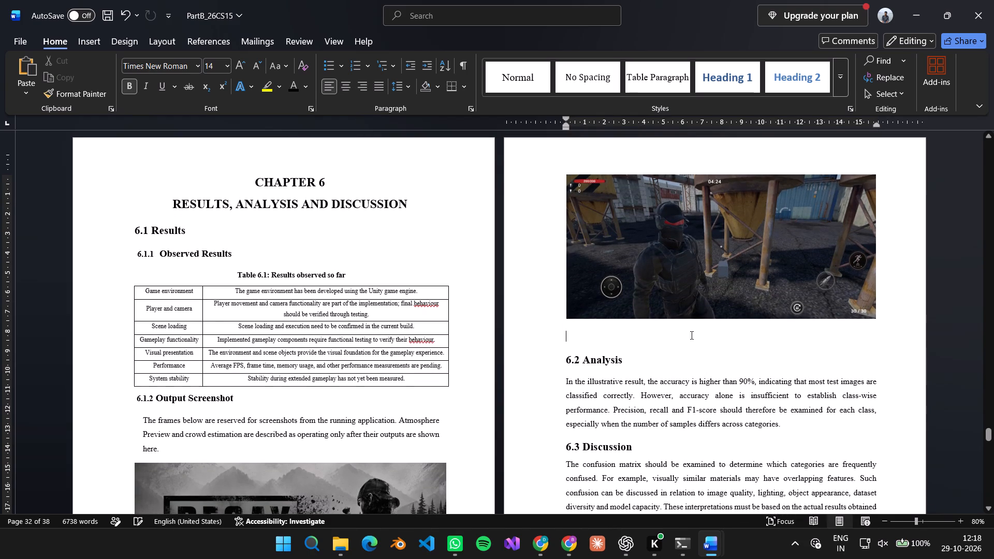
pyautogui.press('Return')
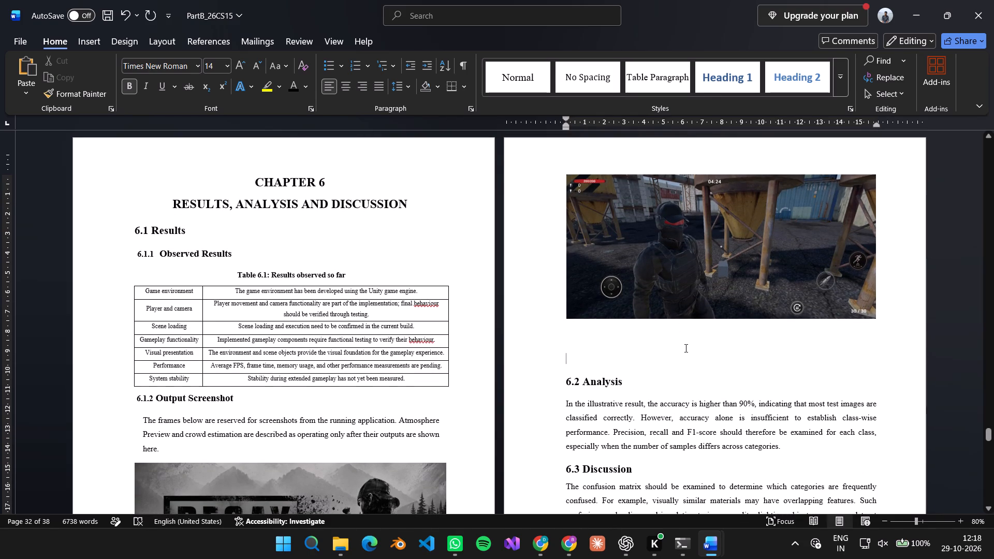
# Switch from the PartB_26CS15 report to another open window.
pyautogui.hotkey('alt', 'Tab')
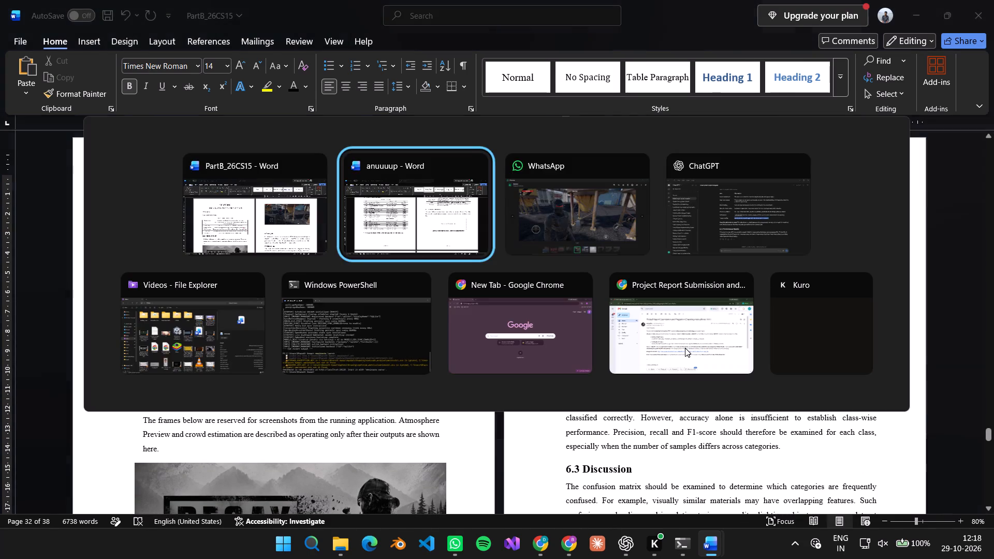
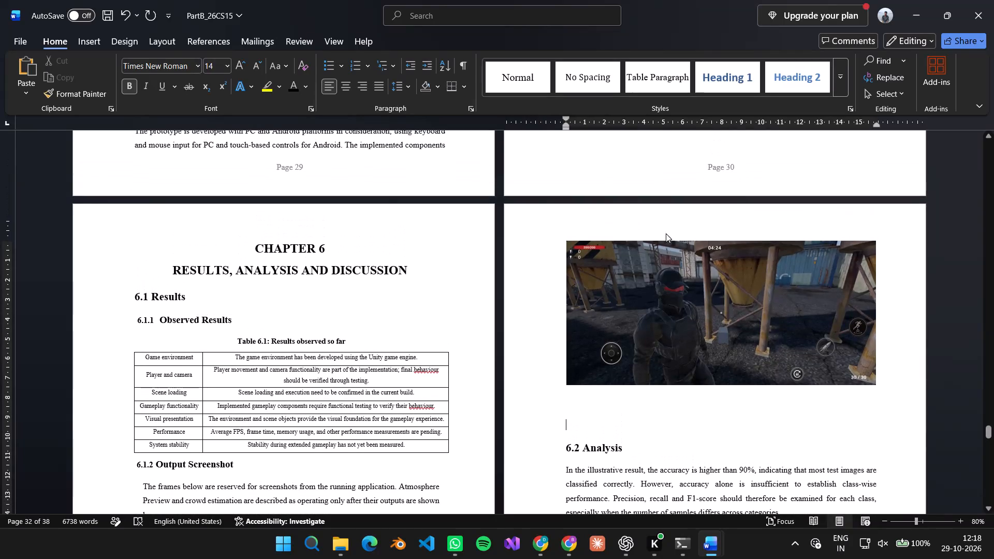
# Insert four empty lines above the gameplay screenshot at the start of the page containing 6.2 Analysis.
pyautogui.click(661, 228)
pyautogui.click(655, 226)
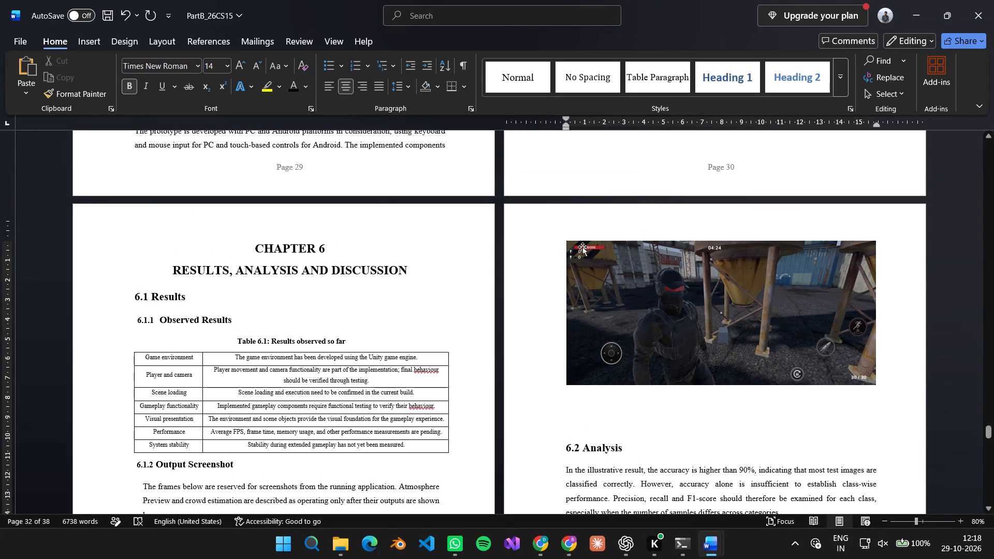
pyautogui.scroll(-12, 549, 295)
pyautogui.scroll(1, 554, 296)
pyautogui.scroll(-5, 418, 495)
pyautogui.click(401, 423)
pyautogui.press('Return')
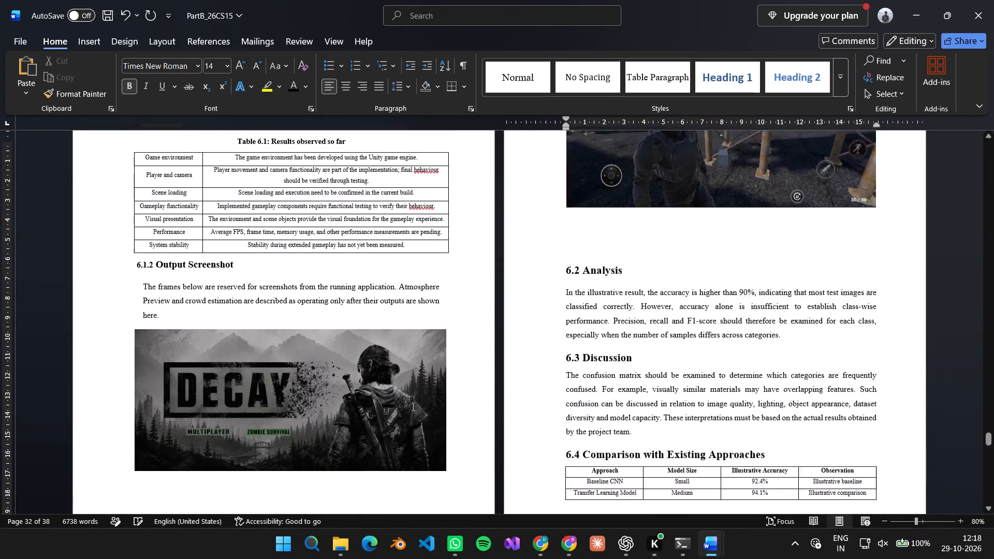
pyautogui.press('Return')
pyautogui.press('Return')
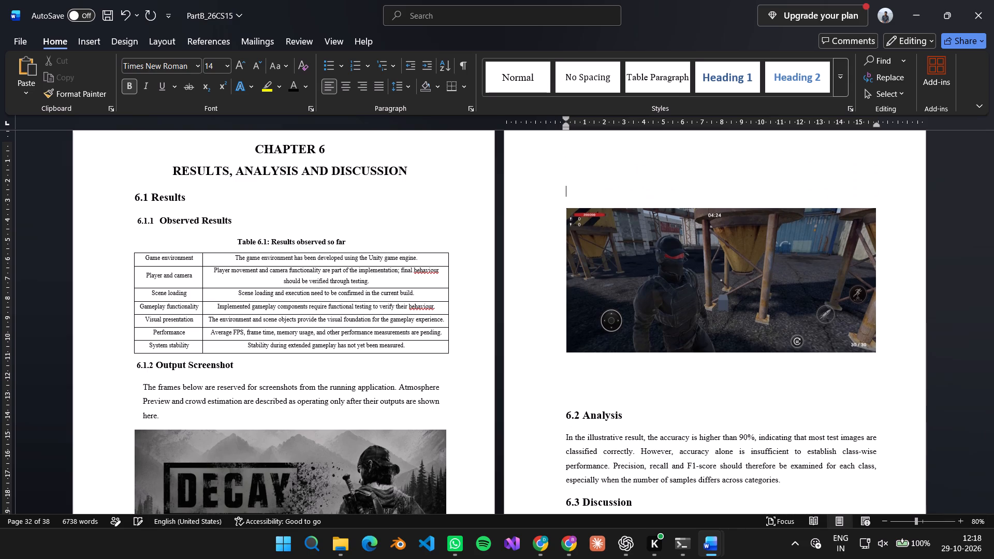
pyautogui.press('Return')
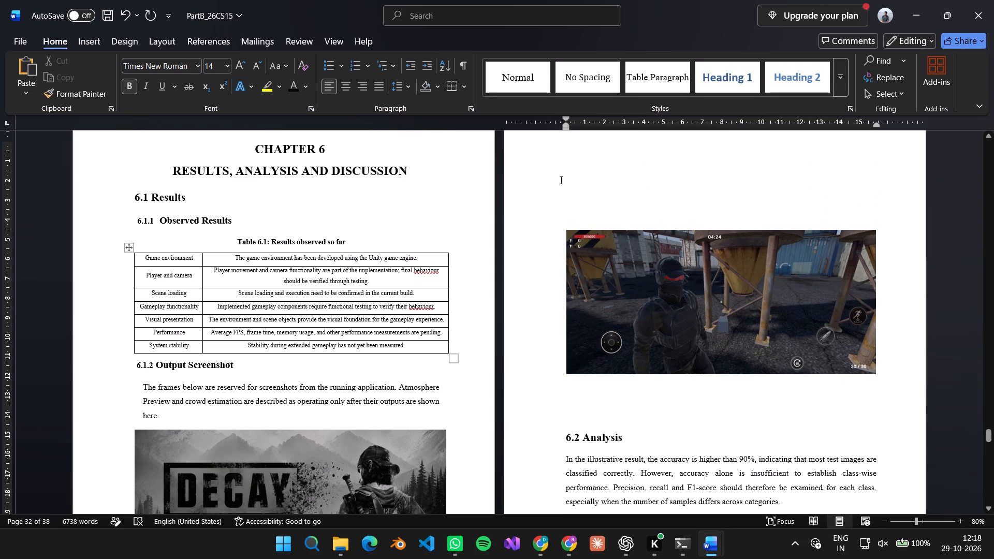
# Paste the copied DECAY lobby screenshot as a picture on the first empty line above the gameplay screenshot.
pyautogui.click(573, 152)
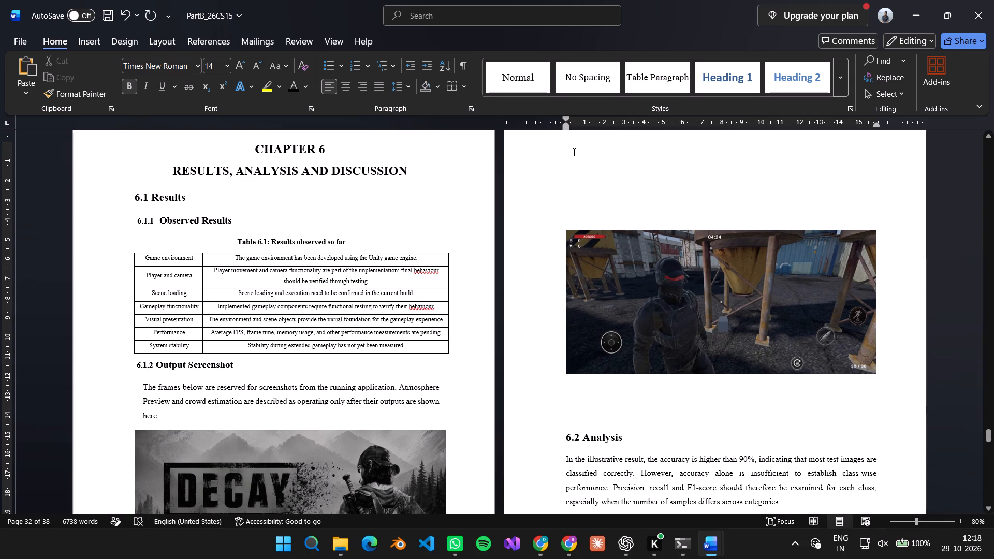
pyautogui.rightClick(573, 152)
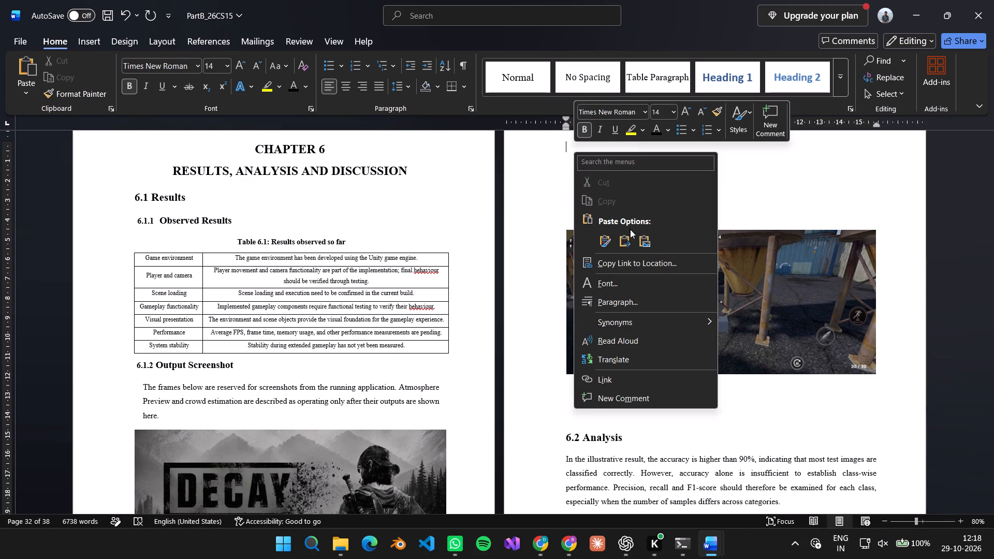
pyautogui.click(639, 243)
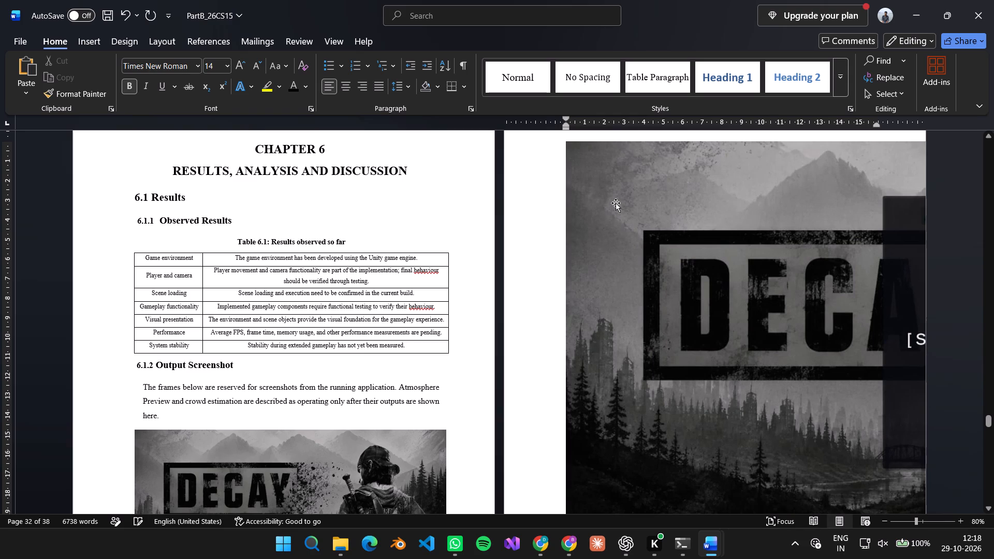
pyautogui.scroll(-8, 627, 210)
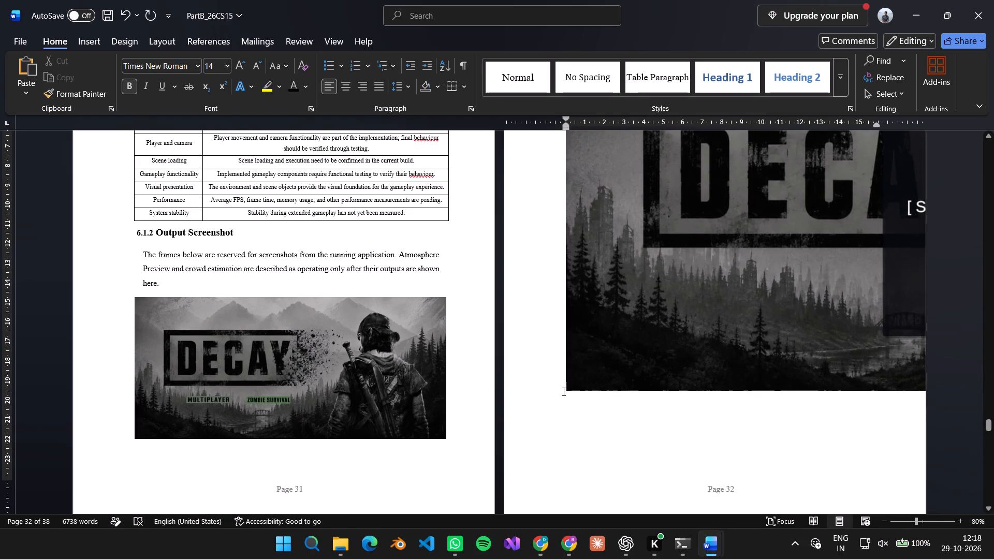
pyautogui.click(570, 386)
pyautogui.moveTo(566, 390); pyautogui.dragTo(583, 364)
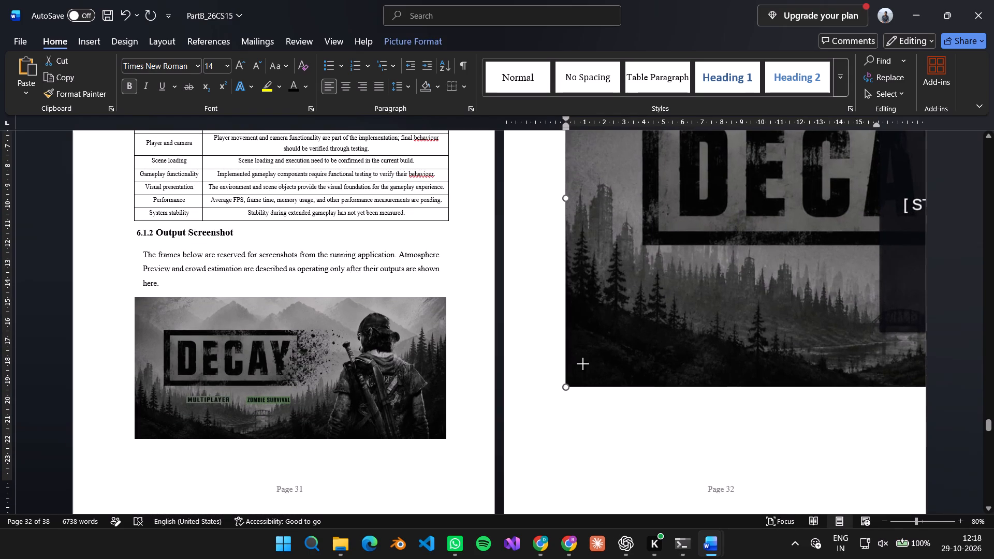
pyautogui.moveTo(583, 364); pyautogui.dragTo(723, 113)
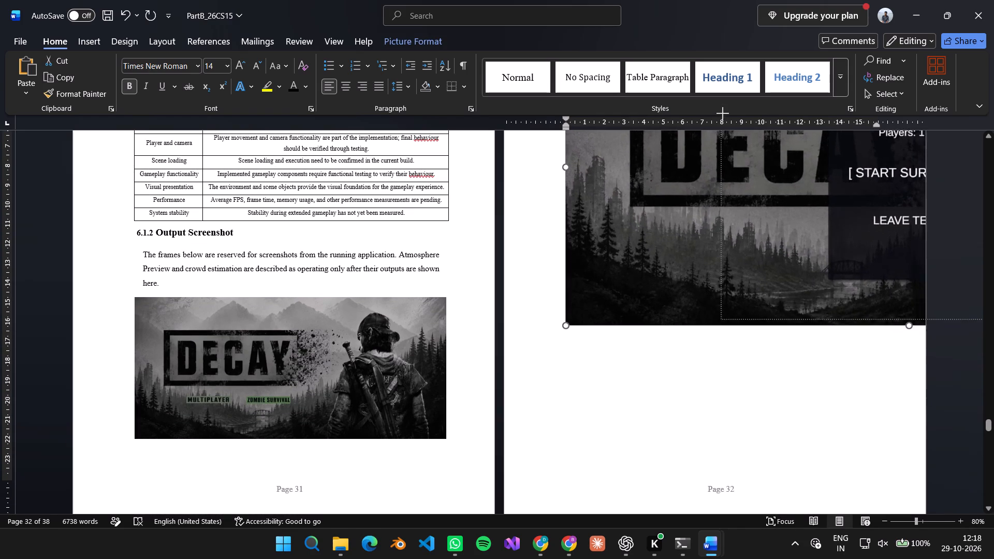
pyautogui.moveTo(723, 113); pyautogui.dragTo(725, 109)
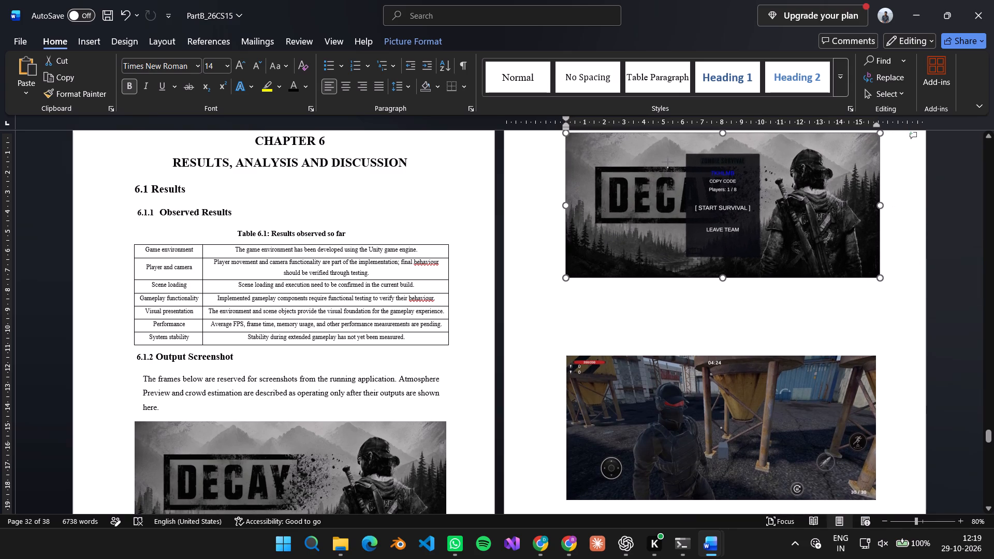
pyautogui.moveTo(668, 162); pyautogui.dragTo(671, 156)
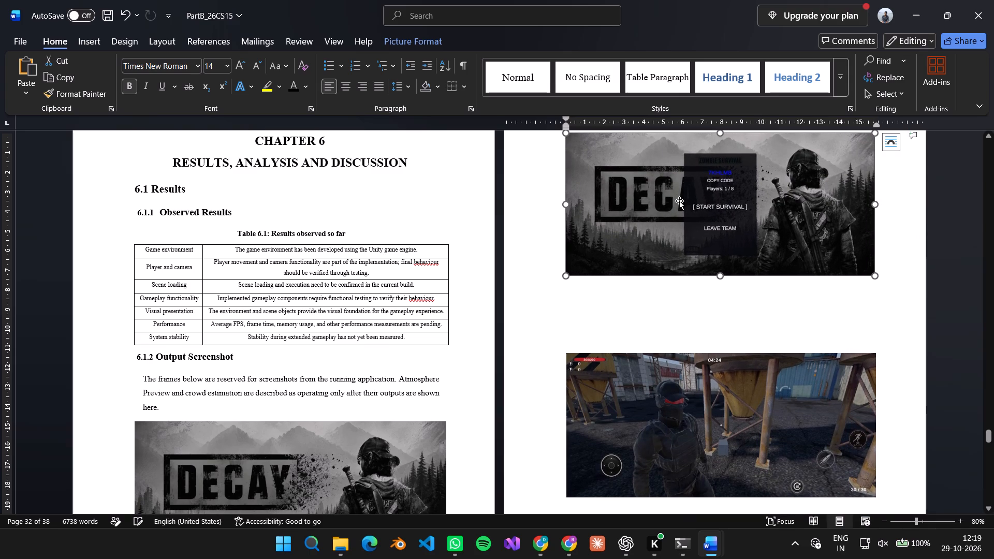
# Delete two empty lines between the DECAY lobby screenshot and the gameplay screenshot, leaving a single blank line.
pyautogui.scroll(4, 680, 203)
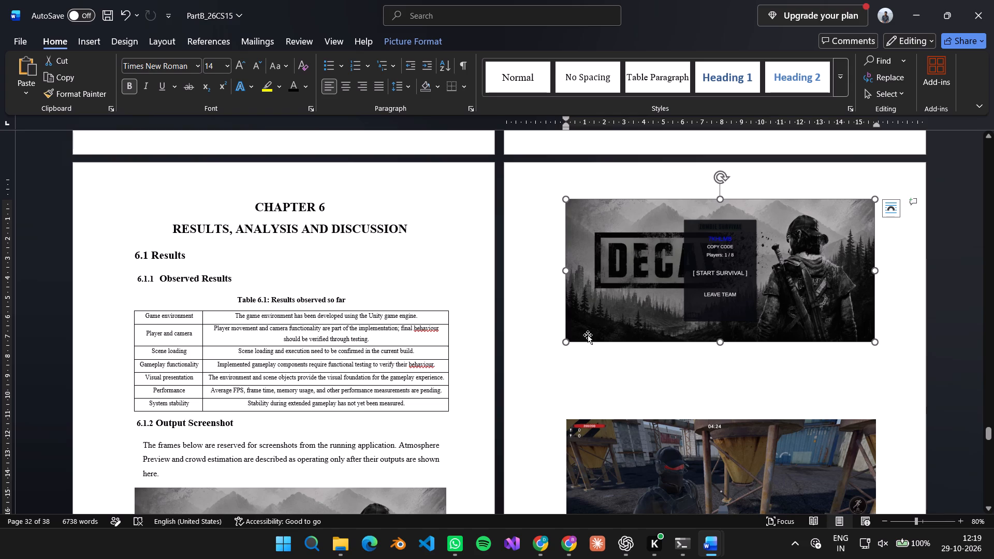
pyautogui.scroll(-7, 681, 371)
pyautogui.scroll(2, 679, 356)
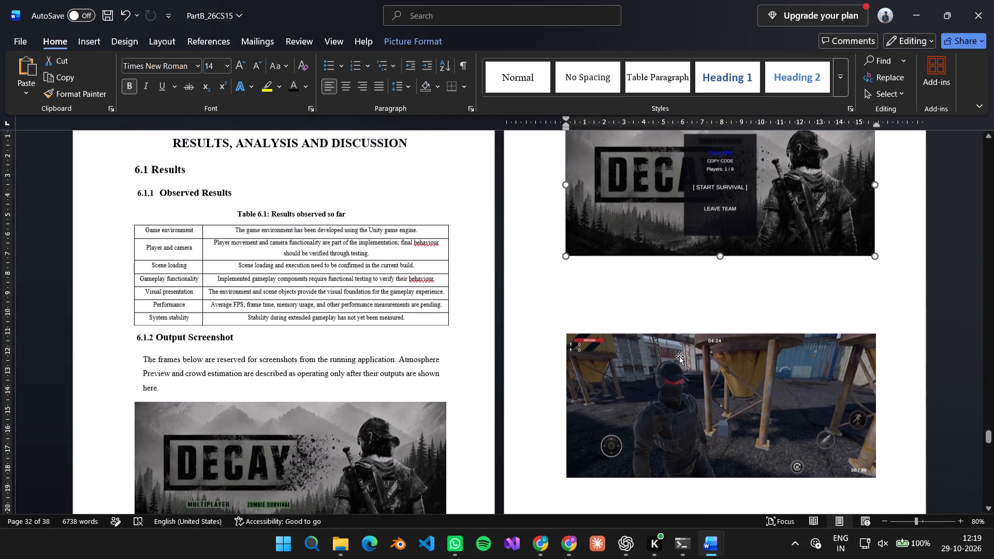
pyautogui.scroll(2, 679, 356)
pyautogui.click(675, 350)
pyautogui.press('BackSpace')
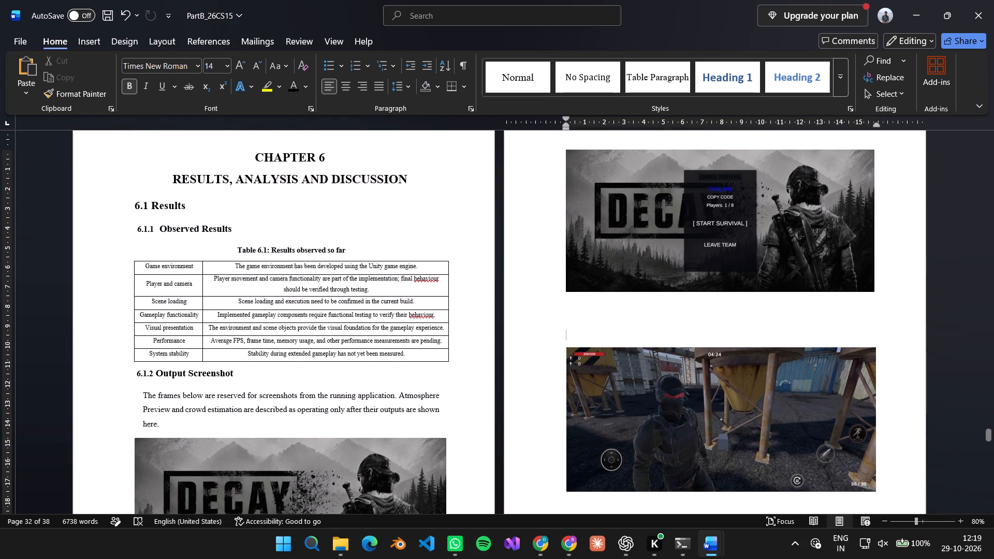
pyautogui.press('BackSpace')
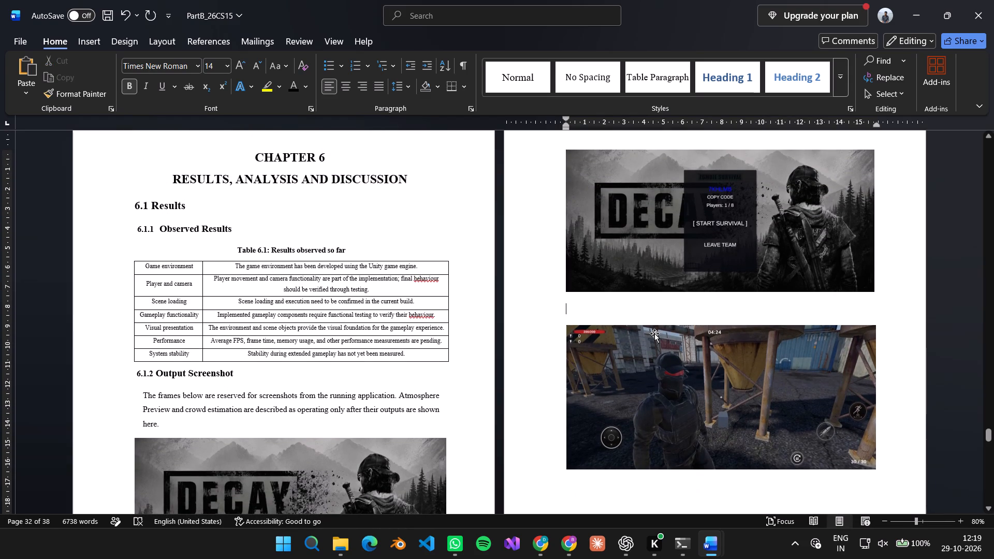
# Start a figure caption with "fig" on the line below the DECAY main menu screenshot under 6.1.2.
pyautogui.scroll(-4, 686, 281)
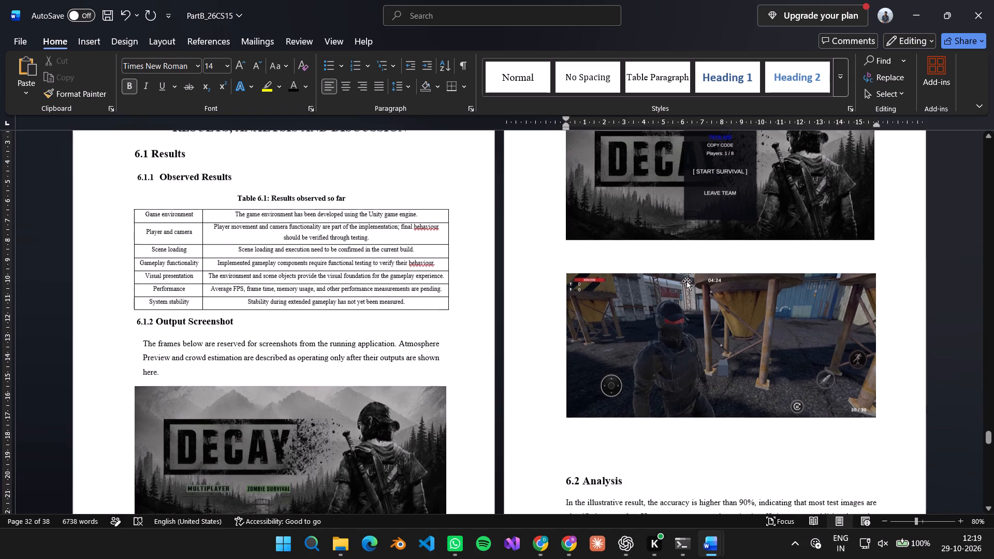
pyautogui.scroll(-5, 675, 327)
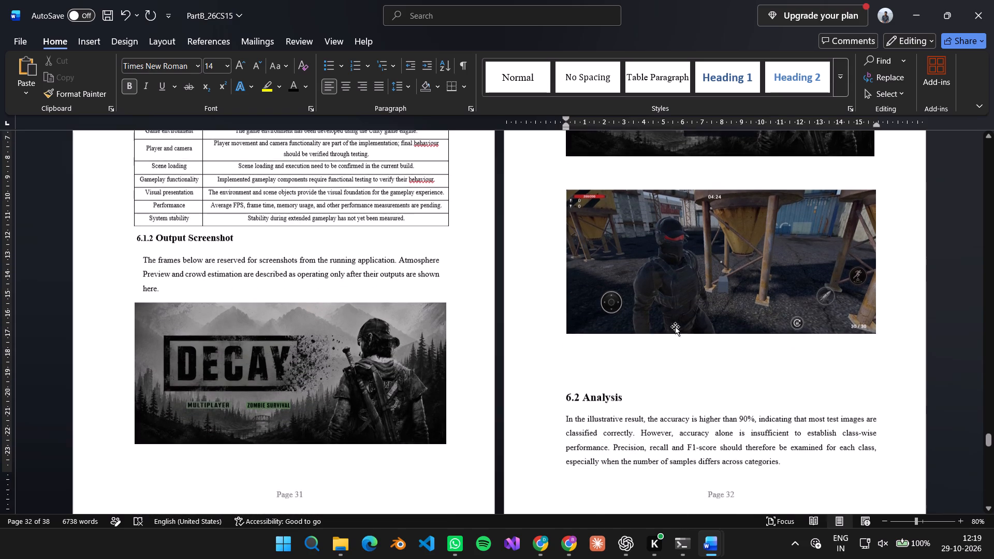
pyautogui.scroll(9, 675, 327)
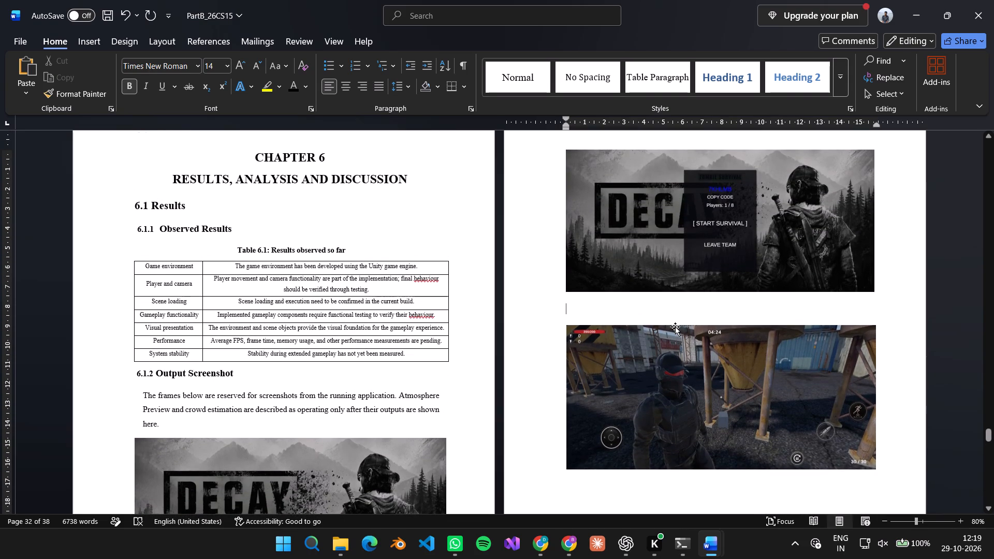
pyautogui.scroll(-5, 675, 327)
pyautogui.scroll(3, 675, 327)
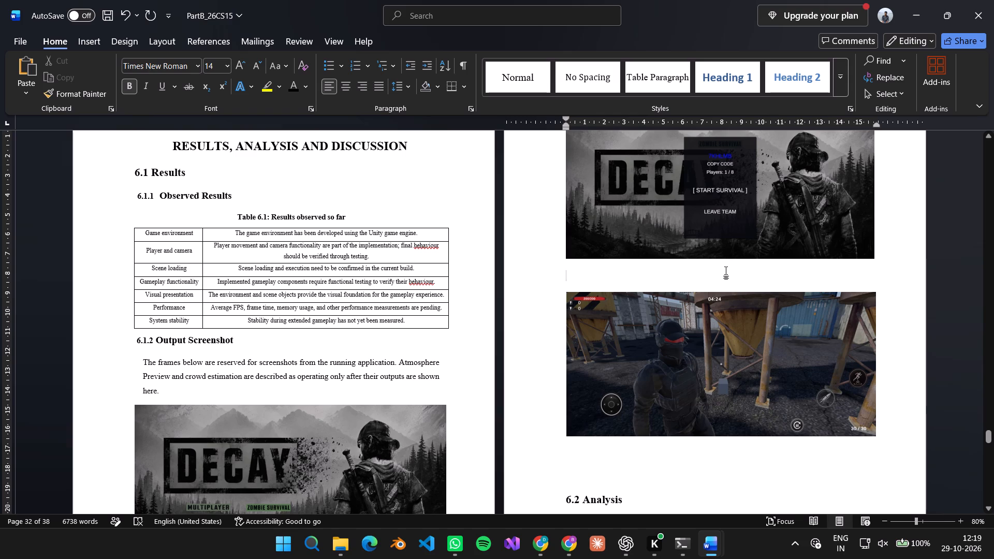
pyautogui.scroll(-4, 726, 271)
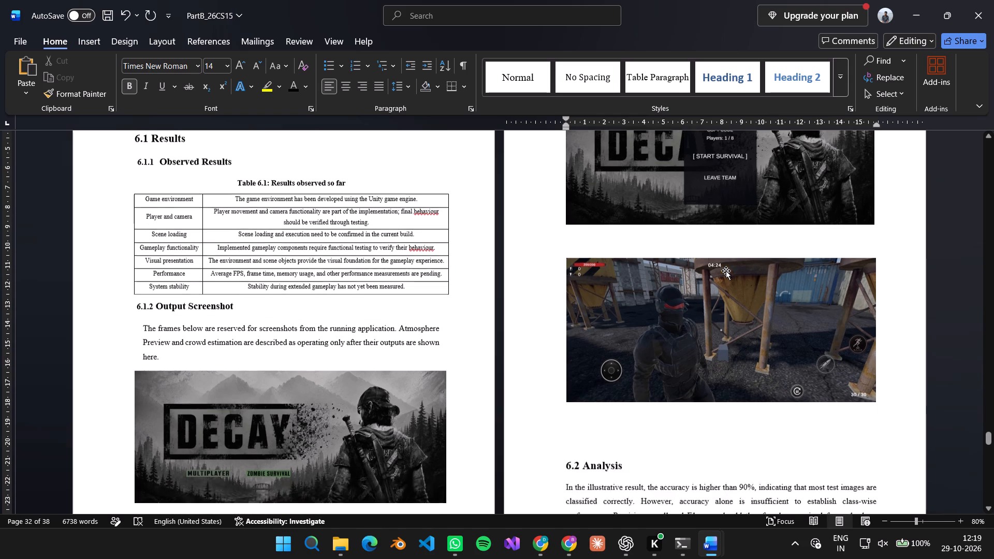
pyautogui.scroll(-3, 726, 271)
pyautogui.click(321, 448)
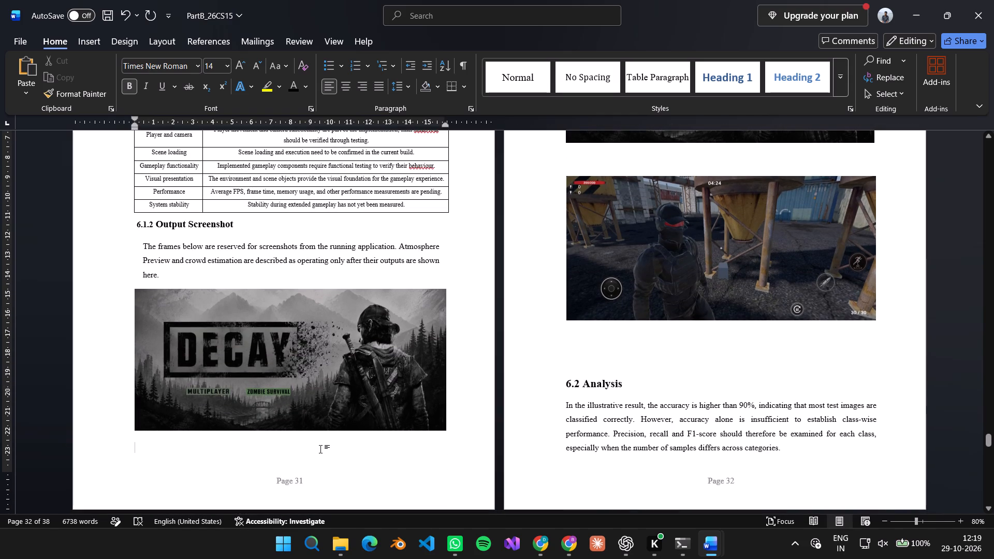
pyautogui.press('f')
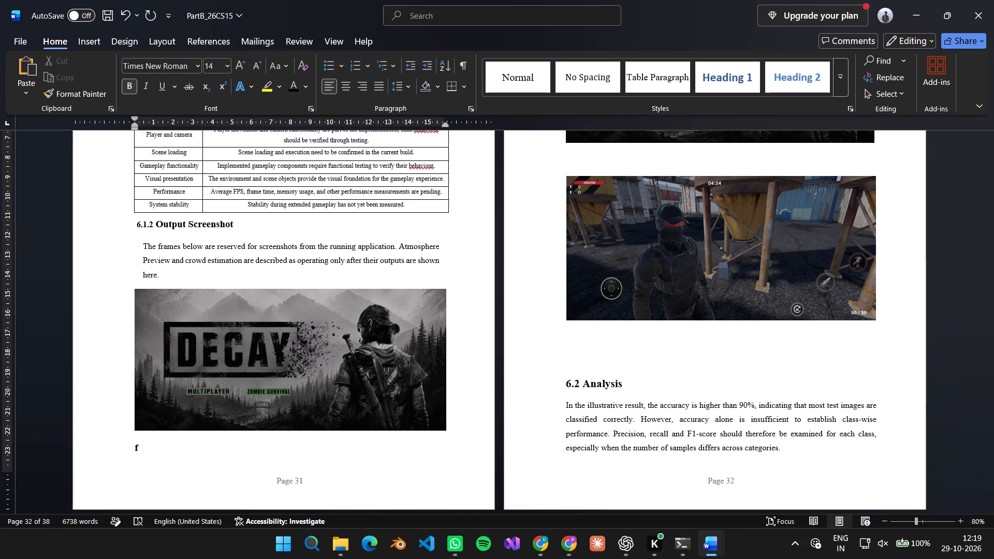
pyautogui.write('ig')
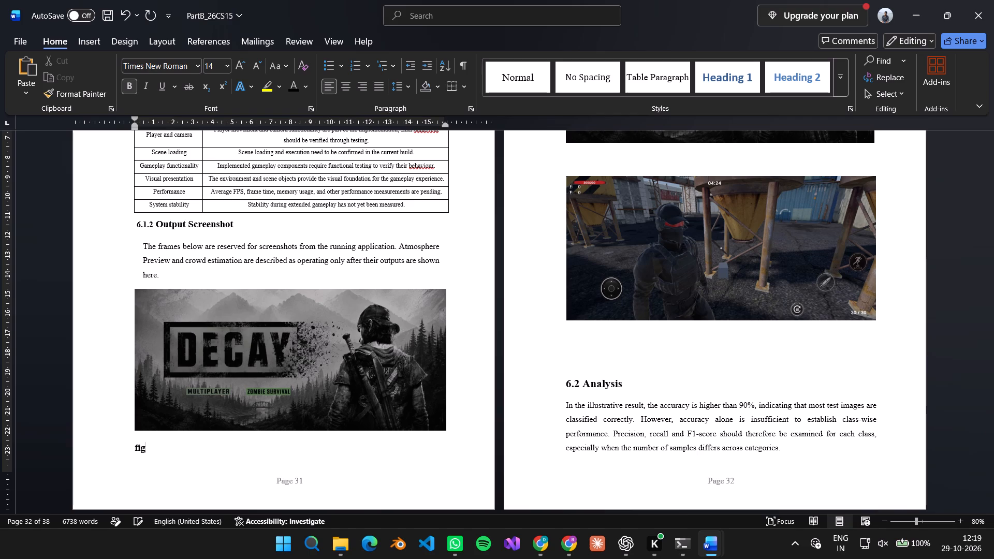
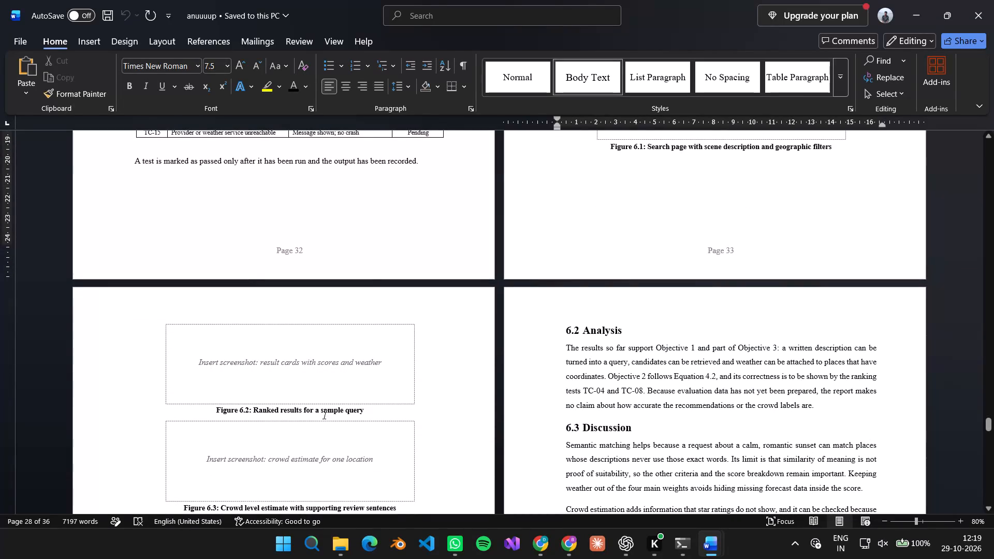
# Copy the full caption line "Figure 6.2: Ranked results for a sample query" from the anuuuup document.
pyautogui.scroll(4, 277, 293)
pyautogui.scroll(-3, 276, 328)
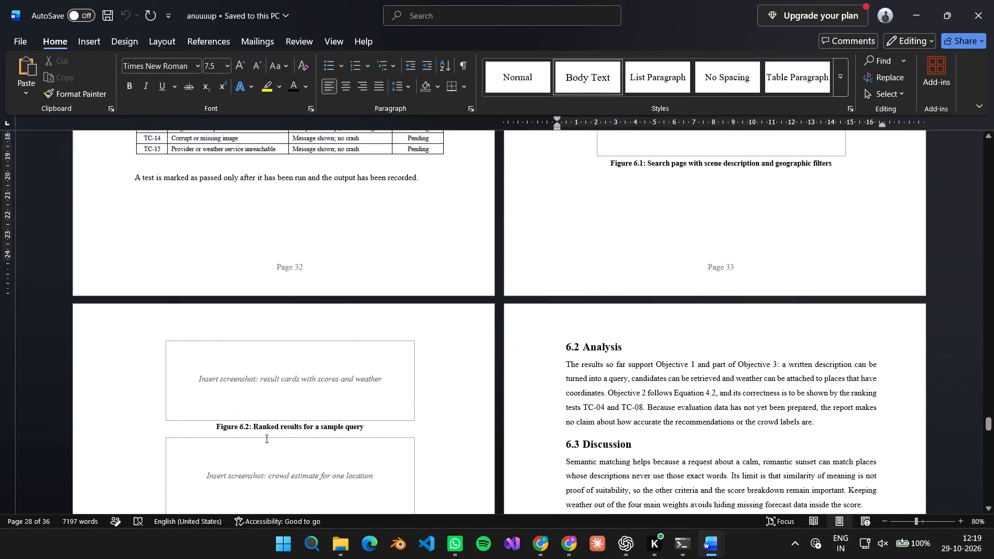
pyautogui.doubleClick(266, 425)
pyautogui.click(266, 425)
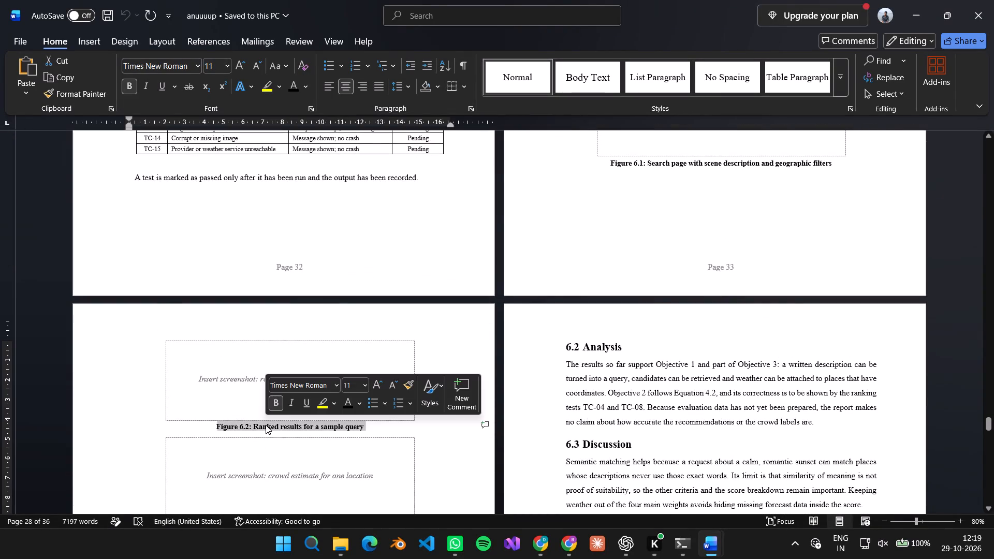
pyautogui.hotkey('ctrl', 'c')
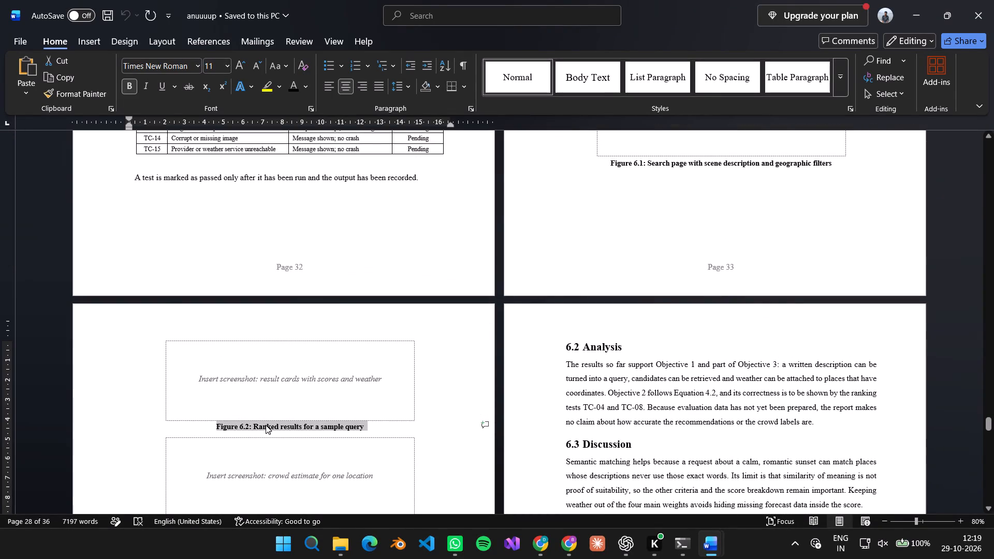
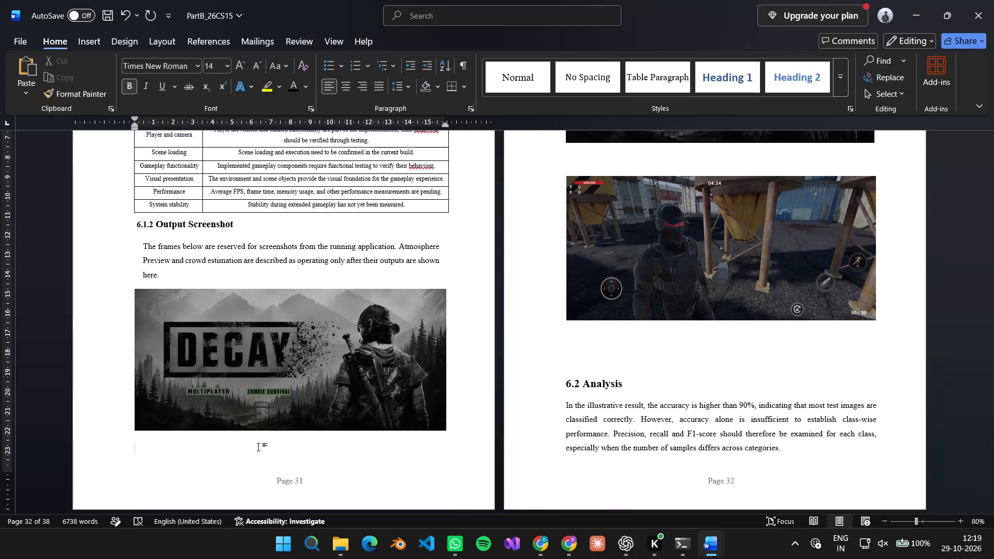
# Paste the caption "Figure 6.2: Ranked results for a sample query" beneath the DECAY title screenshot in 6.1.2 and remove the extra blank line after it.
pyautogui.hotkey('ctrl', 'v')
pyautogui.scroll(-2, 258, 447)
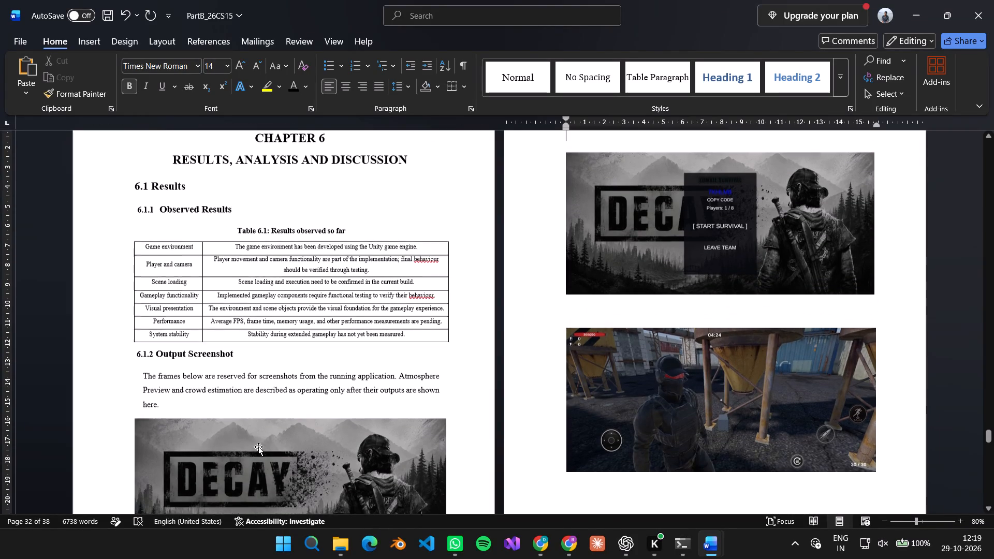
pyautogui.scroll(-8, 258, 447)
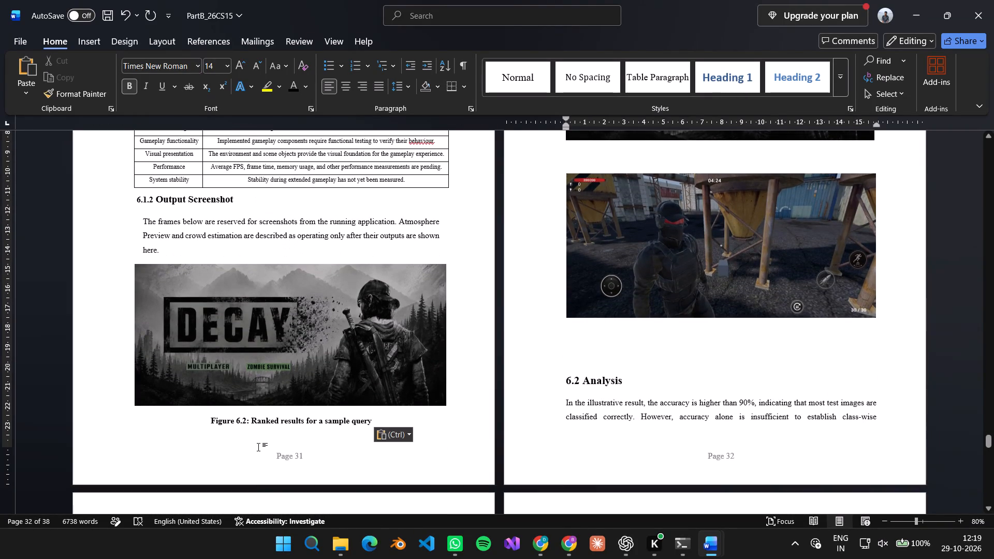
pyautogui.scroll(17, 258, 447)
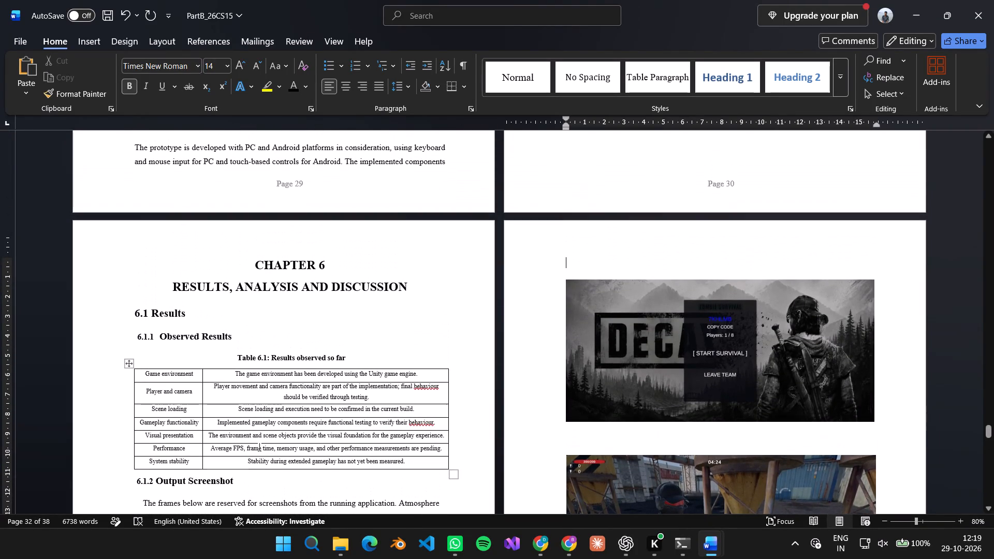
pyautogui.press('BackSpace')
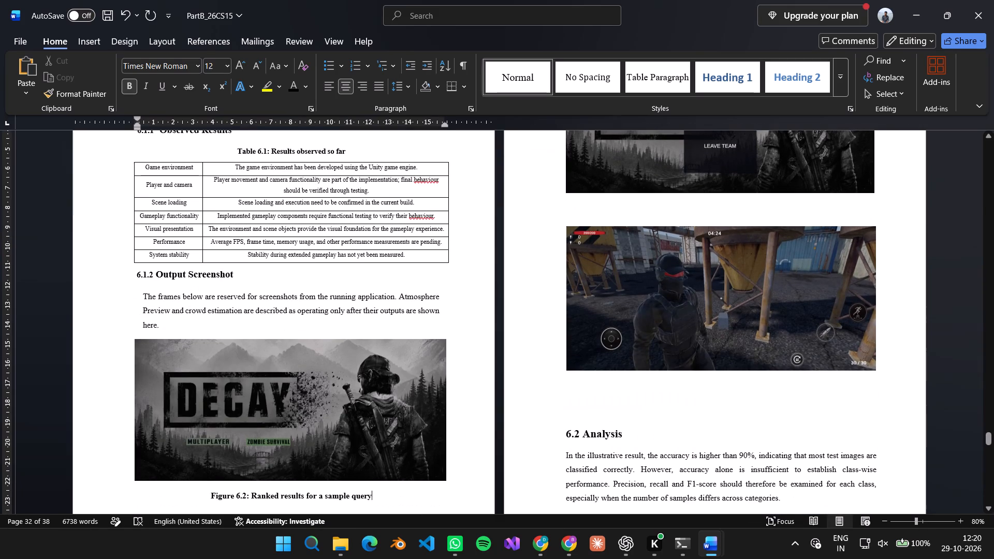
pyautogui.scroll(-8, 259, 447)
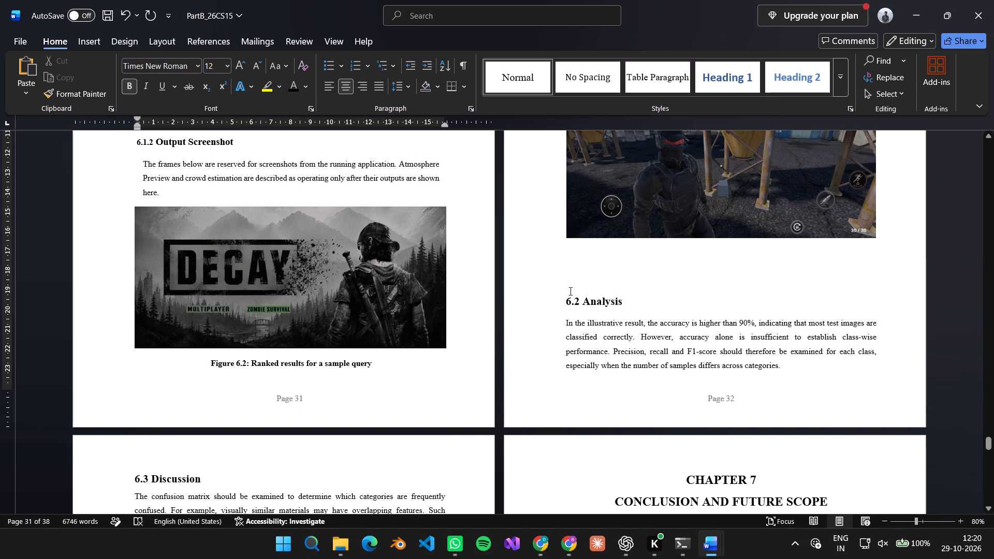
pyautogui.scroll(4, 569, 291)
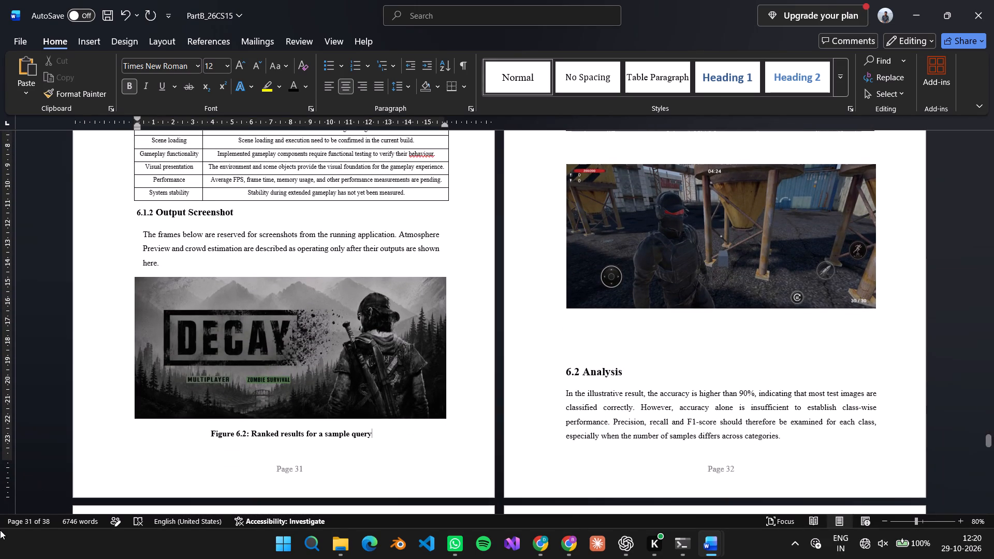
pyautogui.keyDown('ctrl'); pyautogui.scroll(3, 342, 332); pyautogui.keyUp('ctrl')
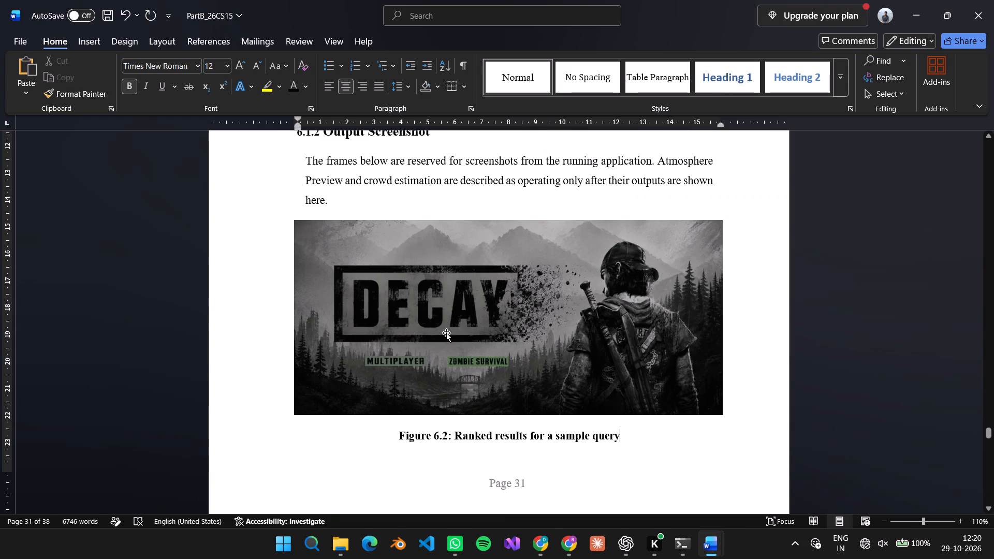
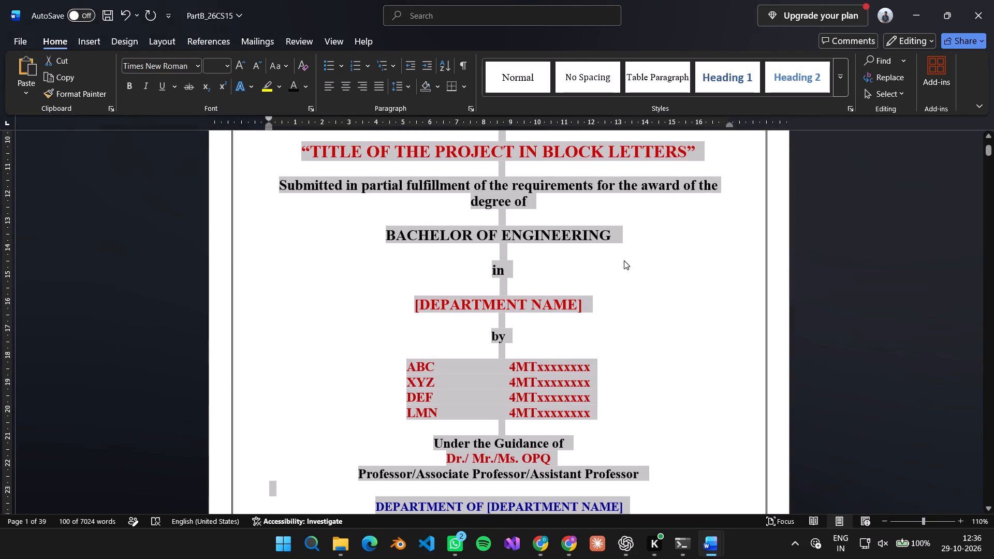
pyautogui.press('Escape')
pyautogui.hotkey('alt', 'Tab')
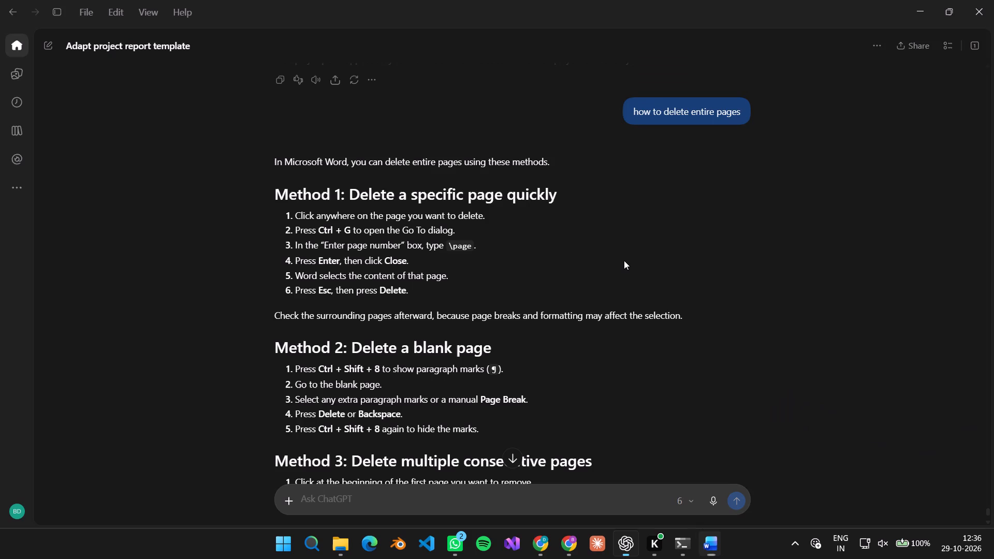
pyautogui.hotkey('alt', 'Tab')
pyautogui.press('Delete')
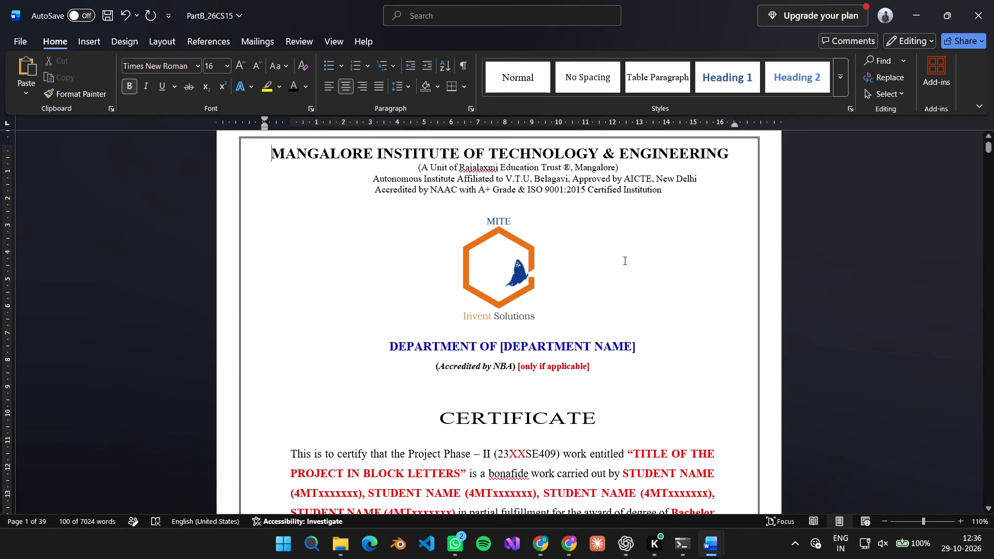
# Delete the entire CERTIFICATE page, selecting its content with Go To page "\page", and check the pages that follow.
pyautogui.scroll(-1, 624, 260)
pyautogui.scroll(1, 624, 260)
pyautogui.scroll(-4, 624, 260)
pyautogui.scroll(12, 624, 260)
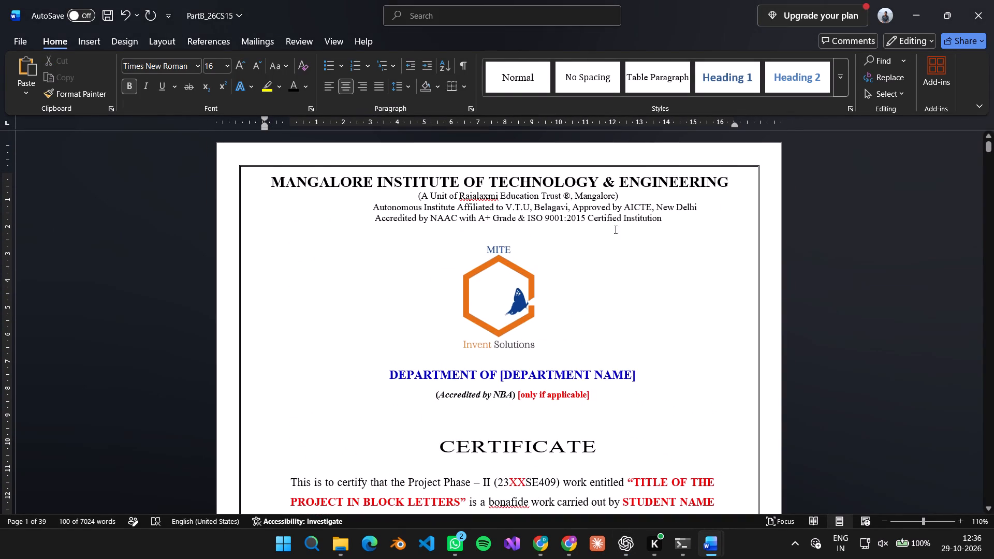
pyautogui.scroll(-20, 632, 283)
pyautogui.scroll(-12, 632, 283)
pyautogui.scroll(9, 632, 283)
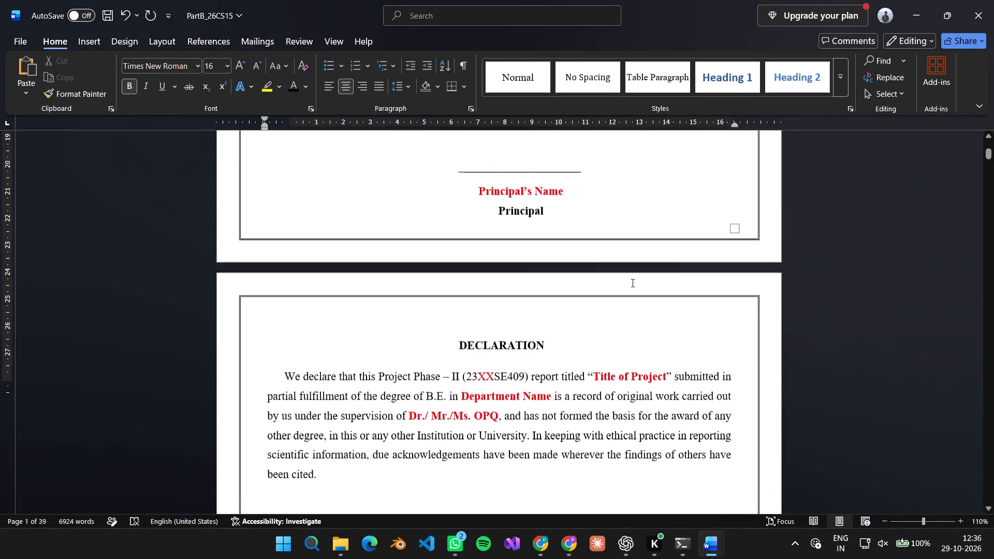
pyautogui.scroll(20, 632, 283)
pyautogui.scroll(8, 632, 283)
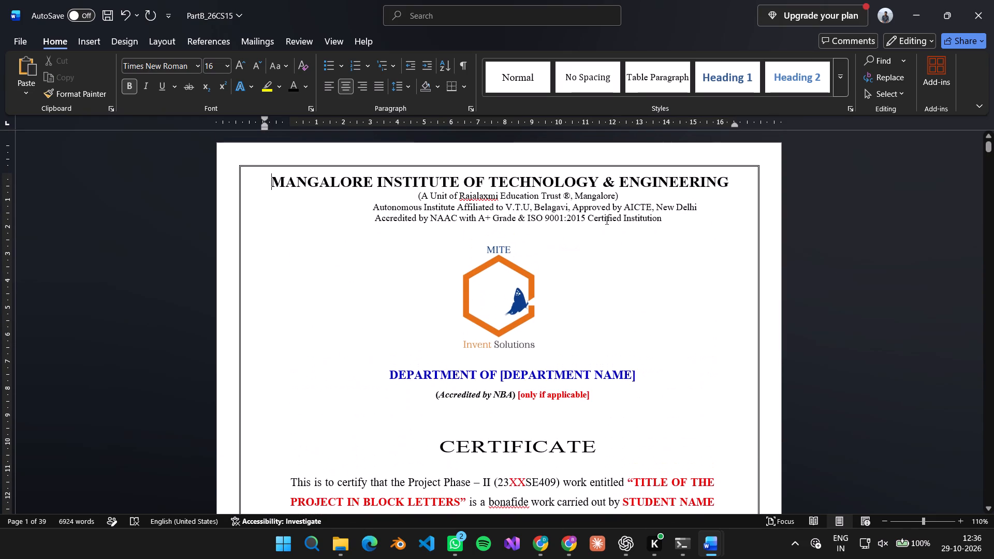
pyautogui.click(606, 207)
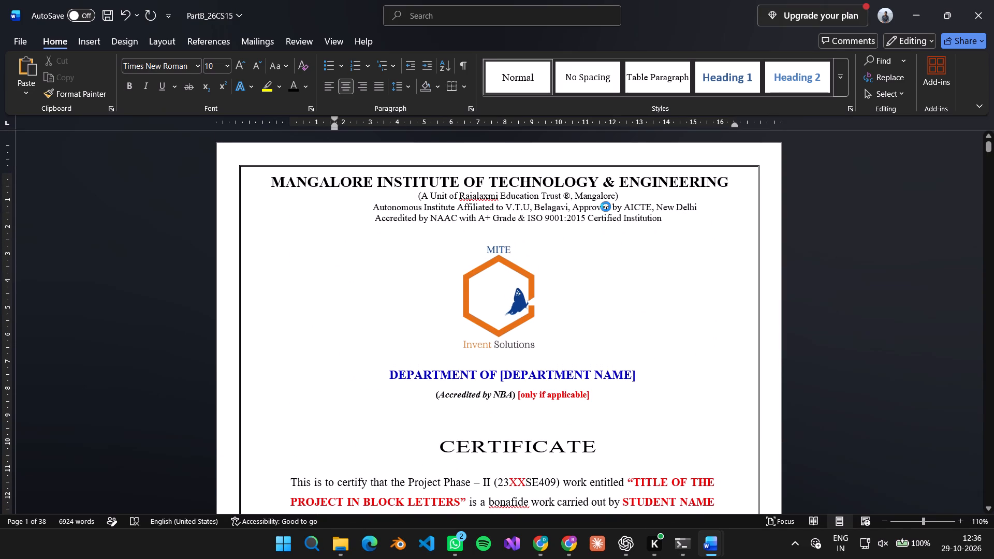
pyautogui.hotkey('ctrl', 'g')
pyautogui.click(604, 180)
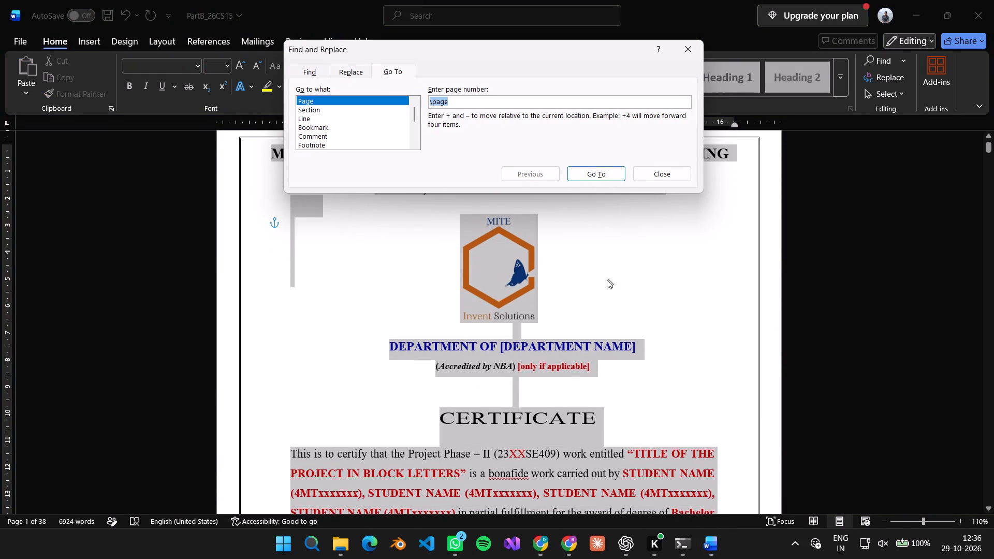
pyautogui.click(674, 171)
pyautogui.press('Escape')
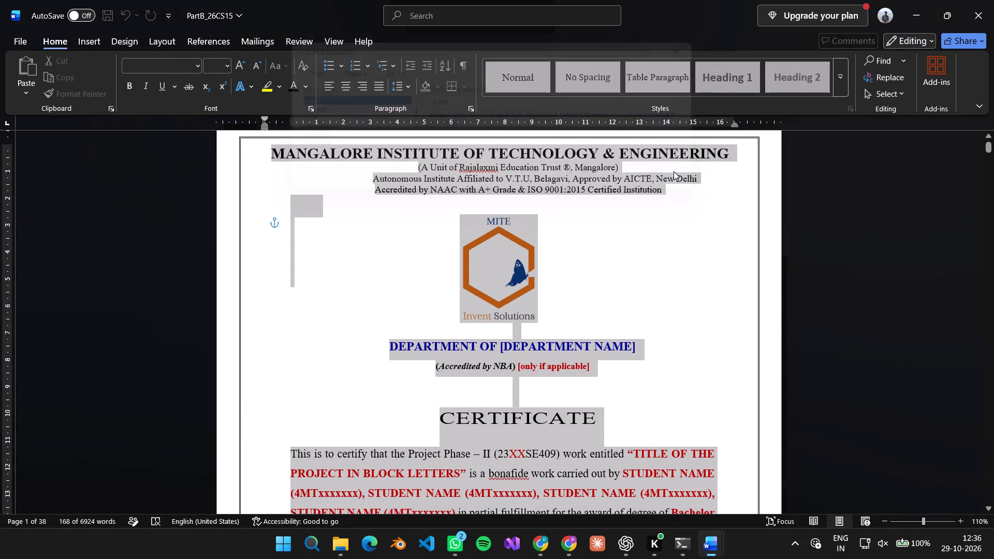
pyautogui.press('Delete')
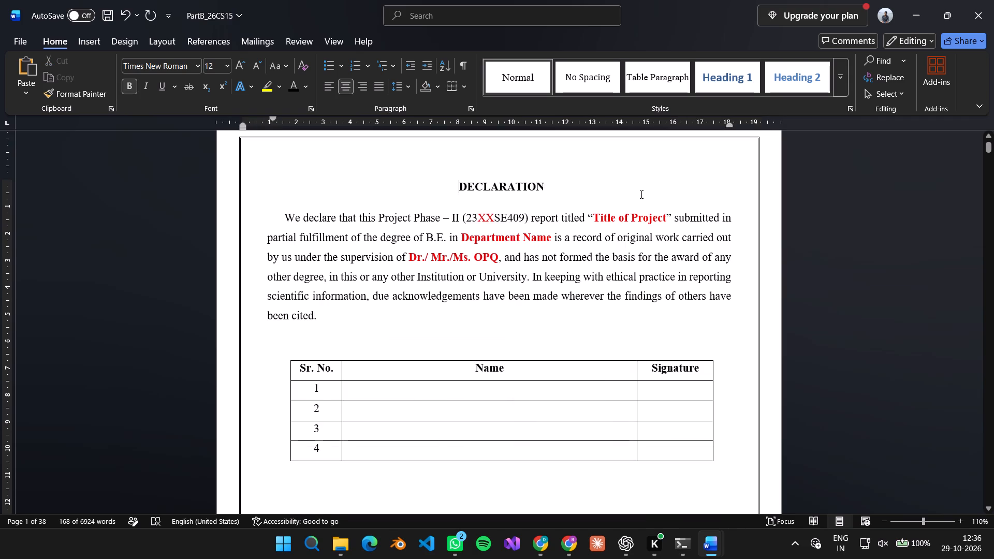
pyautogui.scroll(-10, 584, 232)
pyautogui.scroll(1, 584, 233)
pyautogui.scroll(-2, 584, 233)
pyautogui.scroll(12, 584, 233)
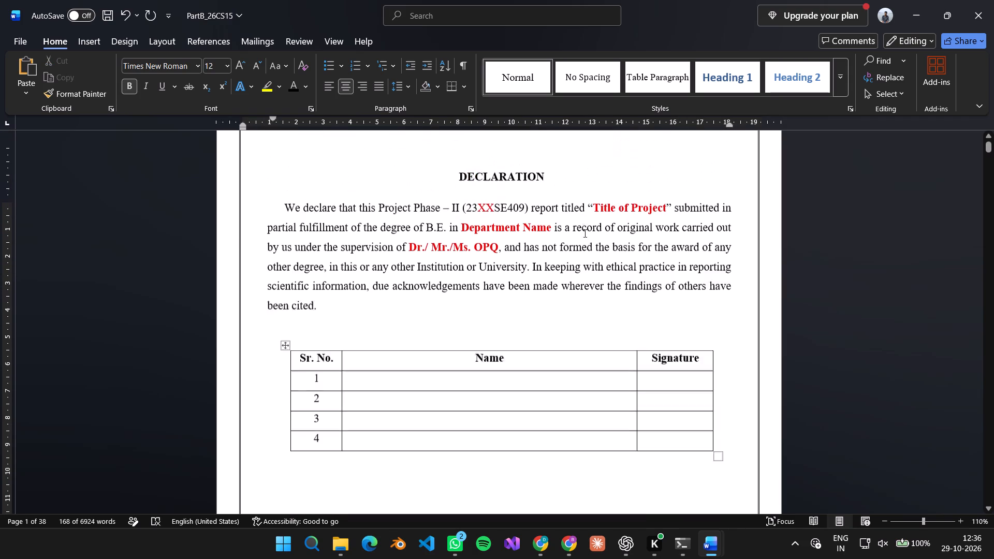
# Delete the entire DECLARATION page, selecting its content with Go To page "\page".
pyautogui.scroll(4, 584, 233)
pyautogui.scroll(-13, 609, 281)
pyautogui.scroll(1, 609, 281)
pyautogui.scroll(-9, 609, 281)
pyautogui.scroll(2, 609, 281)
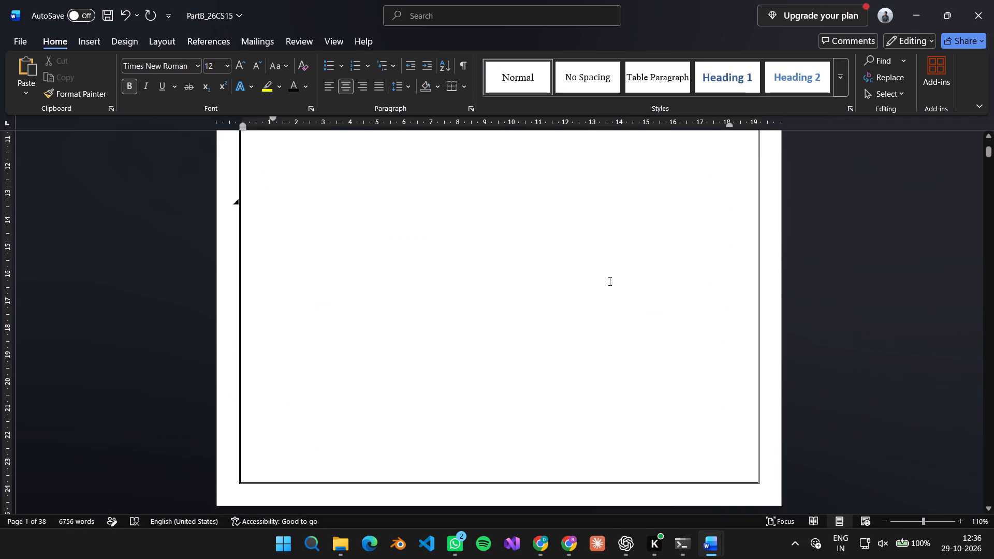
pyautogui.scroll(20, 609, 281)
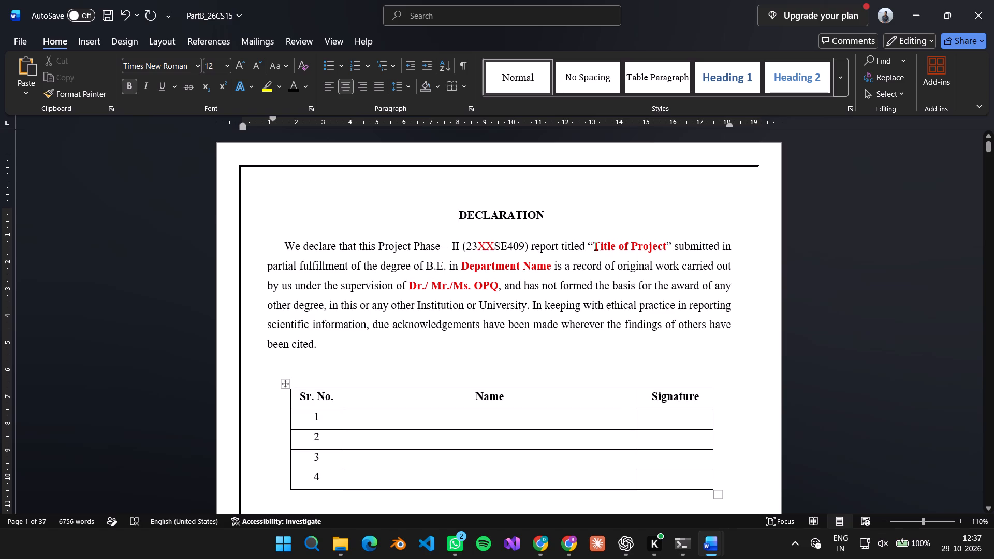
pyautogui.click(561, 248)
pyautogui.hotkey('ctrl', 'g')
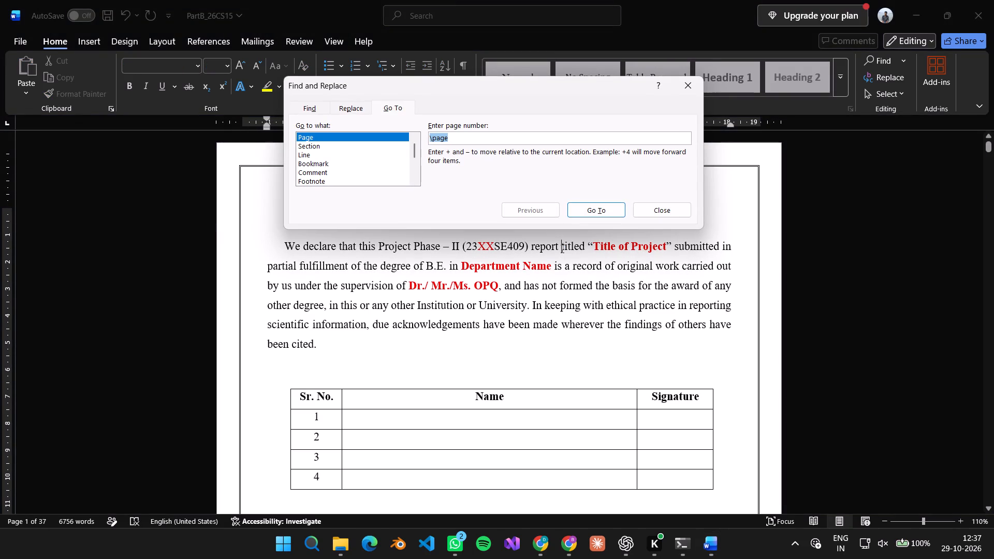
pyautogui.press('Return')
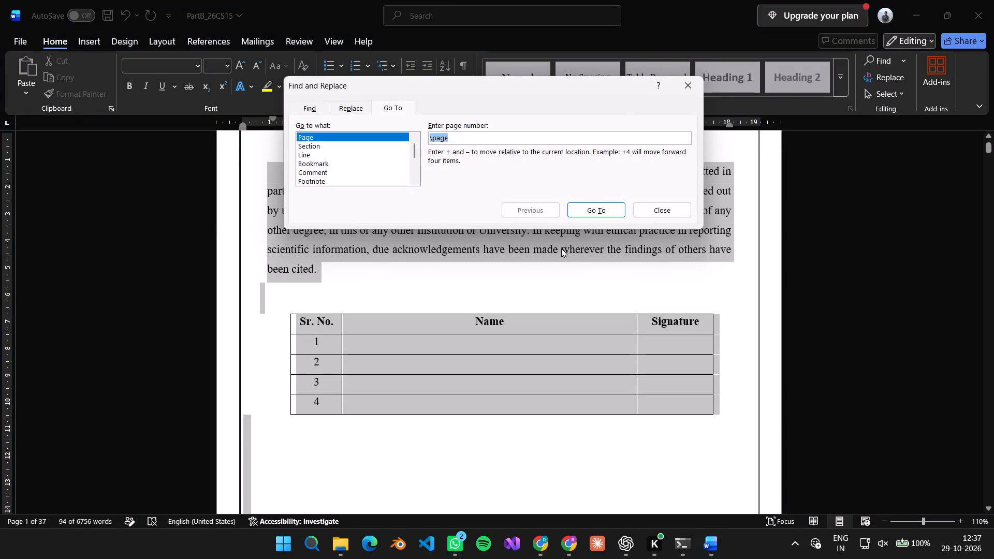
pyautogui.click(685, 212)
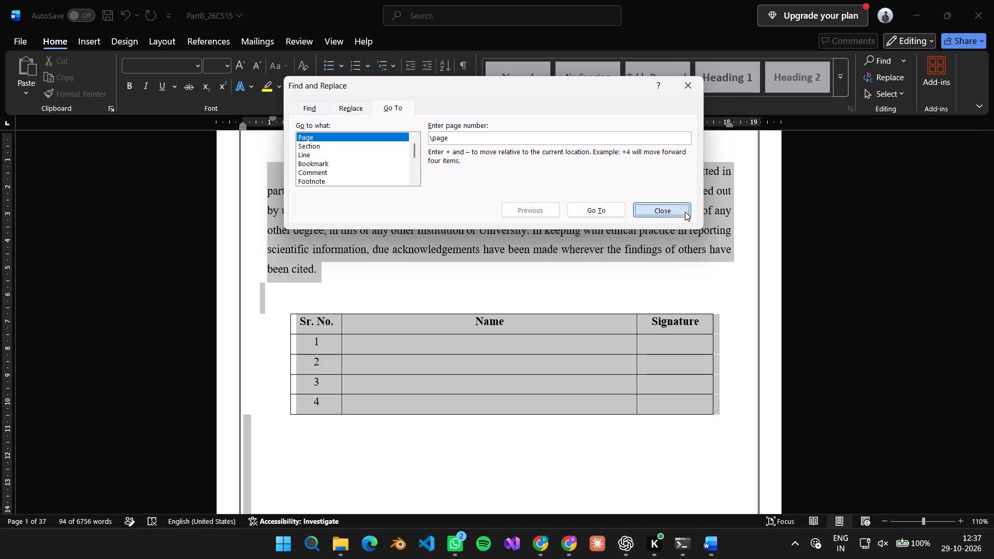
pyautogui.press('Escape')
pyautogui.press('Delete')
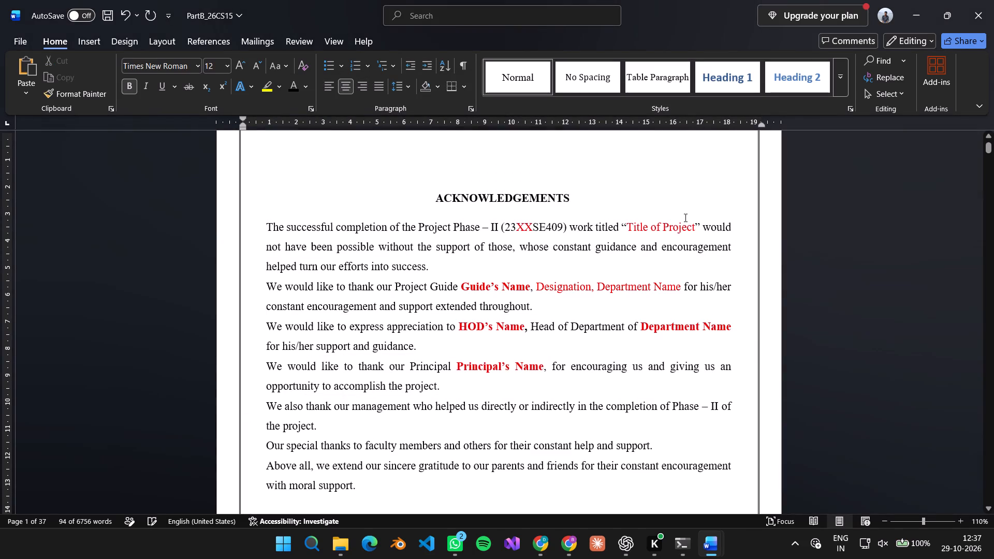
# Delete the entire ACKNOWLEDGEMENTS page, selecting its content with Go To page "\page".
pyautogui.scroll(-12, 584, 285)
pyautogui.scroll(14, 581, 293)
pyautogui.click(534, 277)
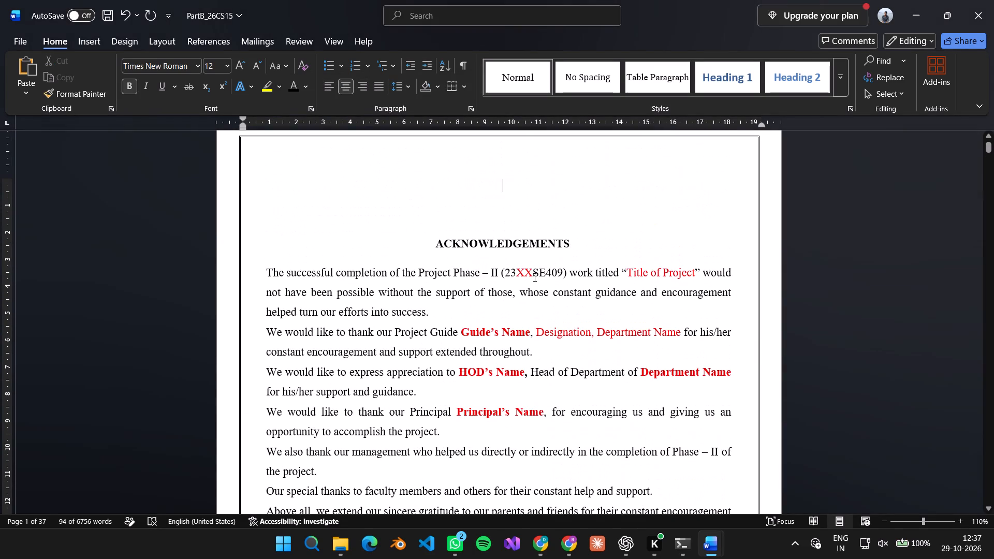
pyautogui.hotkey('ctrl', 'g')
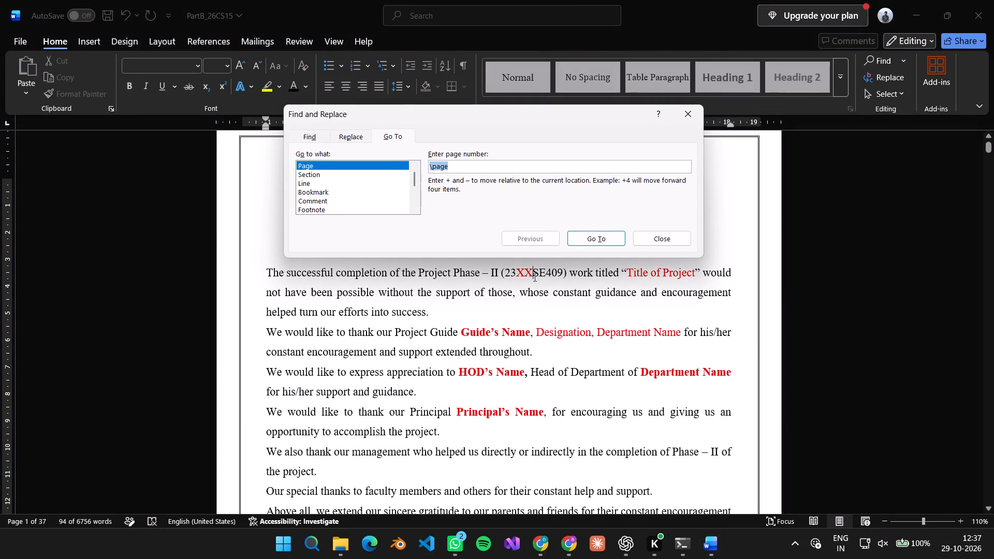
pyautogui.press('Return')
pyautogui.click(649, 238)
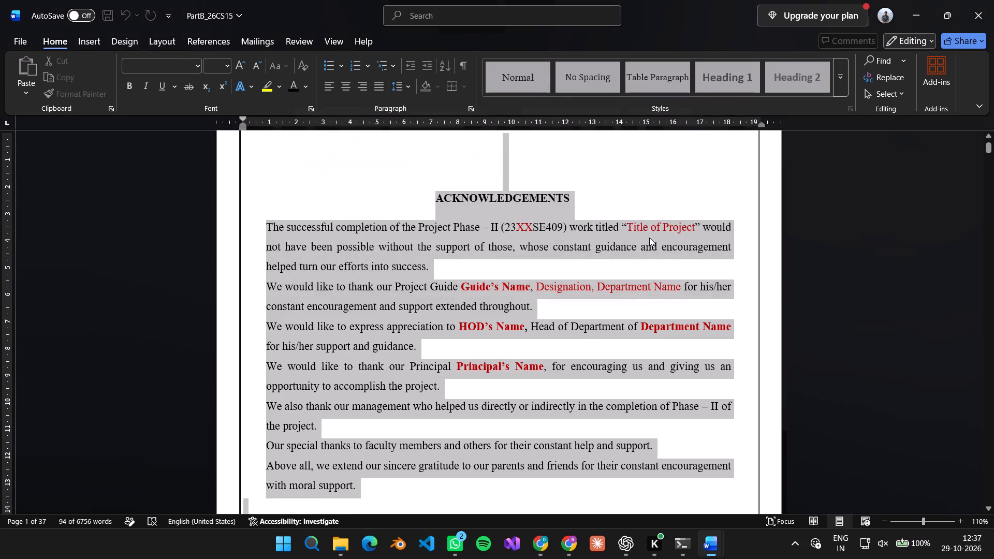
pyautogui.press('Delete')
# Delete the entire ABSTRACT page with the sample waste-classification text, selecting its content with Go To page "\page".
pyautogui.scroll(4, 649, 238)
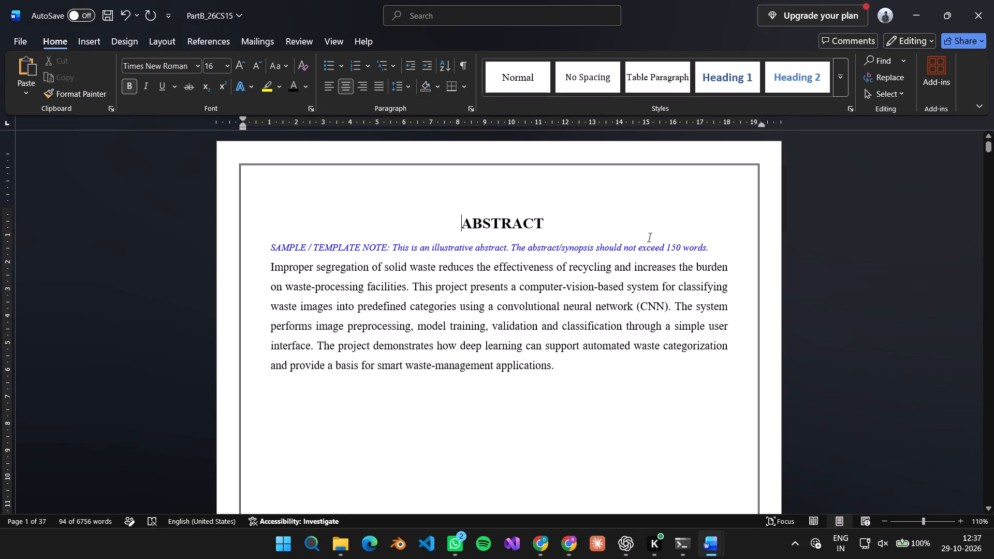
pyautogui.click(524, 295)
pyautogui.hotkey('ctrl', 'g')
pyautogui.press('Return')
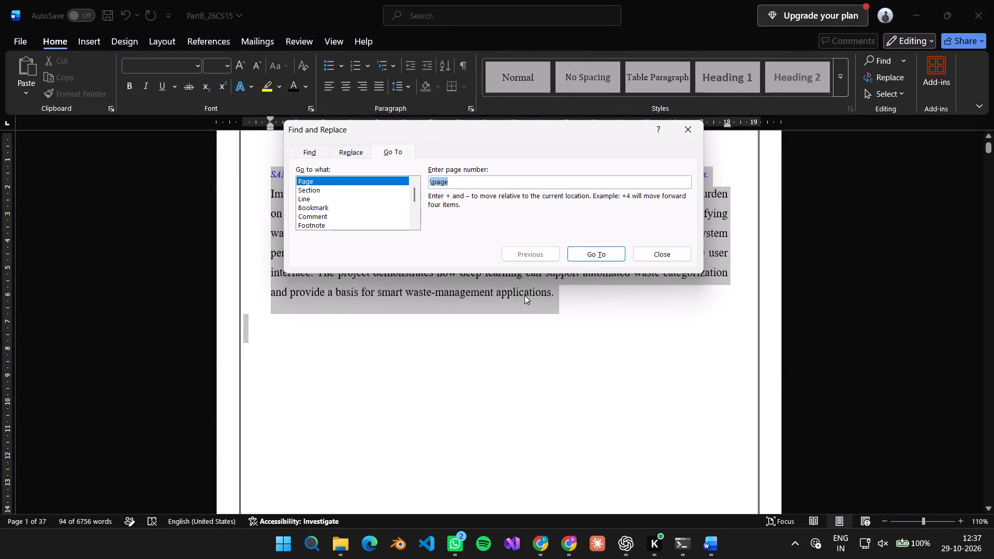
pyautogui.click(666, 255)
pyautogui.press('Delete')
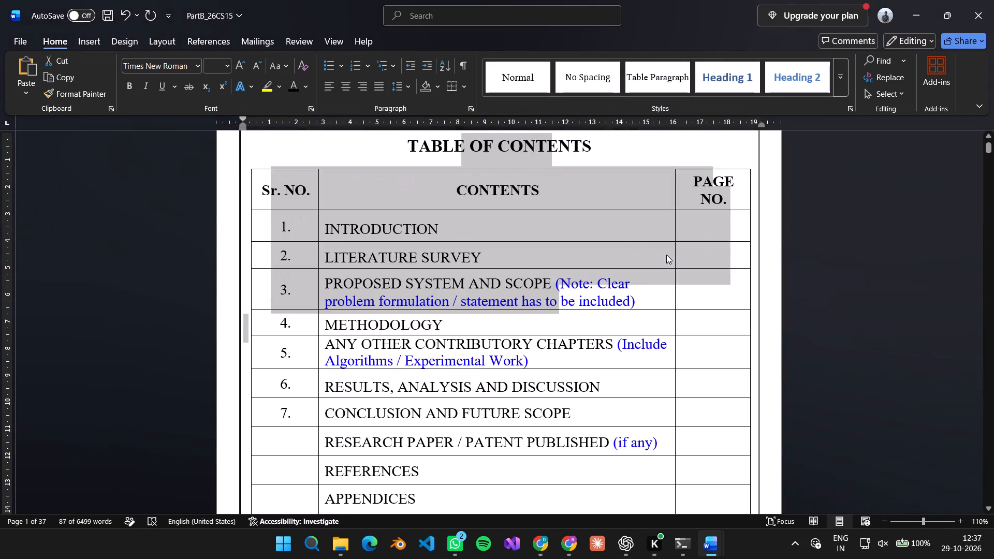
# Save the PartB_26CS15 document with the front template pages removed.
pyautogui.scroll(-6, 657, 317)
pyautogui.scroll(20, 655, 325)
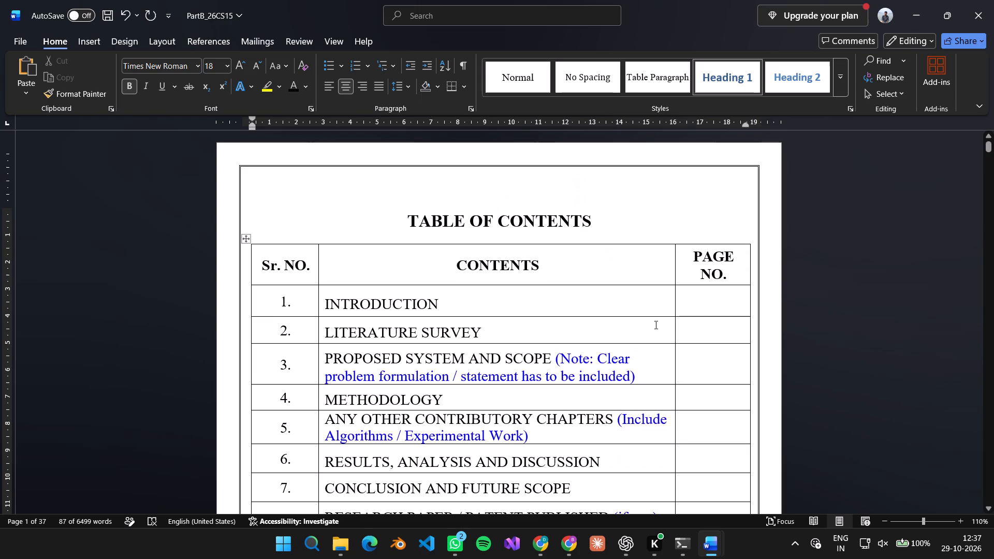
pyautogui.click(898, 311)
pyautogui.hotkey('ctrl', 's')
pyautogui.hotkey('ctrl', 's')
pyautogui.hotkey('ctrl', 's')
pyautogui.hotkey('ctrl', 's')
pyautogui.hotkey('ctrl', 's')
pyautogui.hotkey('ctrl', 's')
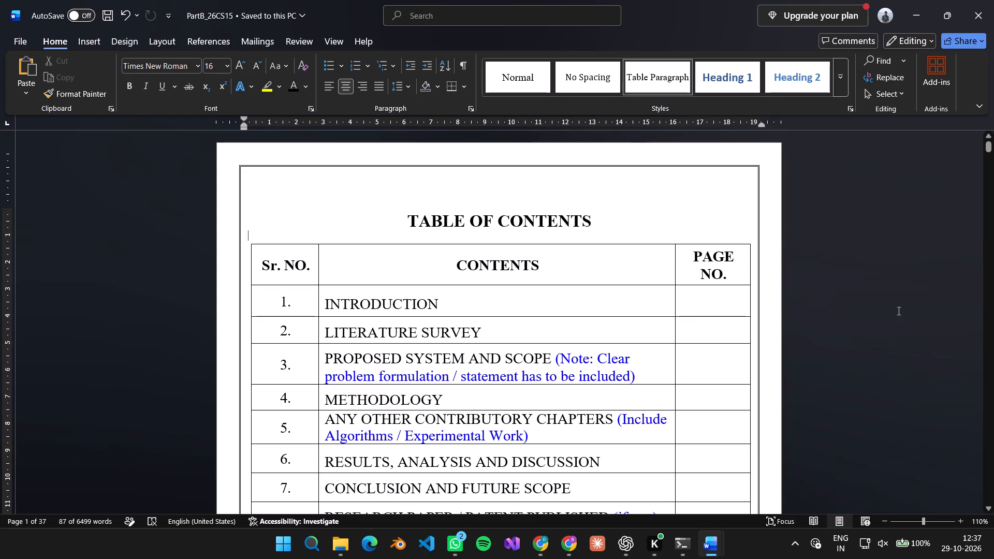
# Review the report from the table of contents and the lists of figures and tables through the chapters to the final appendix page.
pyautogui.scroll(-8, 898, 311)
pyautogui.scroll(1, 898, 311)
pyautogui.scroll(-2, 898, 311)
pyautogui.scroll(9, 898, 311)
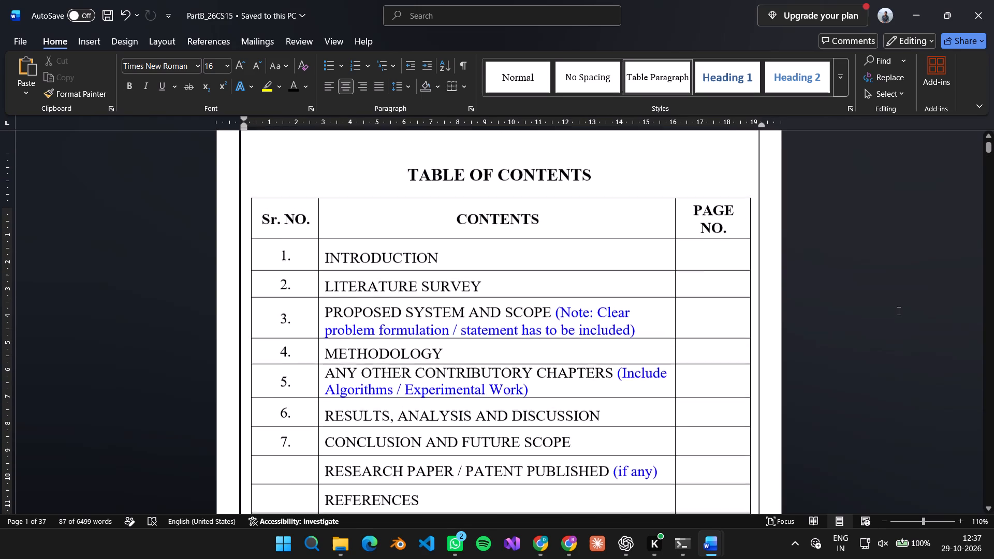
pyautogui.scroll(-6, 898, 311)
pyautogui.scroll(1, 898, 311)
pyautogui.scroll(-20, 898, 311)
pyautogui.scroll(-3, 898, 311)
pyautogui.scroll(1, 898, 311)
pyautogui.scroll(-7, 898, 311)
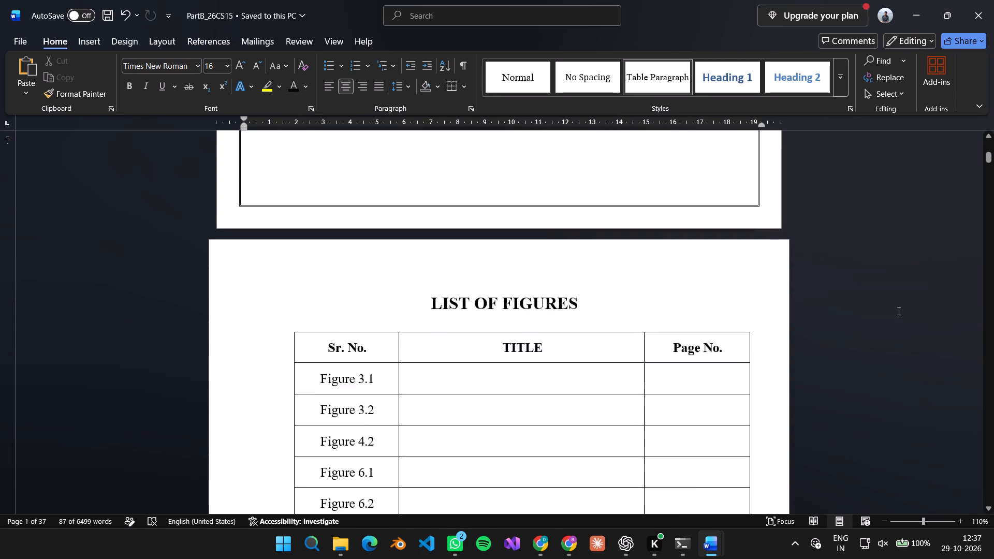
pyautogui.scroll(-16, 898, 311)
pyautogui.scroll(1, 898, 311)
pyautogui.scroll(-18, 898, 311)
pyautogui.scroll(-9, 898, 311)
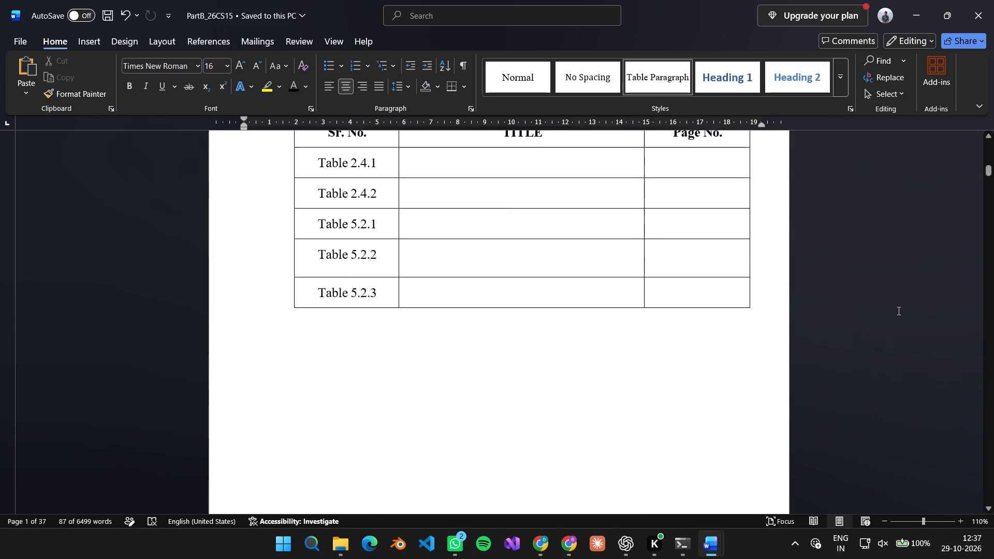
pyautogui.scroll(-20, 898, 311)
pyautogui.scroll(-20, 898, 311)
pyautogui.scroll(-20, 898, 311)
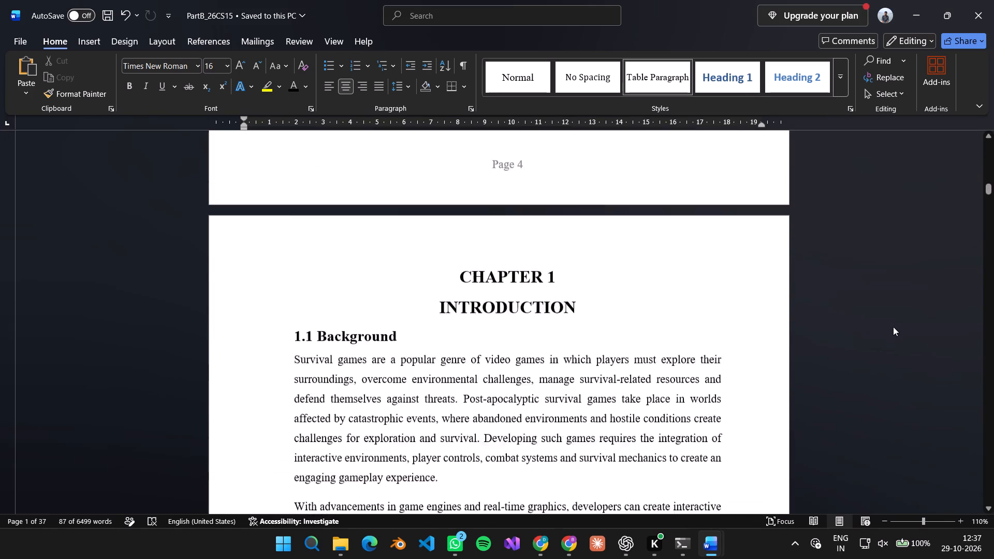
pyautogui.scroll(-5, 893, 327)
pyautogui.scroll(4, 893, 325)
pyautogui.moveTo(888, 289); pyautogui.dragTo(888, 359, button='middle')
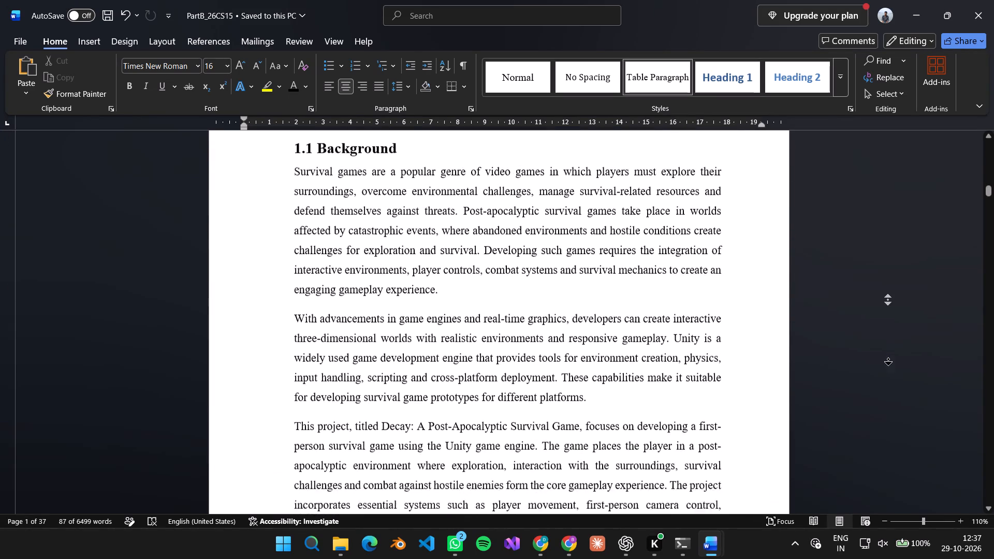
pyautogui.moveTo(888, 359); pyautogui.dragTo(895, 432, button='middle')
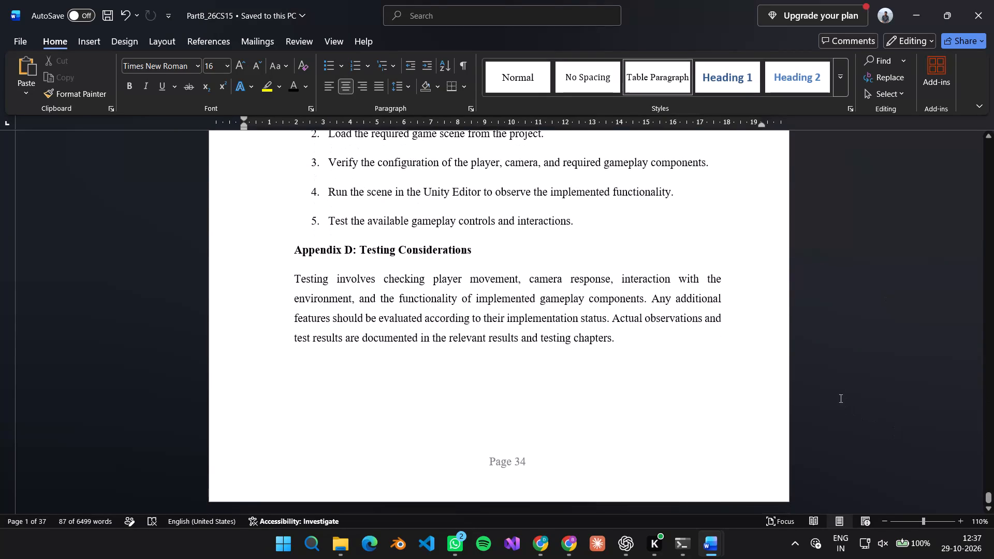
# Review the report backwards from the appendix through chapter 7 to the result screenshots in chapter 6.
pyautogui.moveTo(844, 386); pyautogui.dragTo(854, 307, button='middle')
pyautogui.middleClick(854, 304)
pyautogui.middleClick(852, 289)
pyautogui.scroll(11, 852, 287)
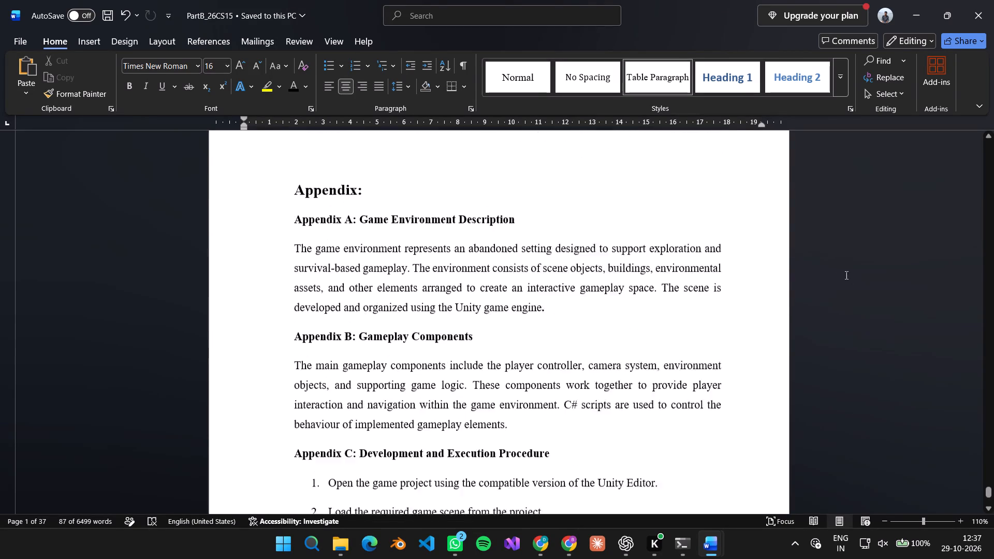
pyautogui.scroll(20, 845, 275)
pyautogui.scroll(20, 845, 275)
pyautogui.scroll(13, 845, 275)
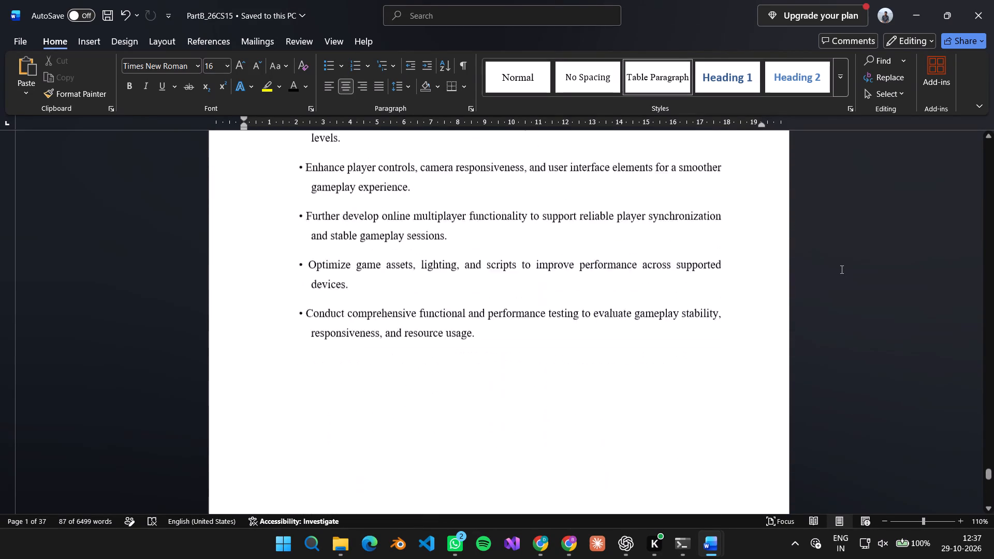
pyautogui.scroll(20, 841, 269)
pyautogui.scroll(20, 841, 269)
pyautogui.scroll(13, 841, 269)
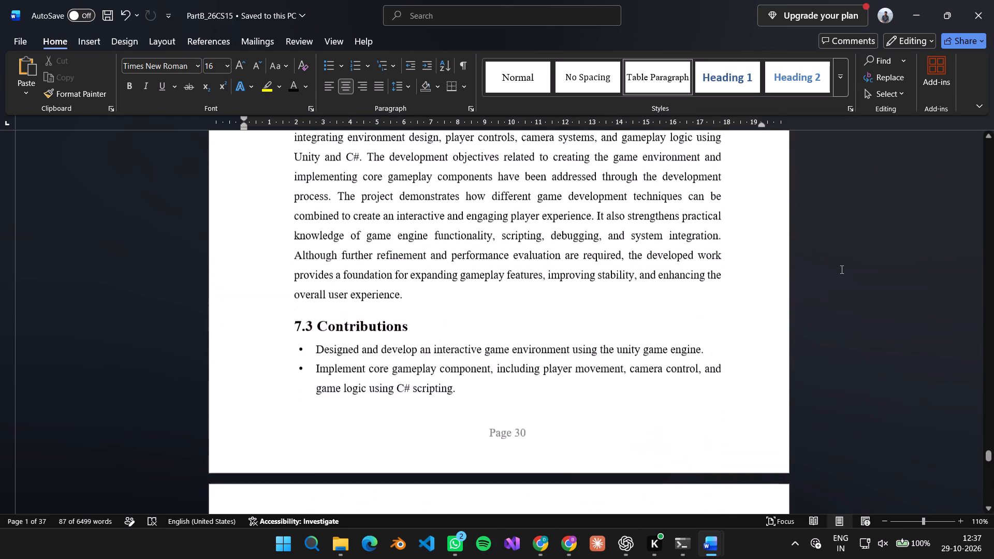
pyautogui.scroll(20, 841, 269)
pyautogui.scroll(20, 841, 269)
pyautogui.scroll(13, 841, 269)
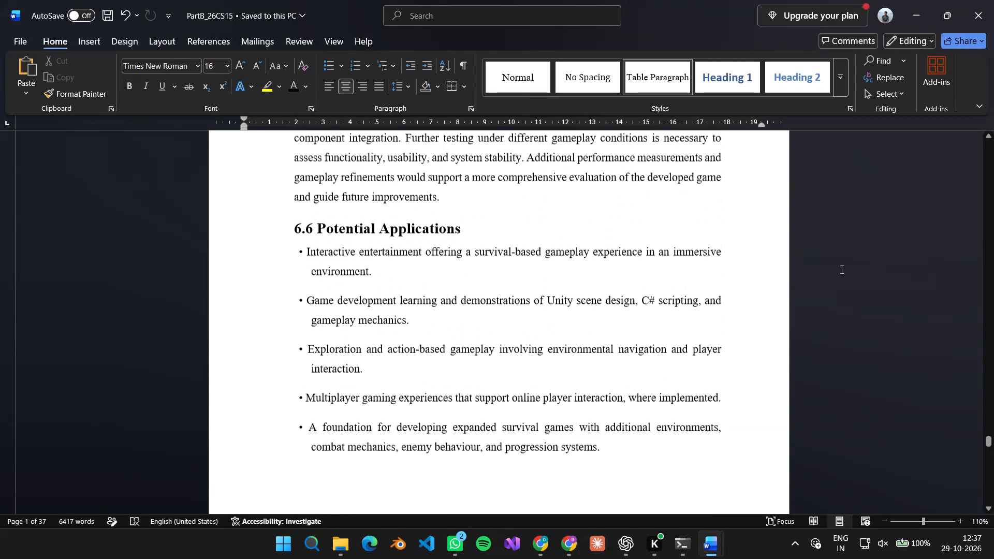
pyautogui.scroll(20, 841, 269)
pyautogui.scroll(20, 841, 269)
pyautogui.scroll(13, 841, 269)
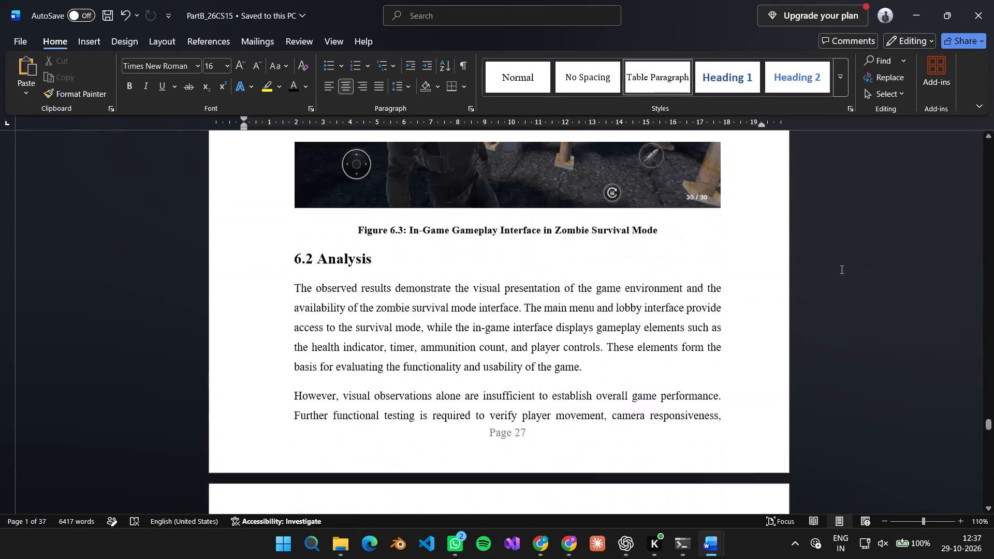
pyautogui.scroll(20, 841, 269)
pyautogui.scroll(5, 841, 269)
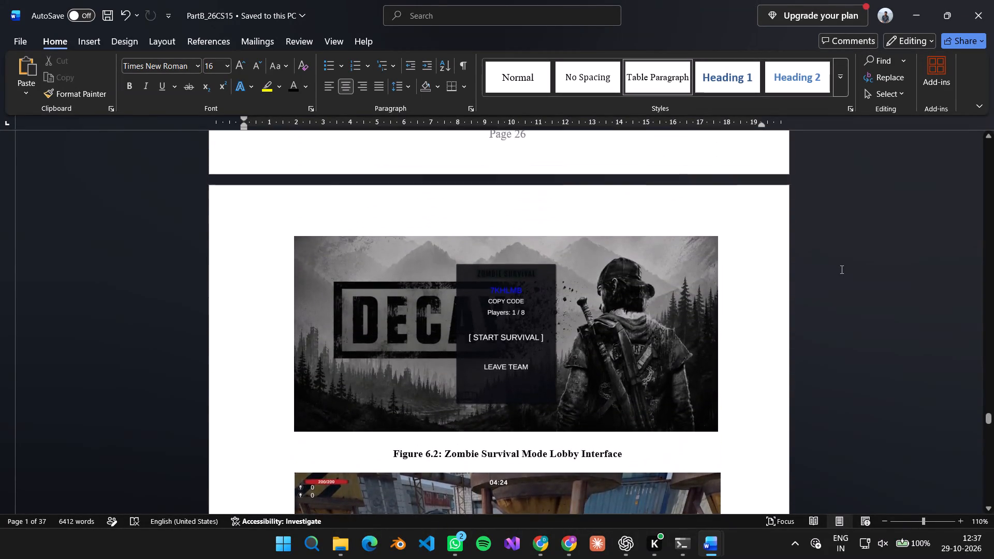
# Examine the game screenshots and captions of Figures 6.1, 6.2 and 6.3 in the results chapter.
pyautogui.scroll(9, 841, 269)
pyautogui.scroll(-5, 841, 269)
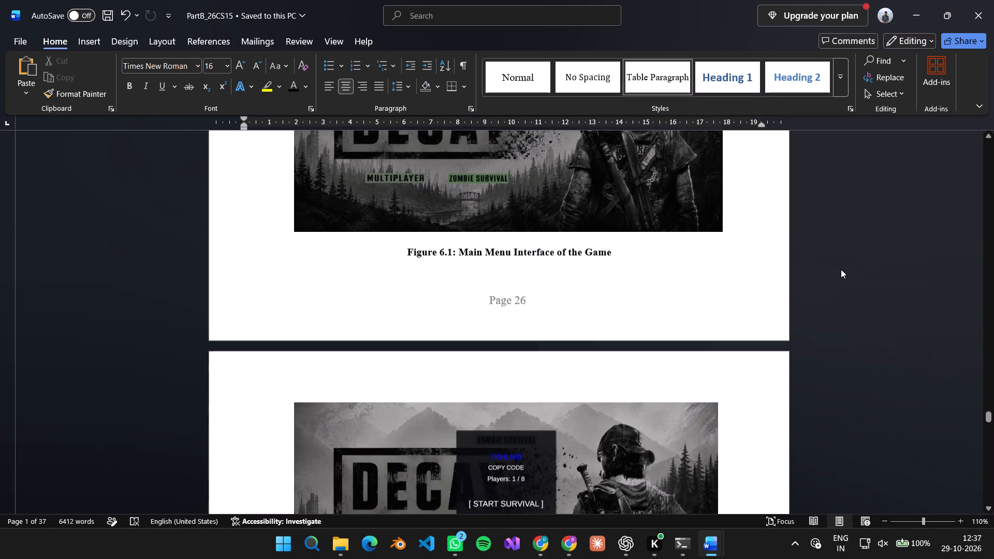
pyautogui.scroll(5, 841, 269)
pyautogui.scroll(-13, 841, 269)
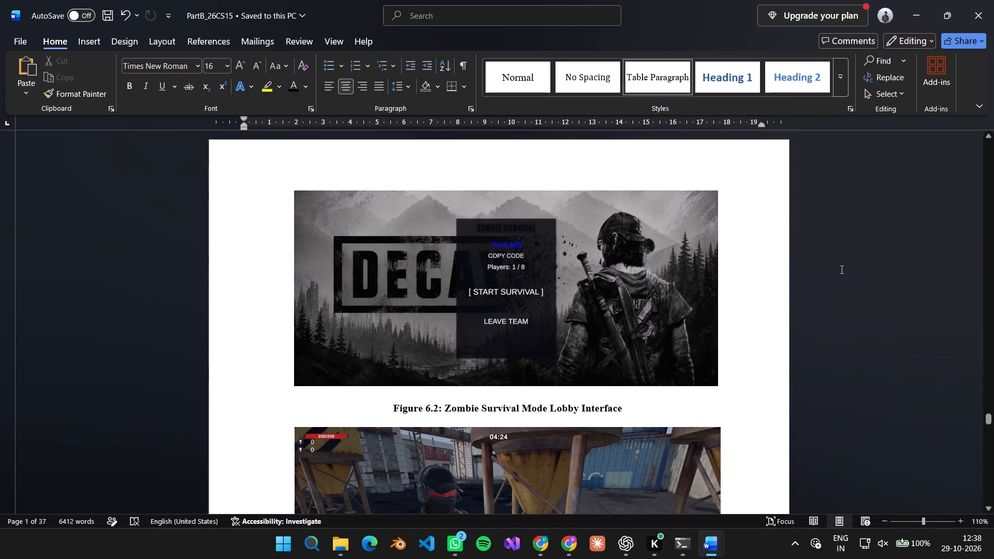
pyautogui.scroll(-11, 841, 269)
pyautogui.scroll(1, 841, 269)
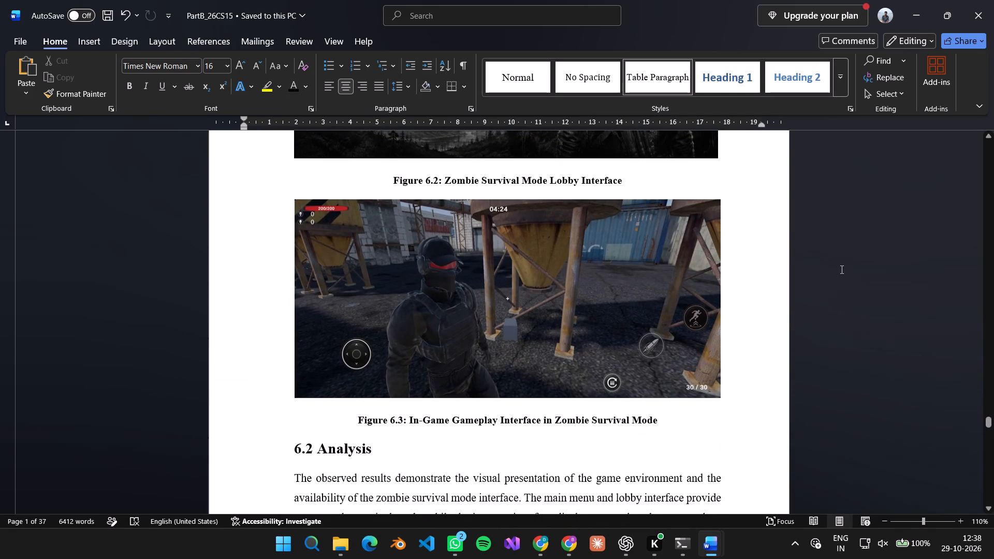
pyautogui.scroll(5, 840, 269)
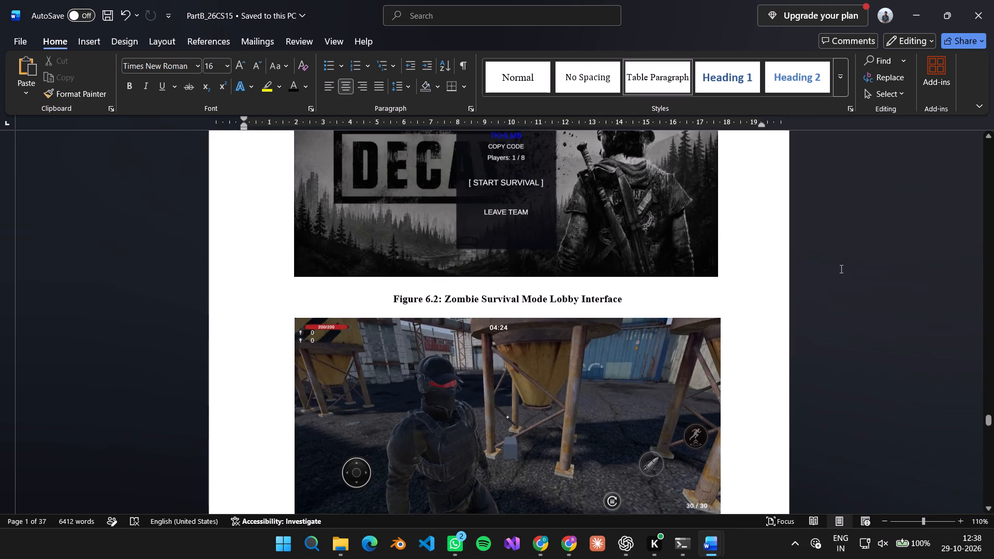
pyautogui.scroll(13, 840, 269)
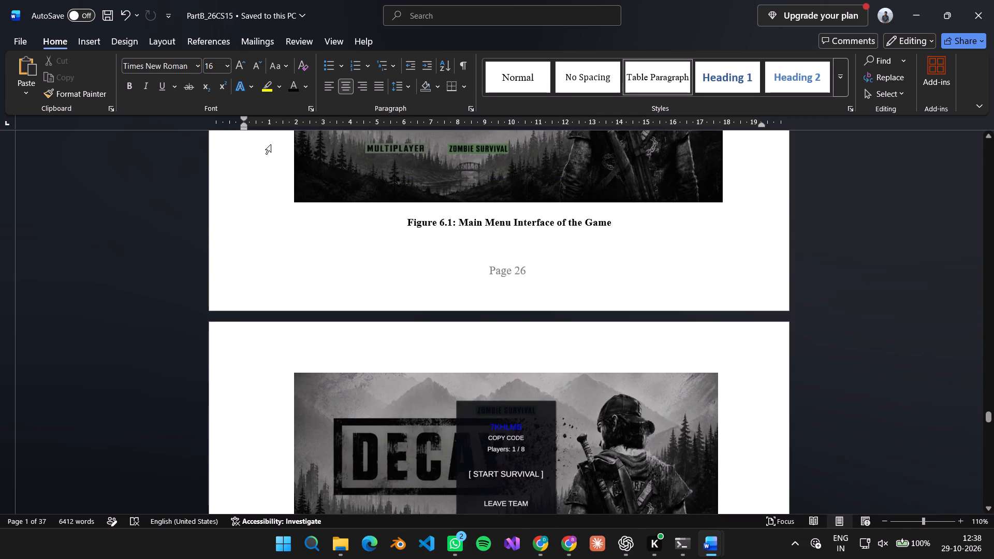
pyautogui.click(81, 15)
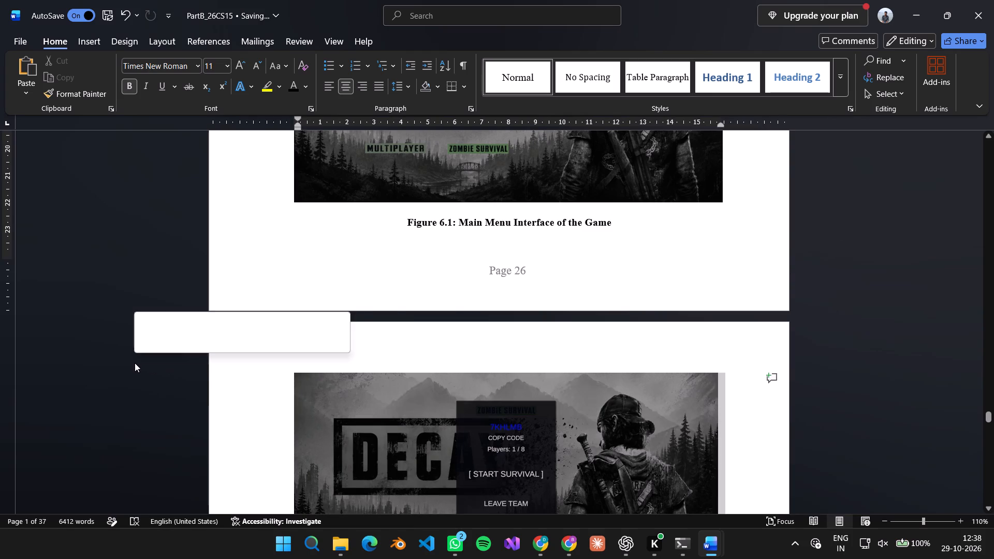
pyautogui.click(104, 239)
# Reread the introductory paragraph above Figure 6.1 and check the result screenshots and captions that follow it.
pyautogui.scroll(4, 132, 236)
pyautogui.scroll(4, 208, 270)
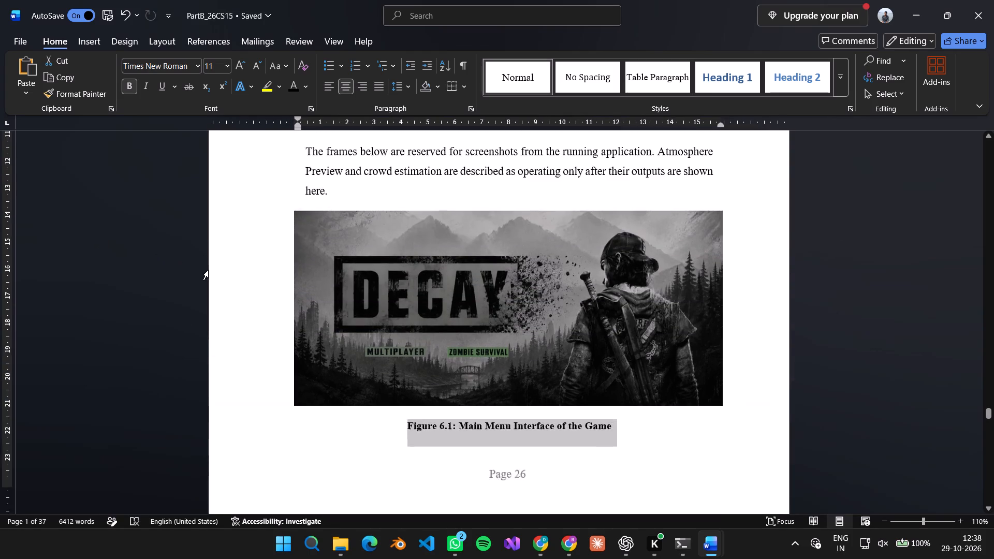
pyautogui.scroll(6, 208, 270)
pyautogui.scroll(-5, 588, 307)
pyautogui.click(590, 183)
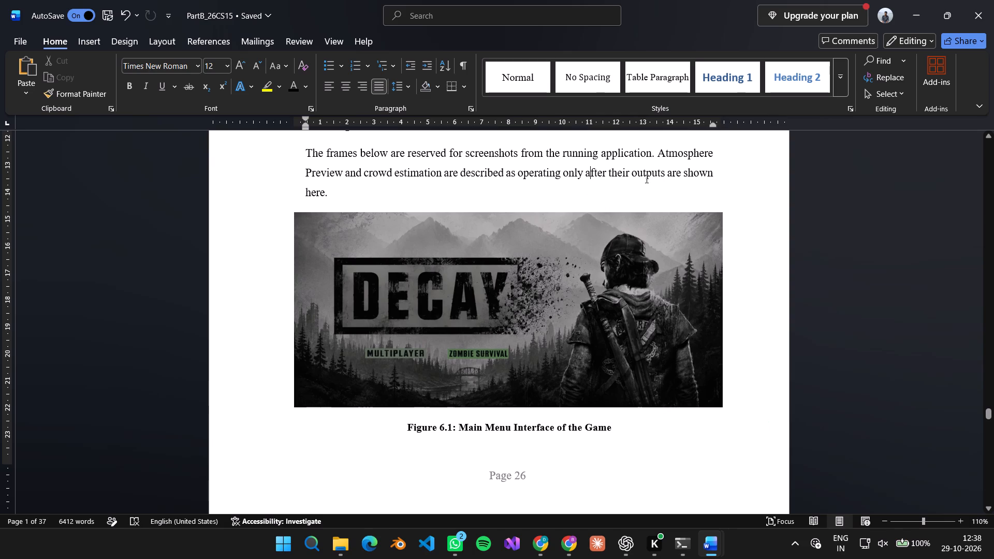
pyautogui.scroll(-5, 749, 315)
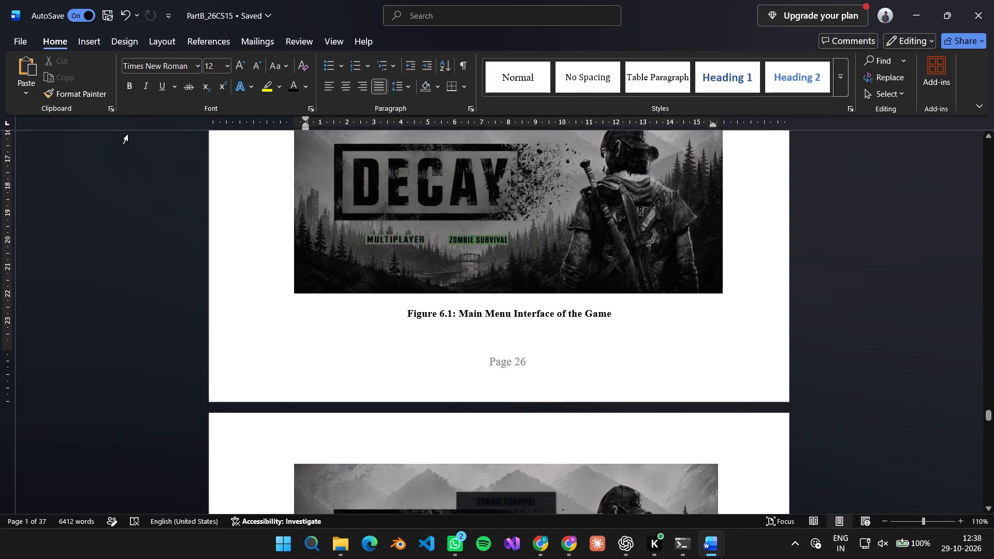
pyautogui.scroll(-16, 635, 324)
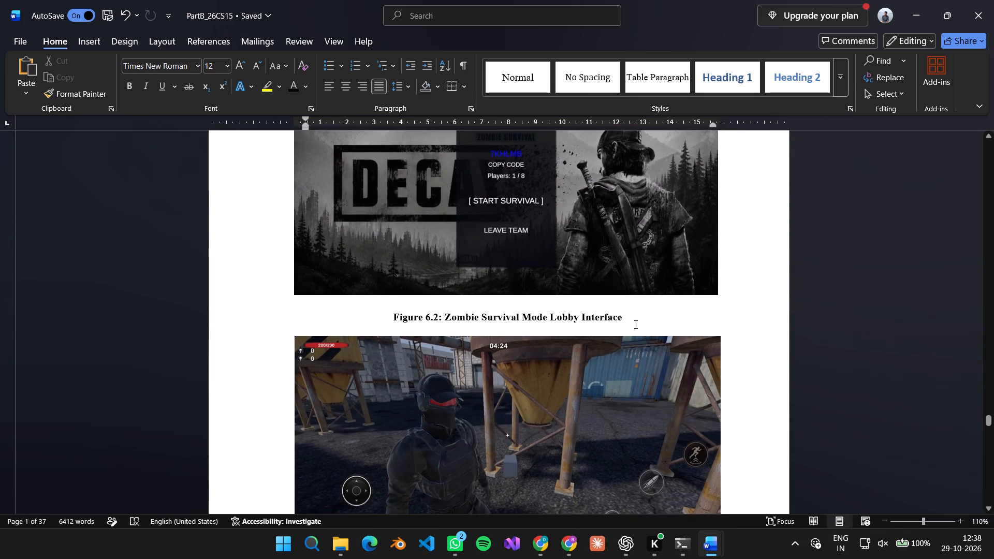
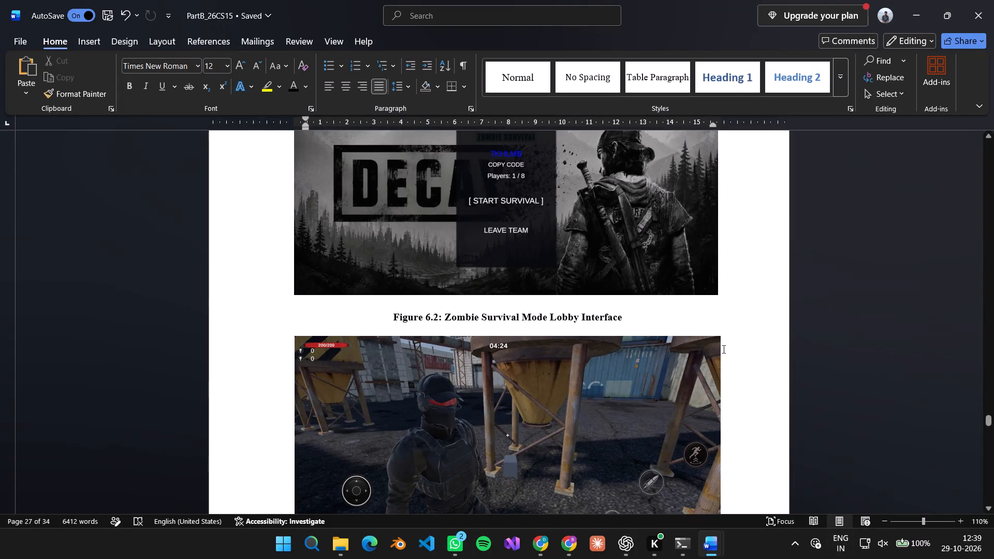
pyautogui.moveTo(723, 349); pyautogui.dragTo(722, 327, button='middle')
pyautogui.scroll(1, 722, 349)
pyautogui.moveTo(532, 279); pyautogui.dragTo(575, 184, button='middle')
pyautogui.middleClick(575, 184)
pyautogui.moveTo(575, 184); pyautogui.dragTo(586, 117, button='middle')
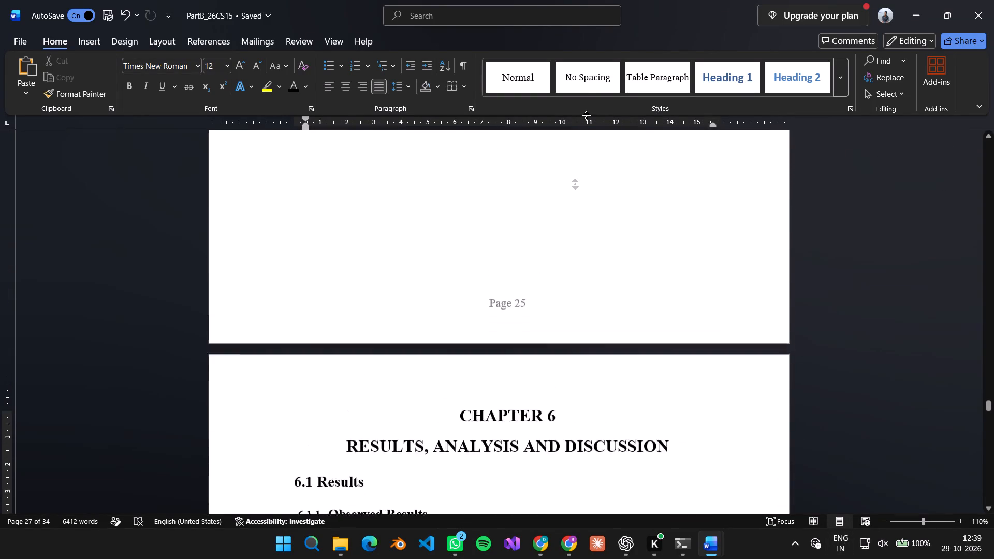
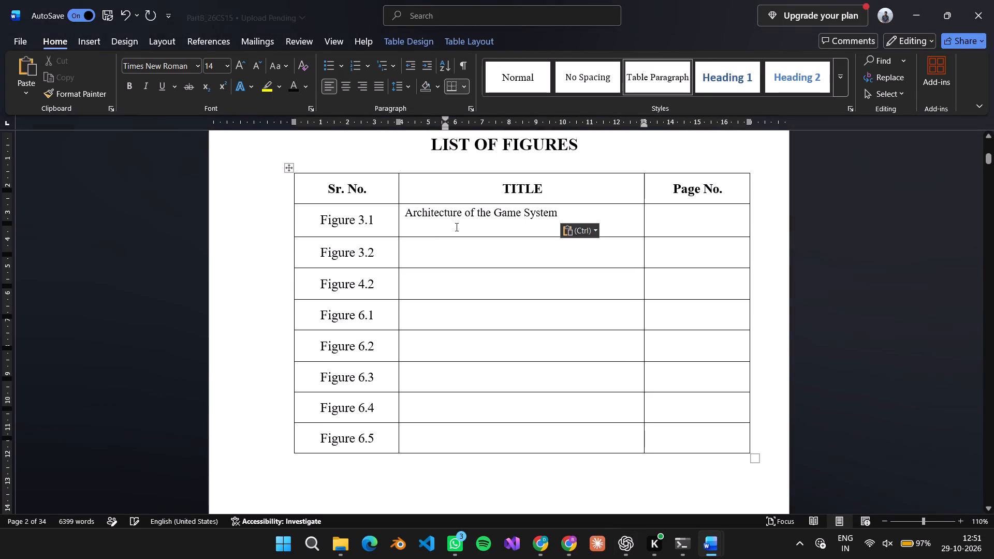
# Check the text formatting of the INTRODUCTION entry in the TABLE OF CONTENTS against the pasted Figure 3.1 title.
pyautogui.scroll(4, 479, 220)
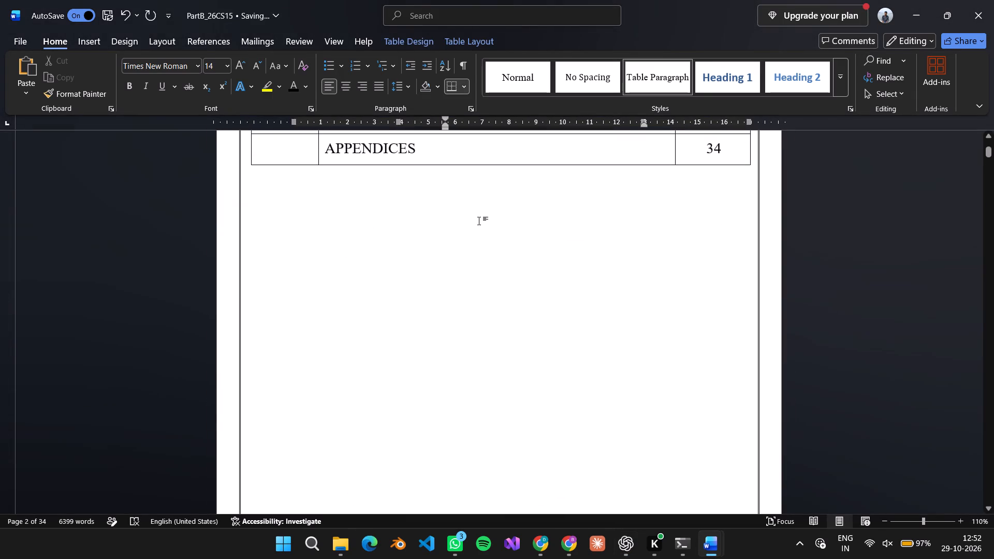
pyautogui.scroll(2, 479, 220)
pyautogui.click(398, 307)
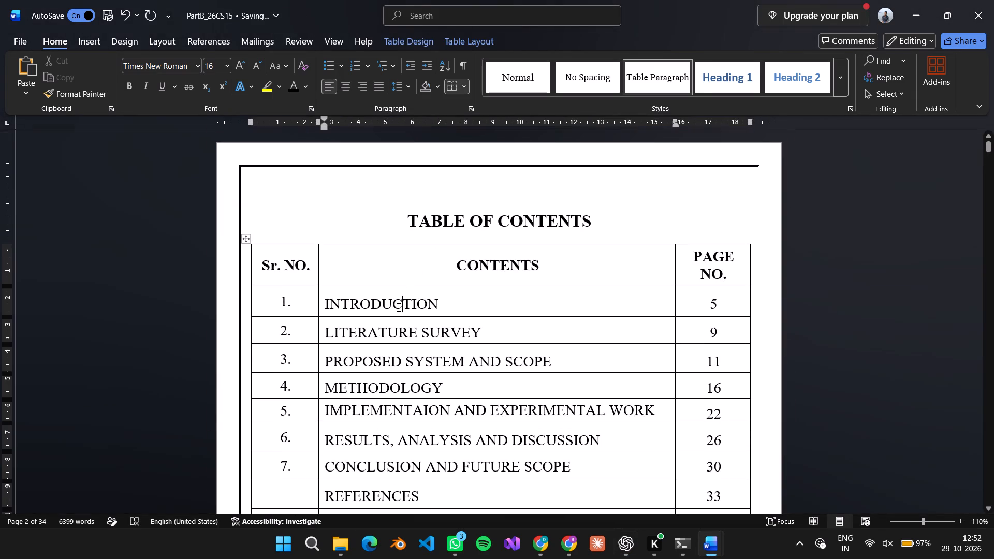
pyautogui.rightClick(398, 307)
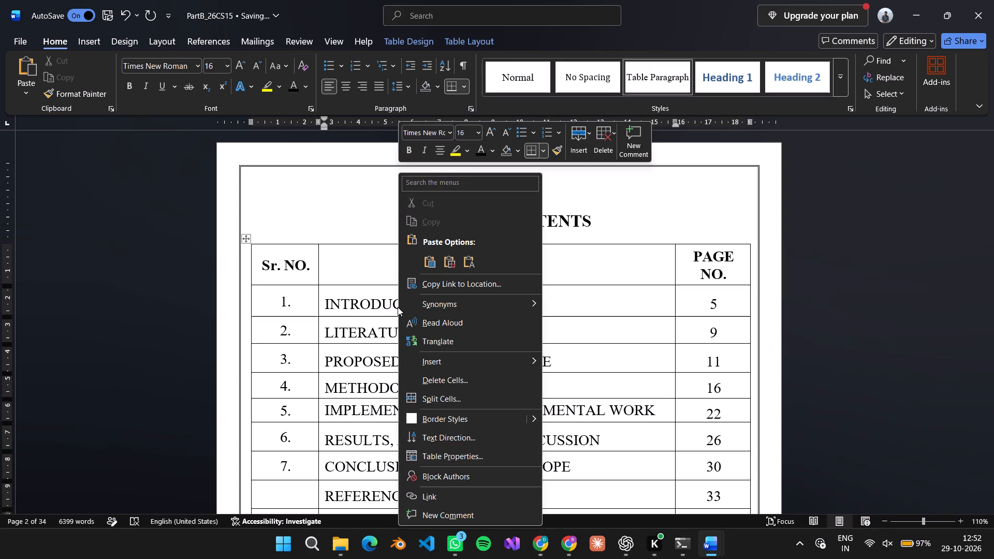
pyautogui.scroll(-8, 350, 318)
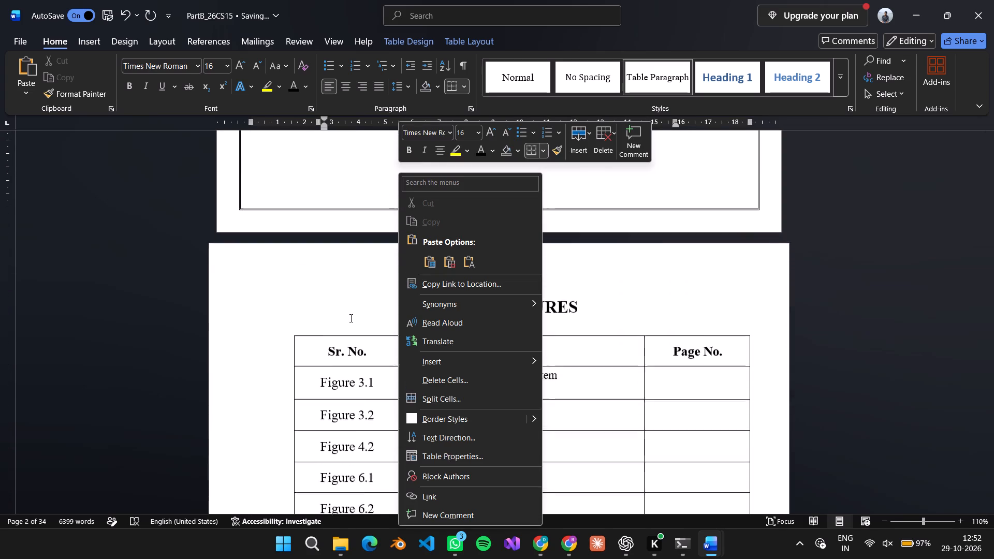
pyautogui.scroll(-1, 350, 318)
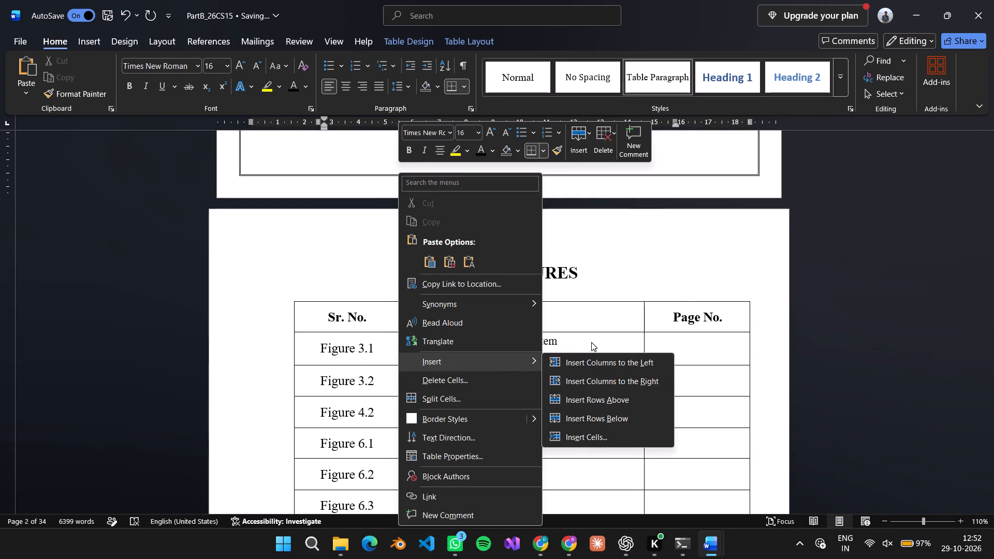
pyautogui.click(591, 342)
pyautogui.click(565, 344)
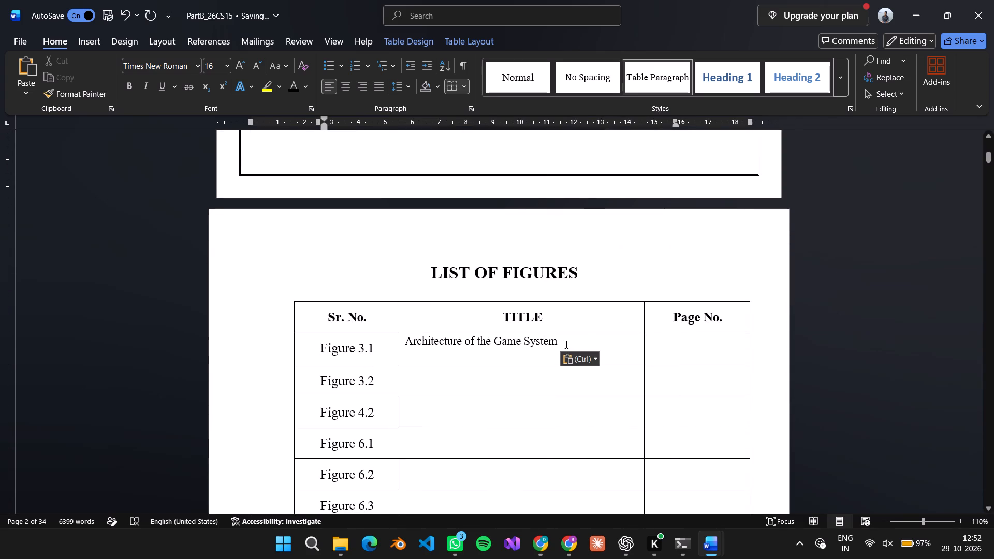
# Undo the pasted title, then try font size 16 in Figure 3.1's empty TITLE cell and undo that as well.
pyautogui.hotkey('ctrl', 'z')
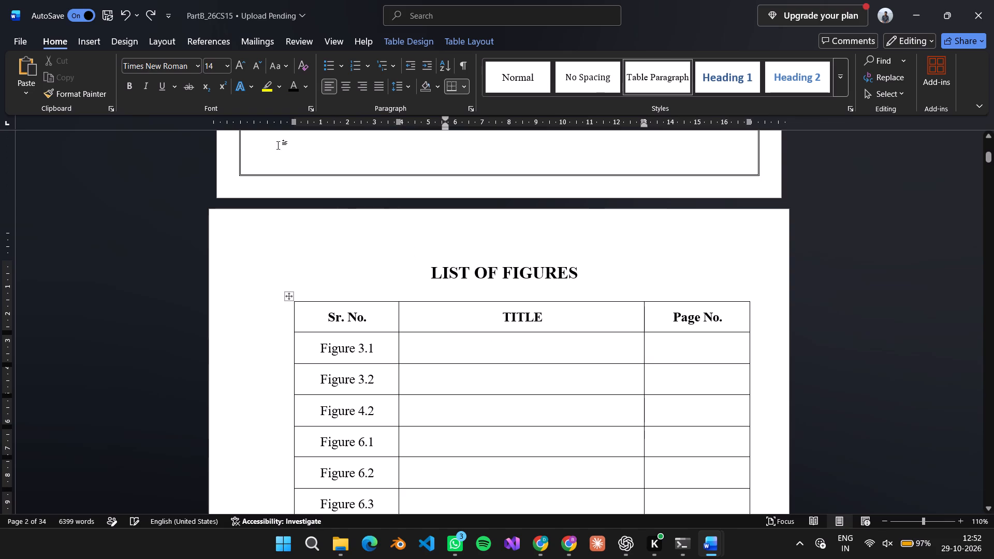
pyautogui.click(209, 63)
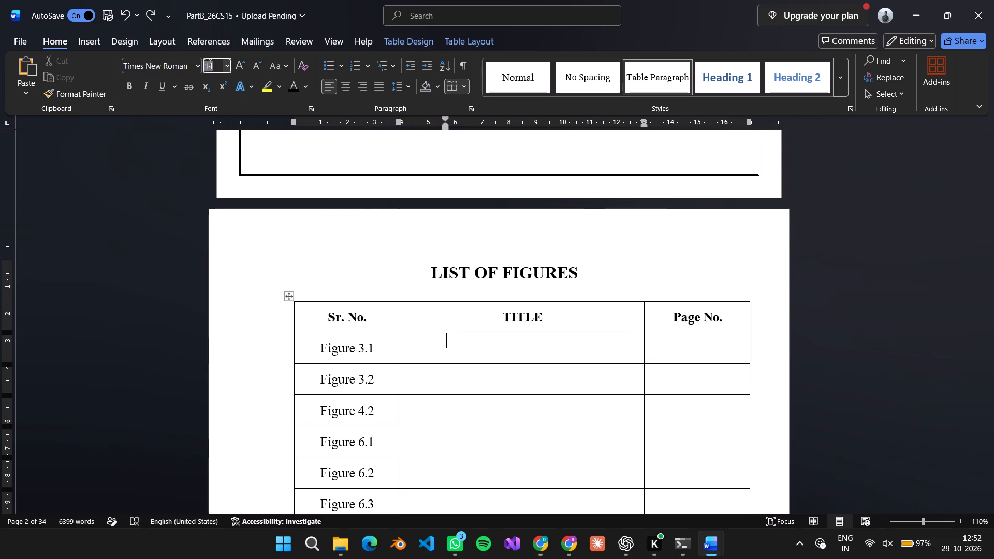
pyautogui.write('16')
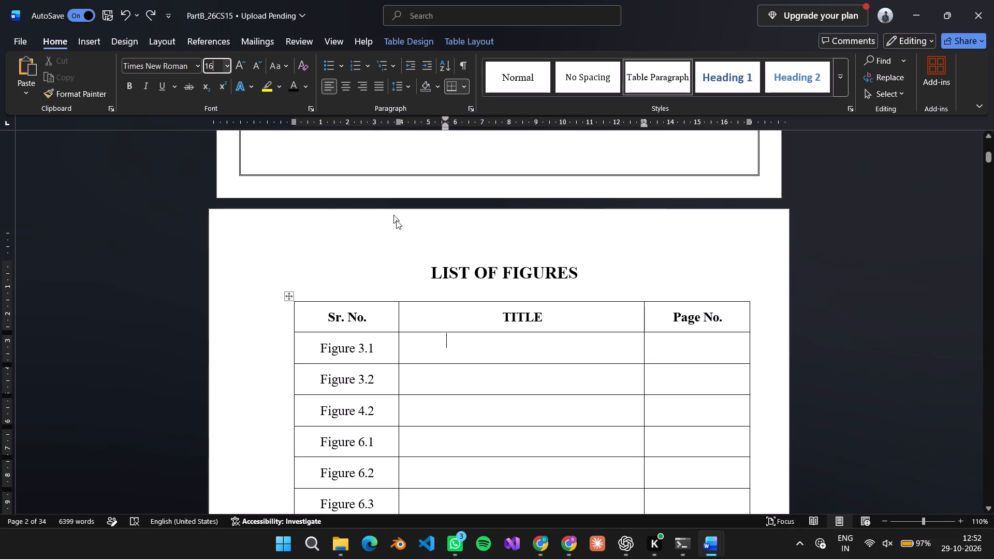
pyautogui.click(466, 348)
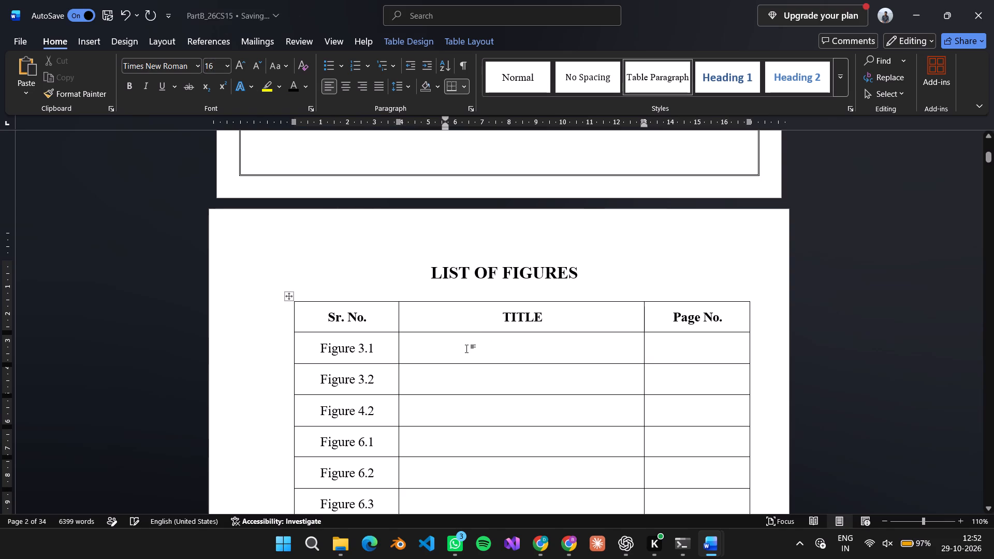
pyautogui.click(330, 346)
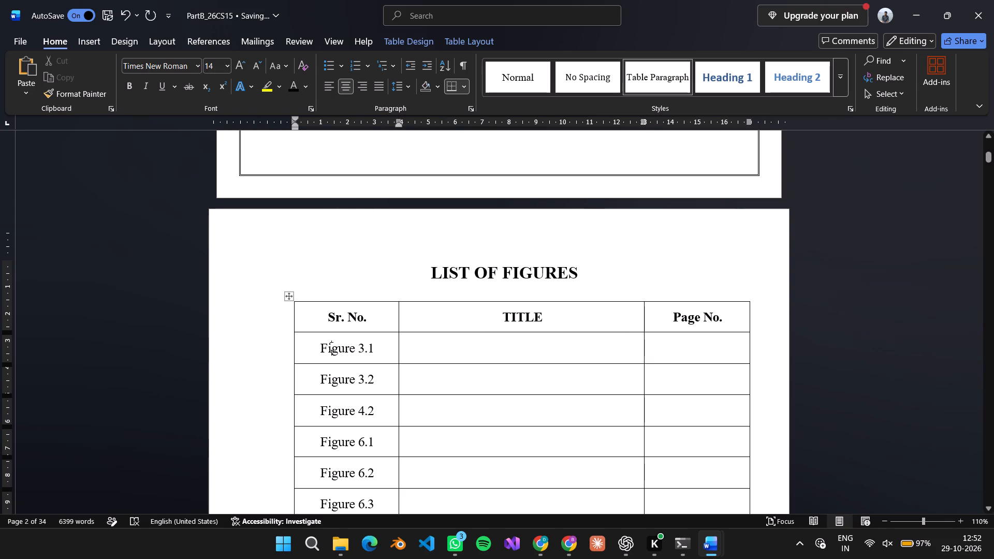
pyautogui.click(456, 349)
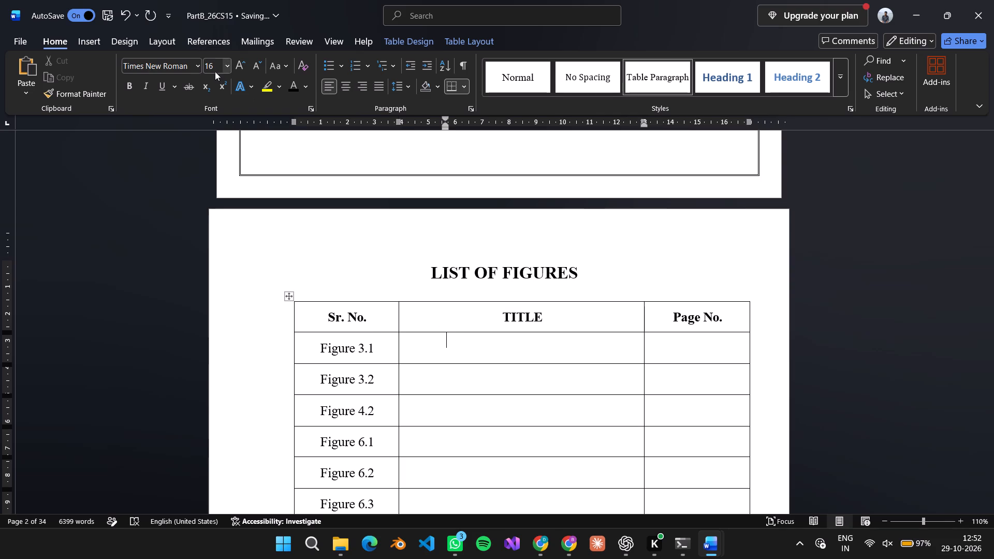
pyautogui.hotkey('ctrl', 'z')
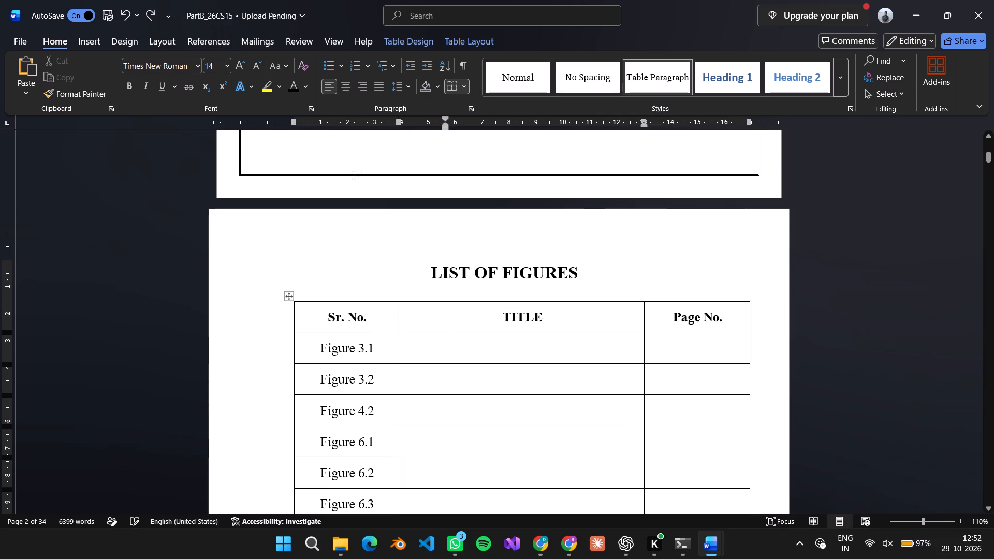
# Paste "Architecture of the Game System" into Figure 3.1's TITLE cell and set its font size to 14.
pyautogui.hotkey('ctrl', 'v')
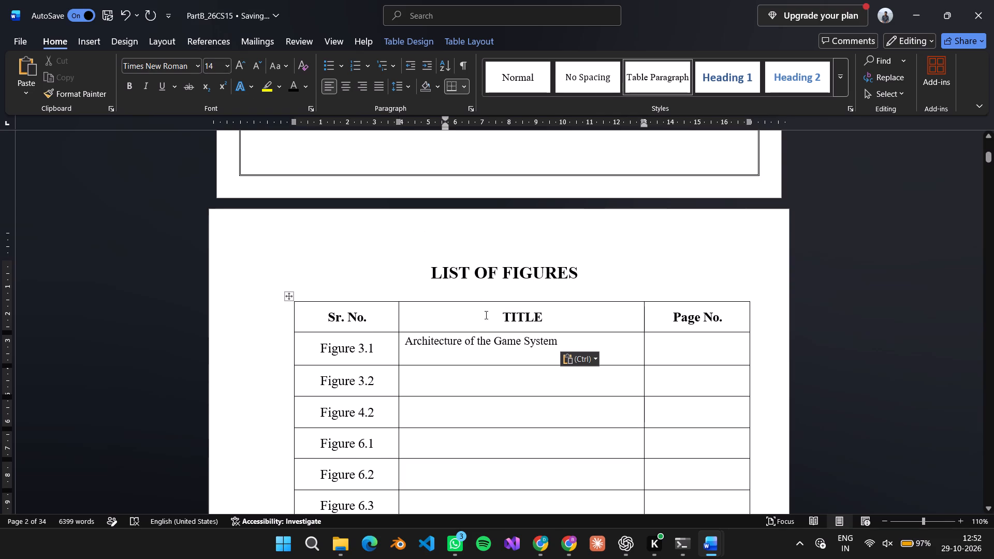
pyautogui.tripleClick(495, 347)
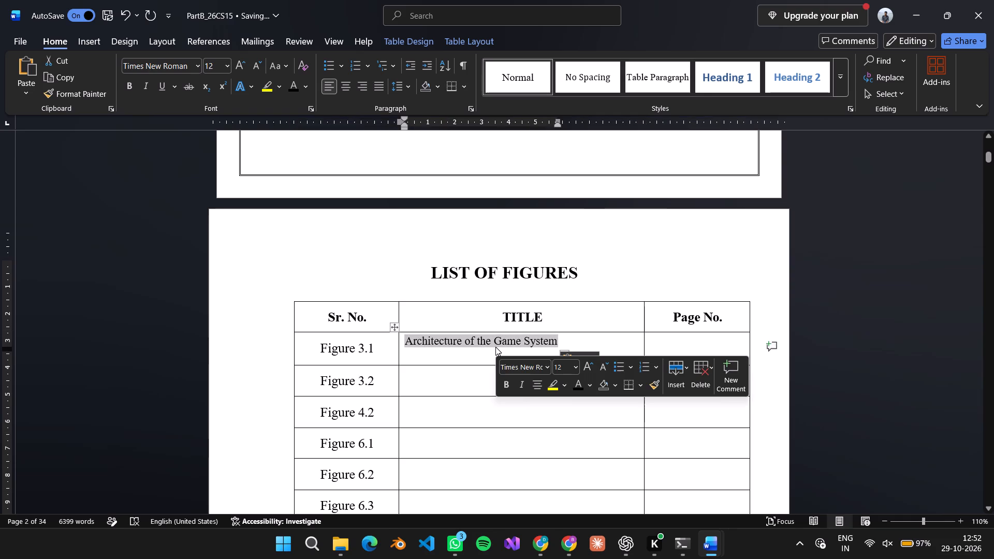
pyautogui.click(565, 366)
pyautogui.write('14')
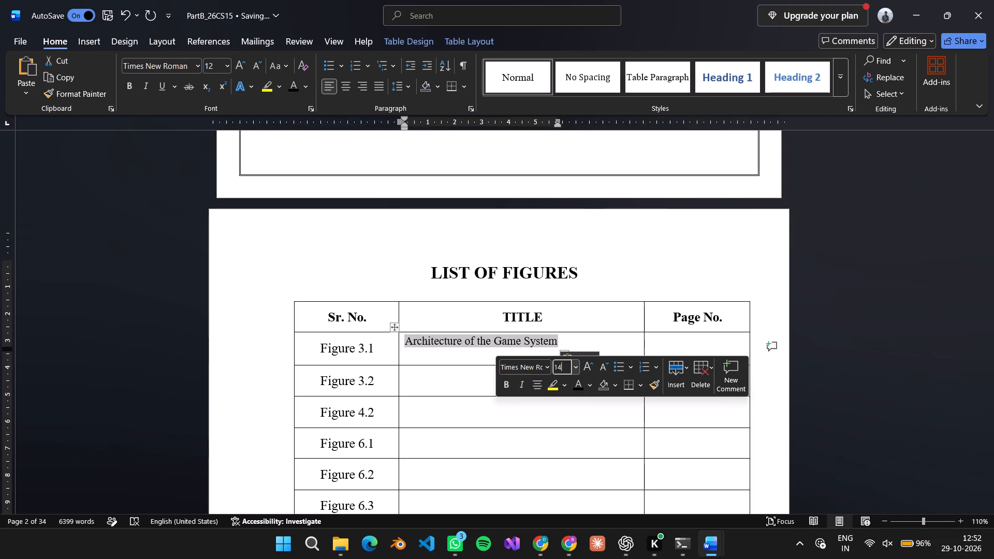
pyautogui.press('Return')
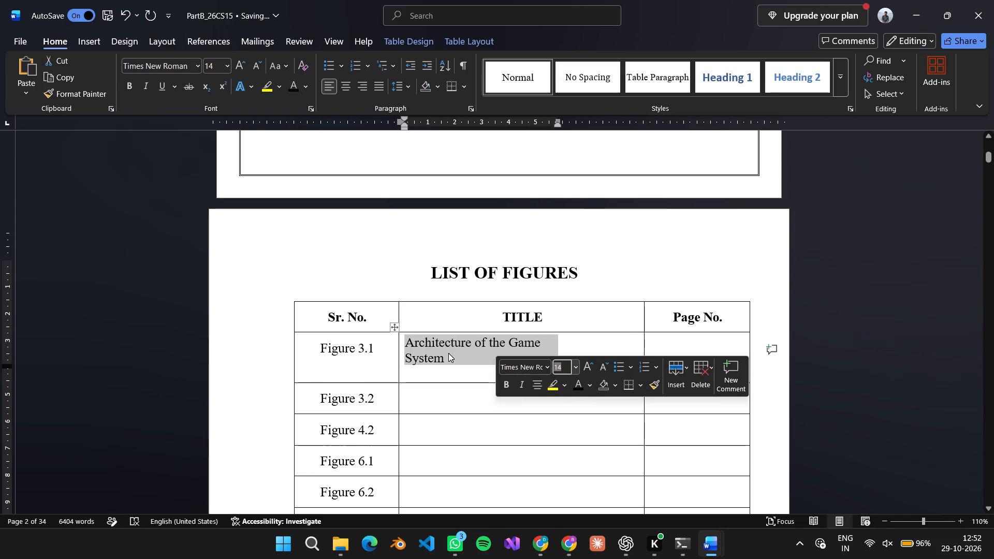
# Centre the Figure 3.1 title in its cell after trying justified alignment.
pyautogui.click(448, 353)
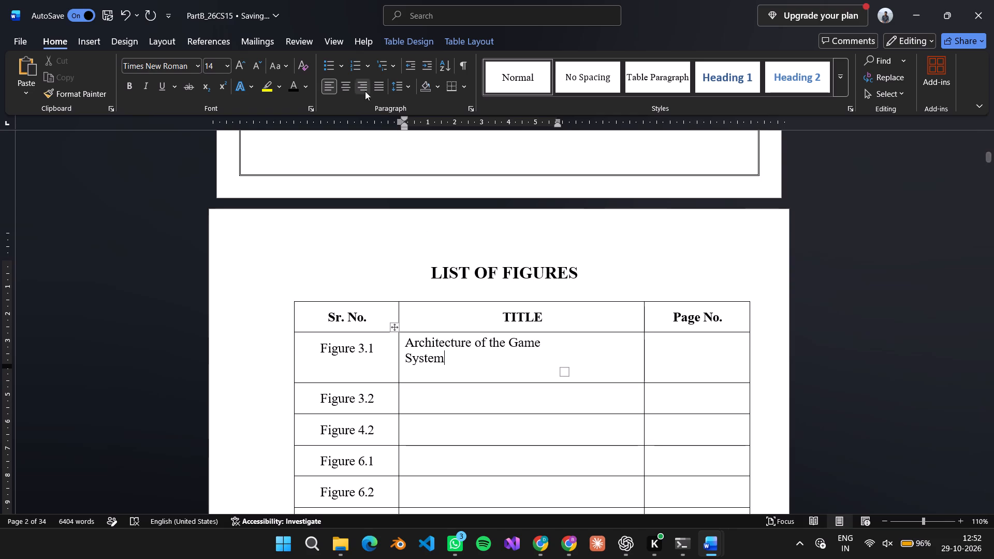
pyautogui.click(375, 86)
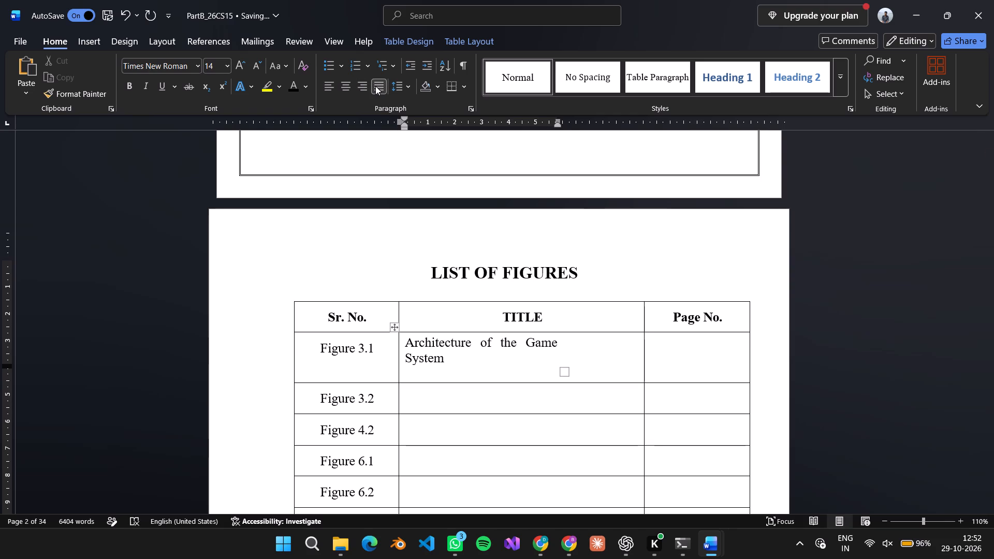
pyautogui.click(375, 86)
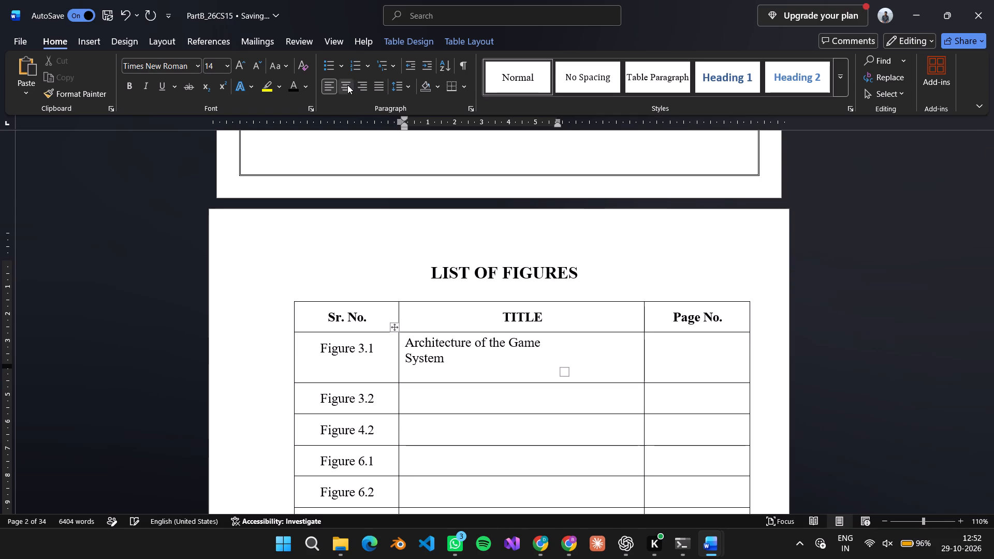
pyautogui.click(347, 85)
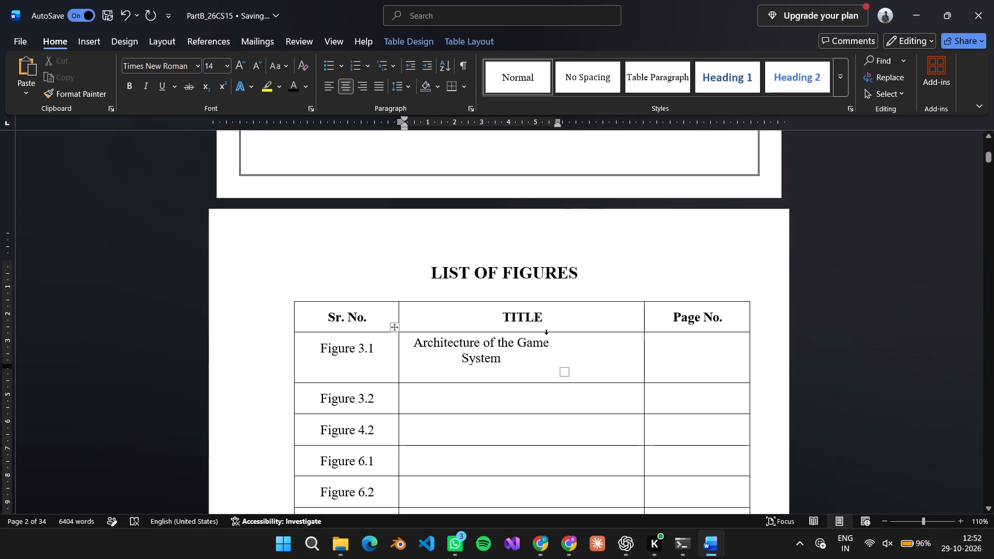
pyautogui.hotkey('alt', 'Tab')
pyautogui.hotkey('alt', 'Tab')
# Try joining the two lines of Figure 3.1's title, then undo back to an empty TITLE cell without the pasted text.
pyautogui.click(465, 358)
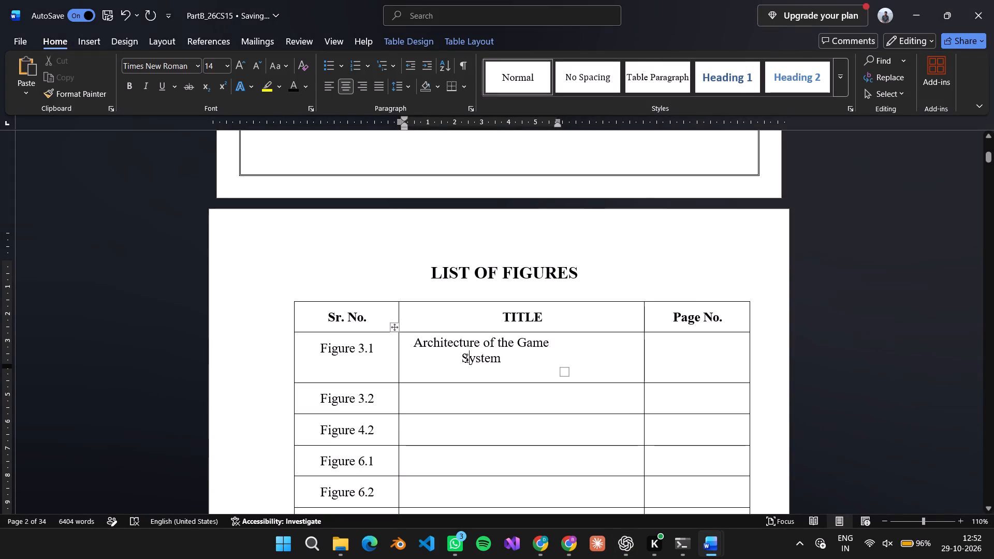
pyautogui.press('Left')
pyautogui.press('BackSpace')
pyautogui.press('BackSpace')
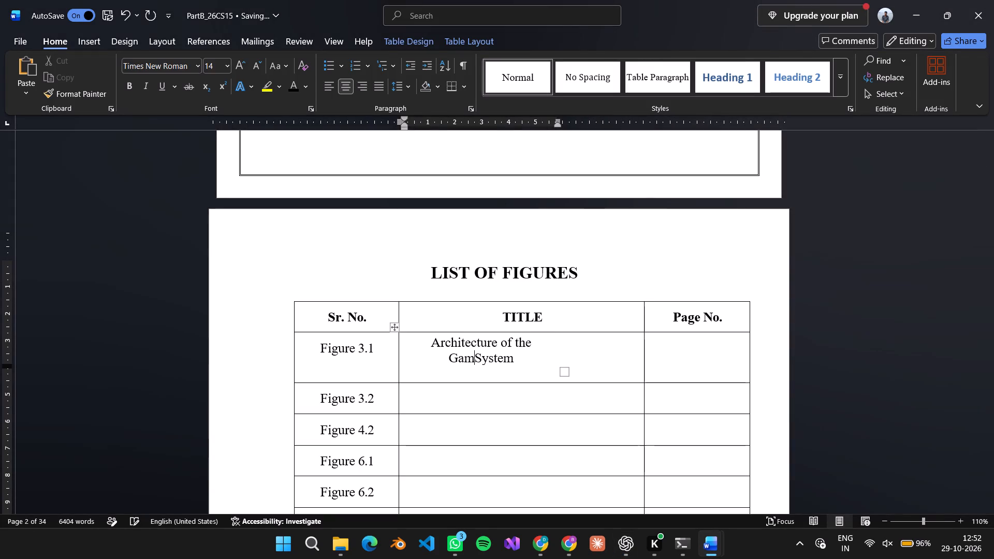
pyautogui.hotkey('ctrl', 'z')
pyautogui.hotkey('ctrl', 'z')
pyautogui.hotkey('ctrl', 'z')
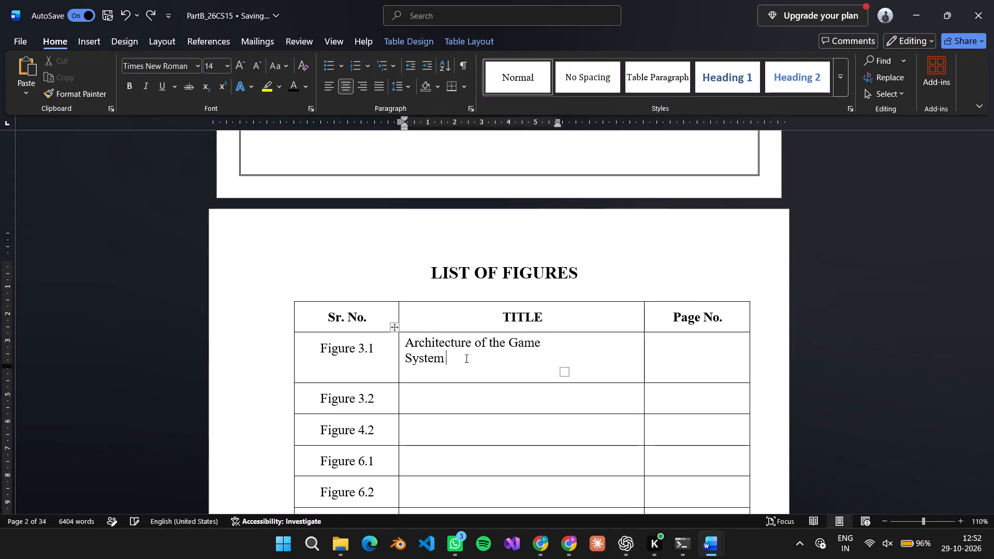
pyautogui.hotkey('ctrl', 'z')
pyautogui.hotkey('ctrl', 'z')
pyautogui.hotkey('ctrl', 'z')
pyautogui.hotkey('ctrl', 'z')
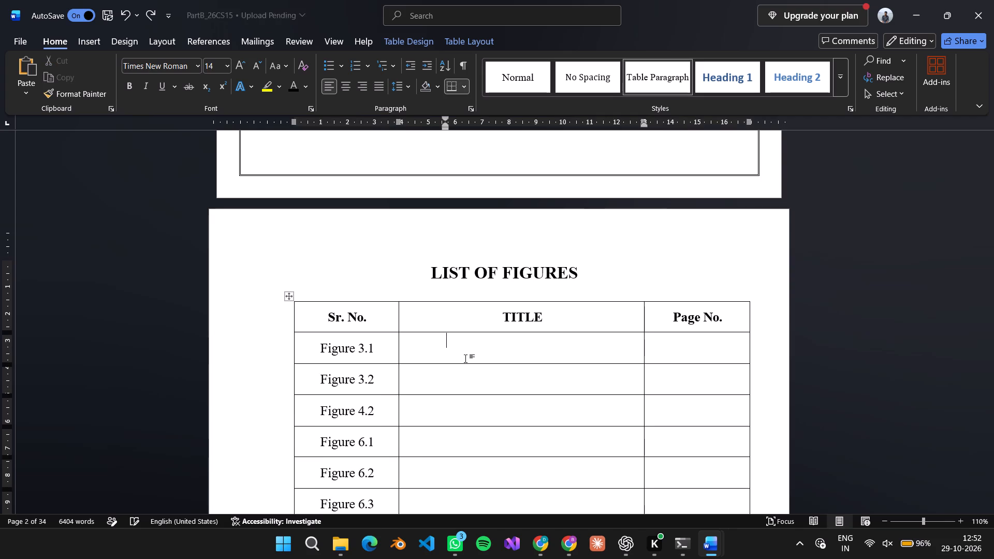
pyautogui.press('a')
pyautogui.press('BackSpace')
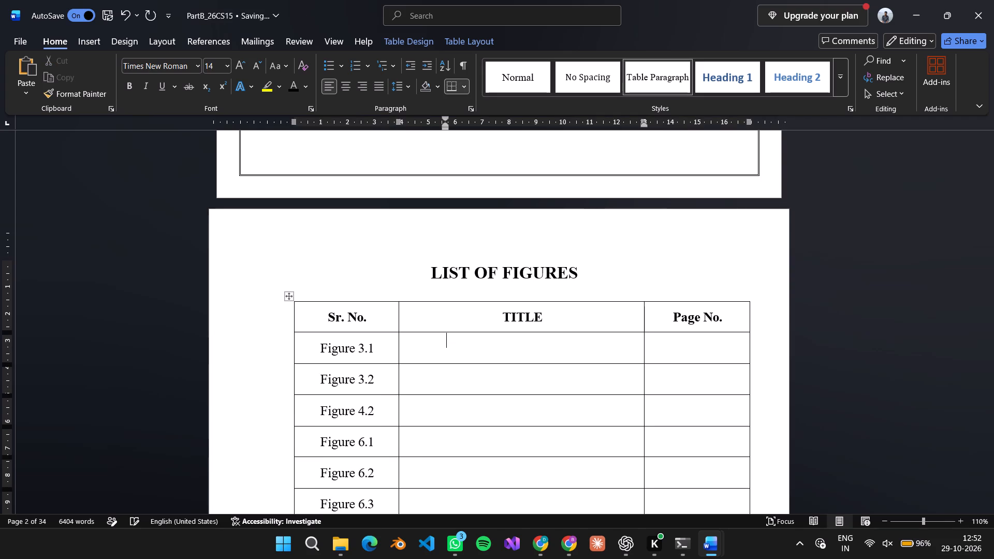
pyautogui.press('a')
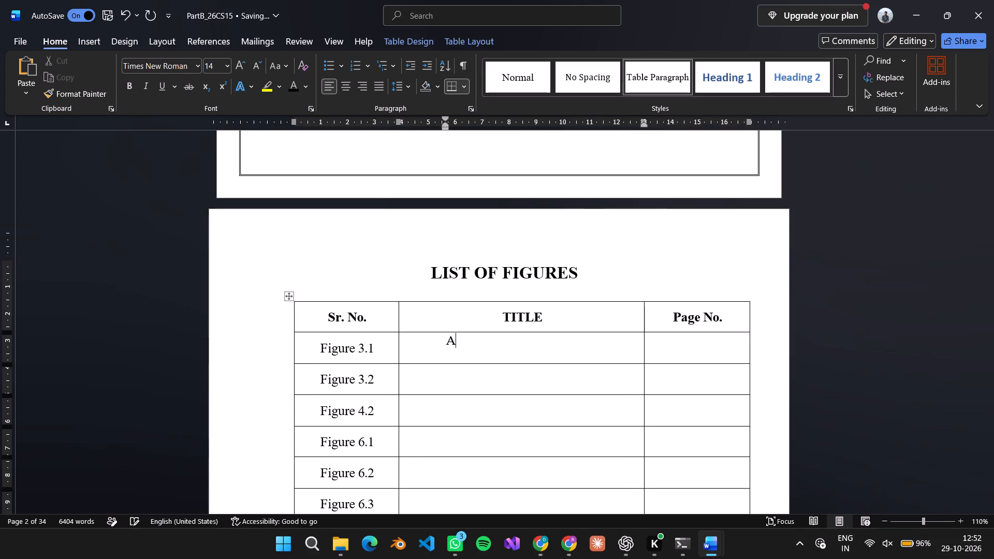
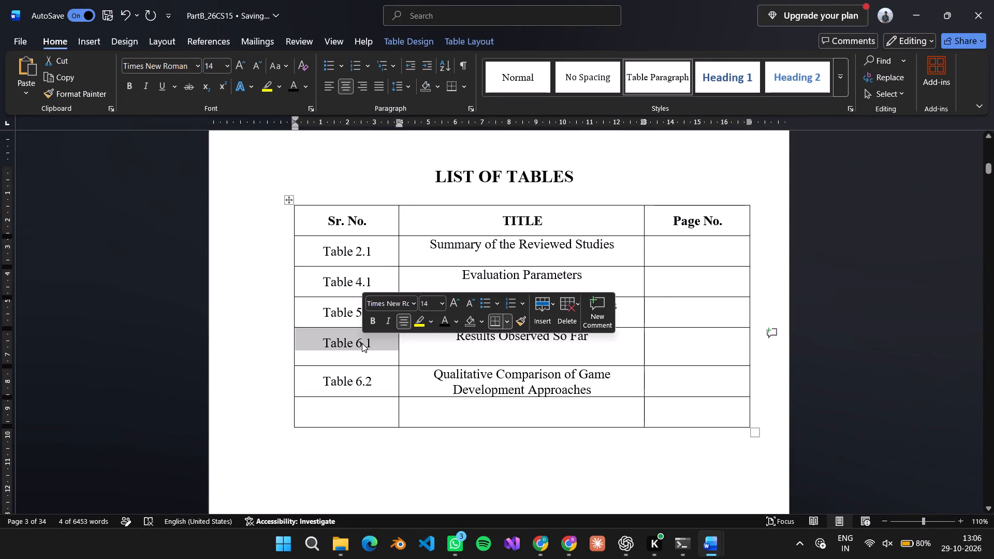
pyautogui.click(347, 405)
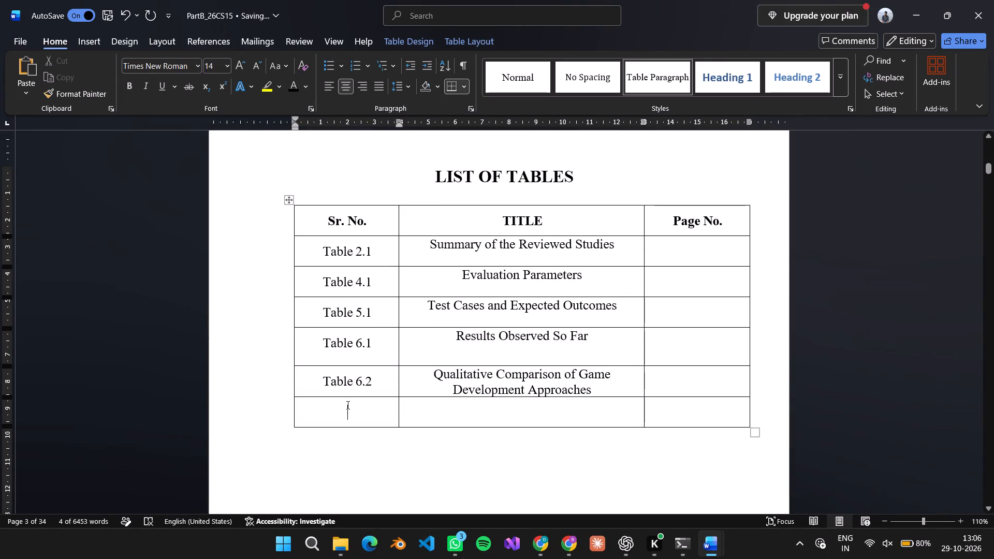
pyautogui.hotkey('shift', 't')
pyautogui.write('ab')
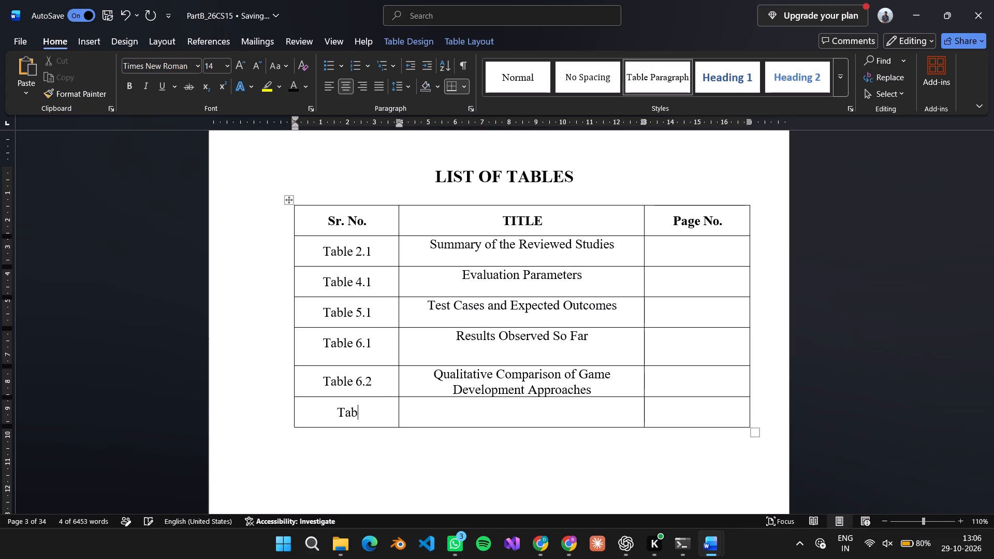
pyautogui.write('le')
pyautogui.press('space')
pyautogui.write('6.1')
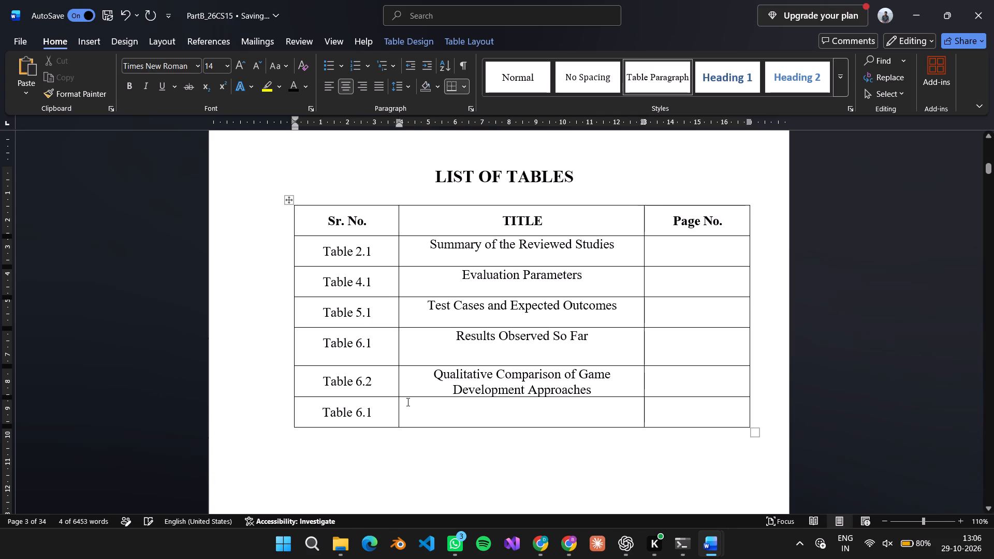
# Enter the title "Results Observed So Far" in the new last row of the table.
pyautogui.click(484, 408)
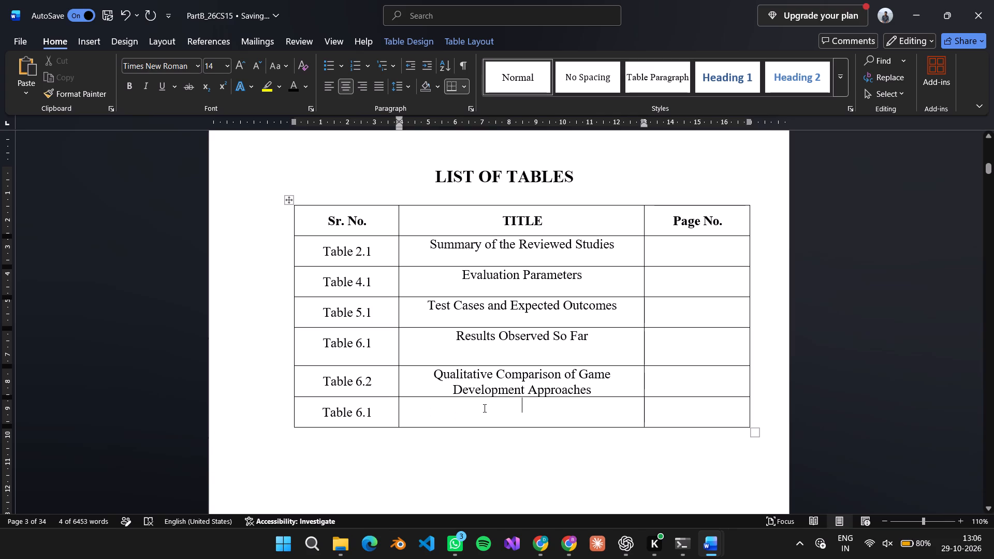
pyautogui.press('r')
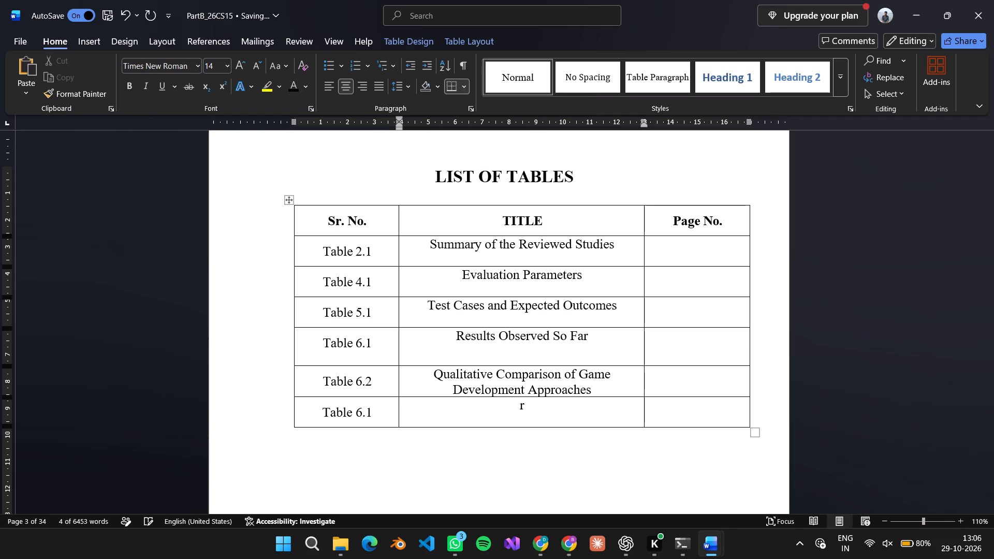
pyautogui.press('BackSpace')
pyautogui.write('RE')
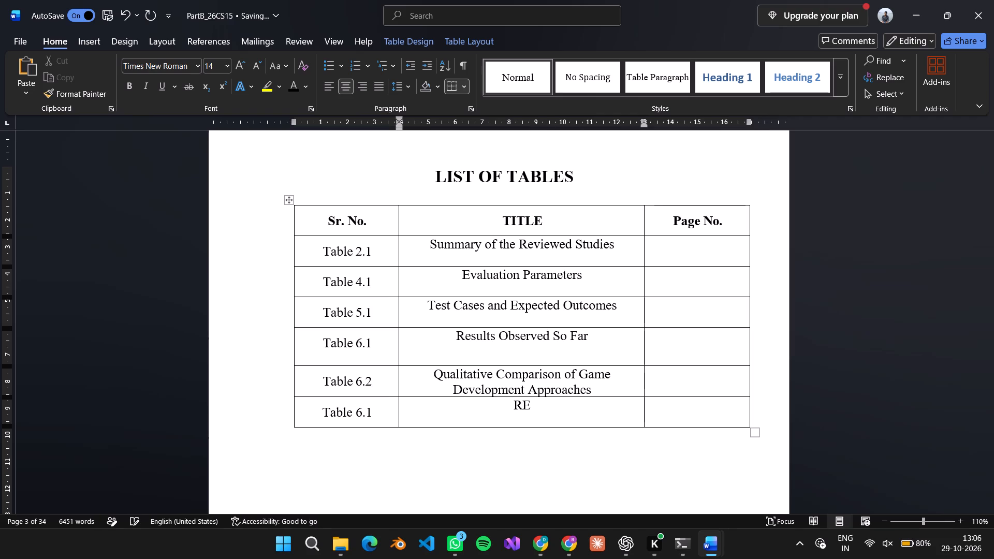
pyautogui.write('SU')
pyautogui.write('LT')
pyautogui.hotkey('ctrl', 'BackSpace')
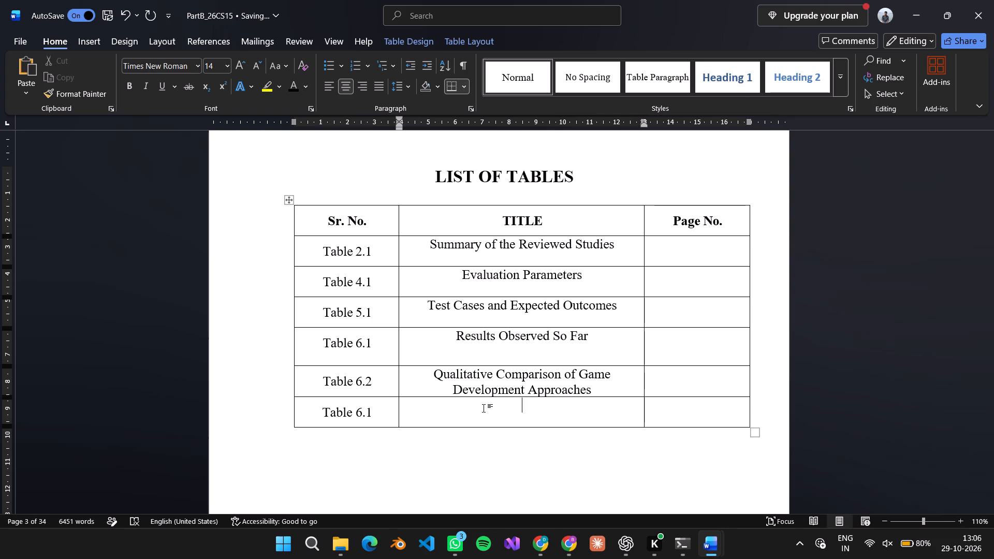
pyautogui.write('Re')
pyautogui.write('sults')
pyautogui.press('space')
pyautogui.press('o')
pyautogui.press('BackSpace')
pyautogui.write('Observer')
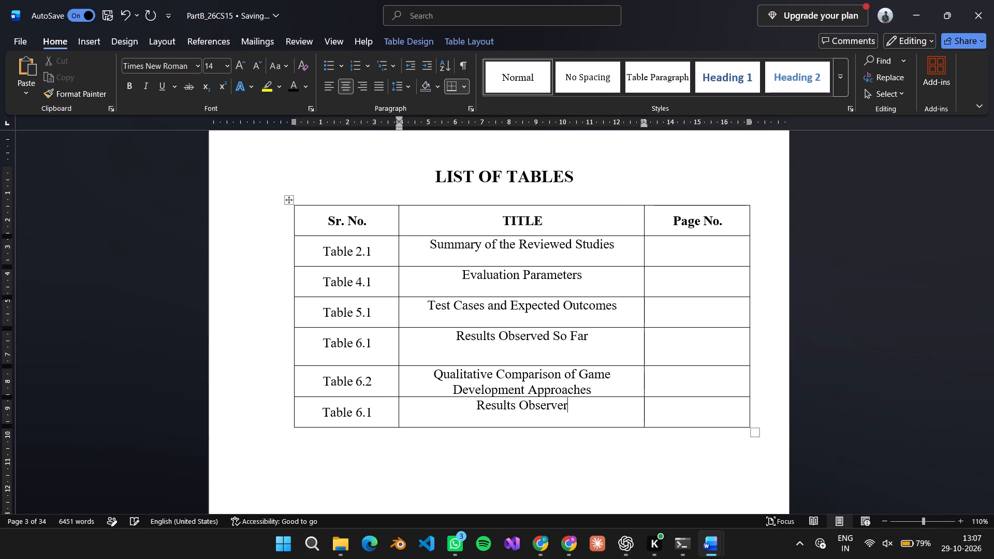
pyautogui.write('ed')
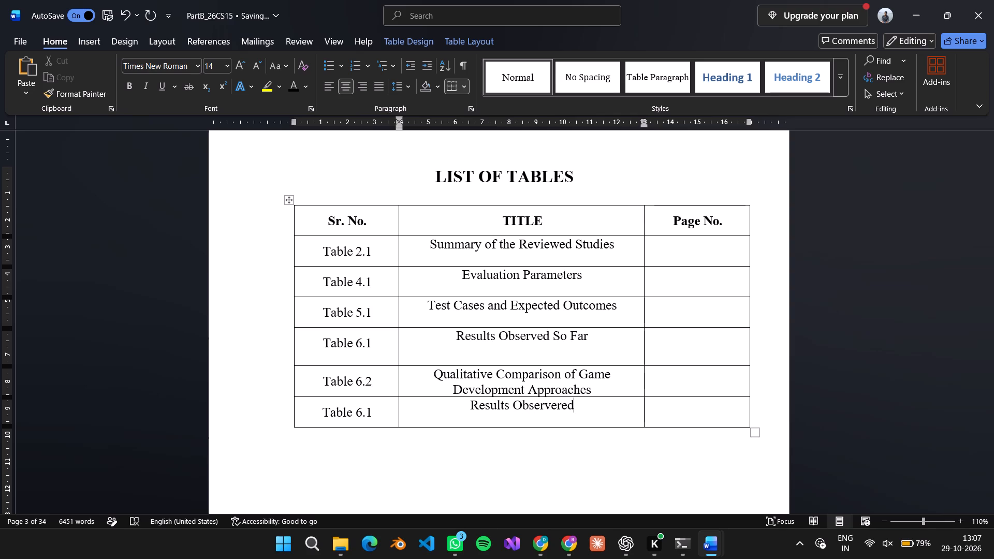
pyautogui.press('BackSpace')
pyautogui.press('BackSpace')
pyautogui.press('BackSpace')
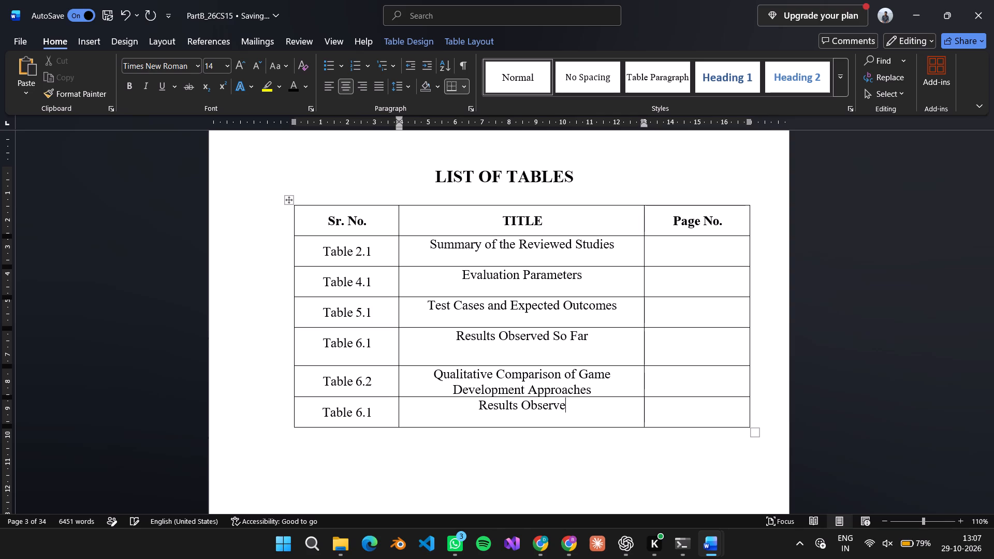
pyautogui.press('f')
pyautogui.press('BackSpace')
pyautogui.press('d')
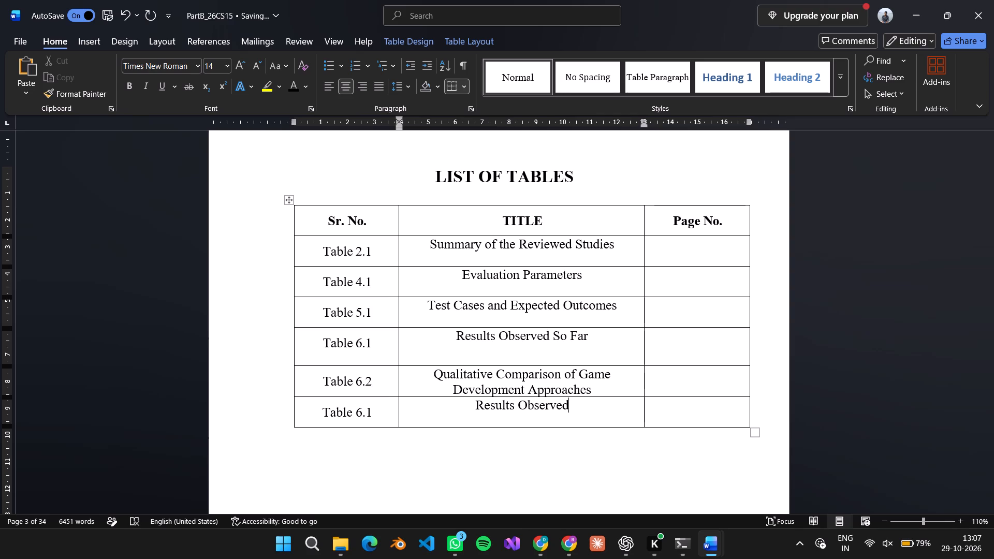
pyautogui.press('space')
pyautogui.write('so')
pyautogui.press('space')
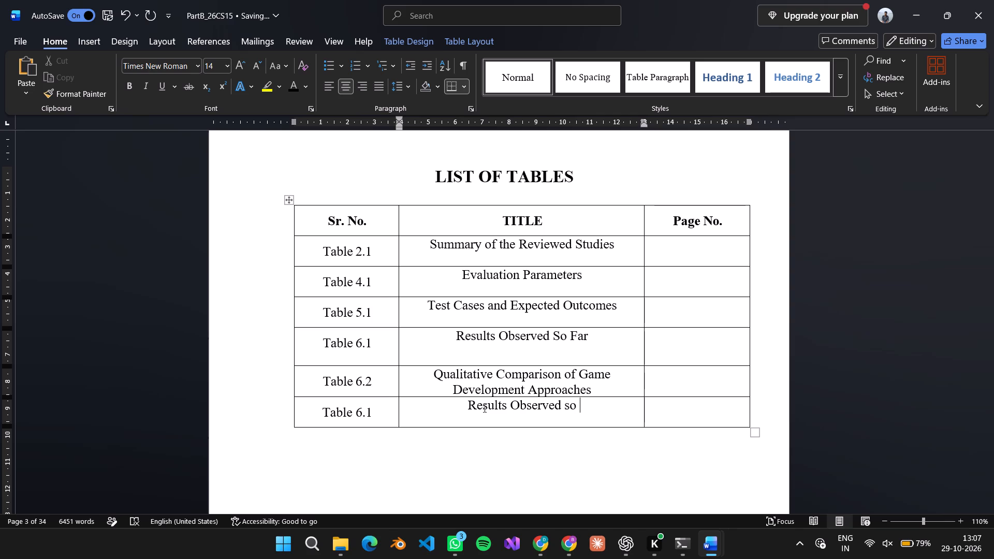
pyautogui.press('BackSpace')
pyautogui.press('BackSpace')
pyautogui.press('BackSpace')
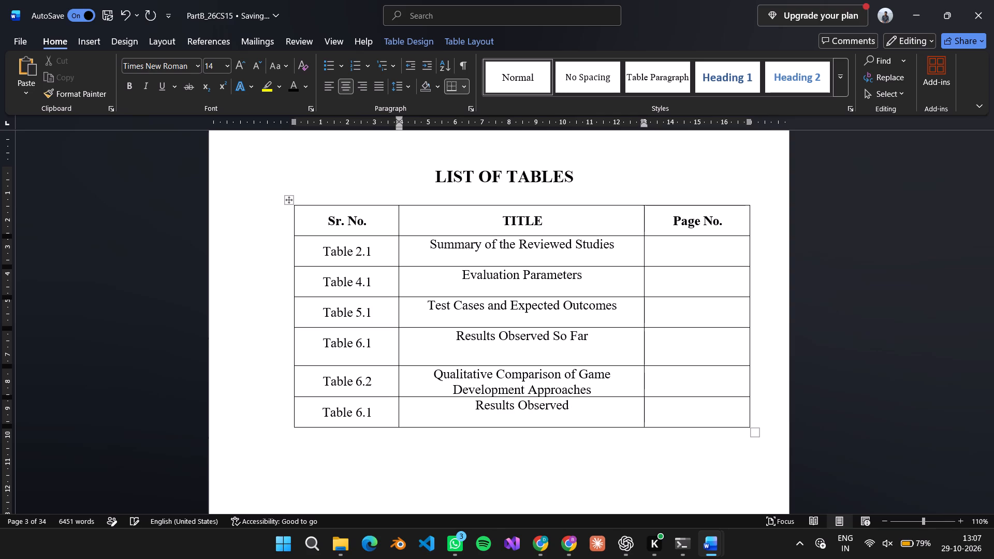
pyautogui.write('So')
pyautogui.press('space')
pyautogui.write('Far')
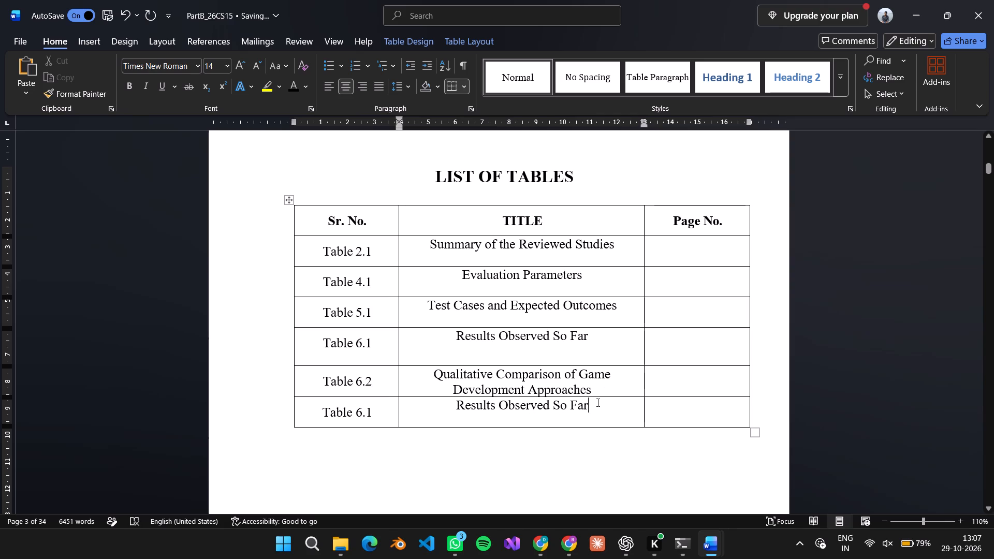
# Delete the entire original Table 6.1 row above the Table 6.2 row.
pyautogui.click(595, 356)
pyautogui.rightClick(595, 356)
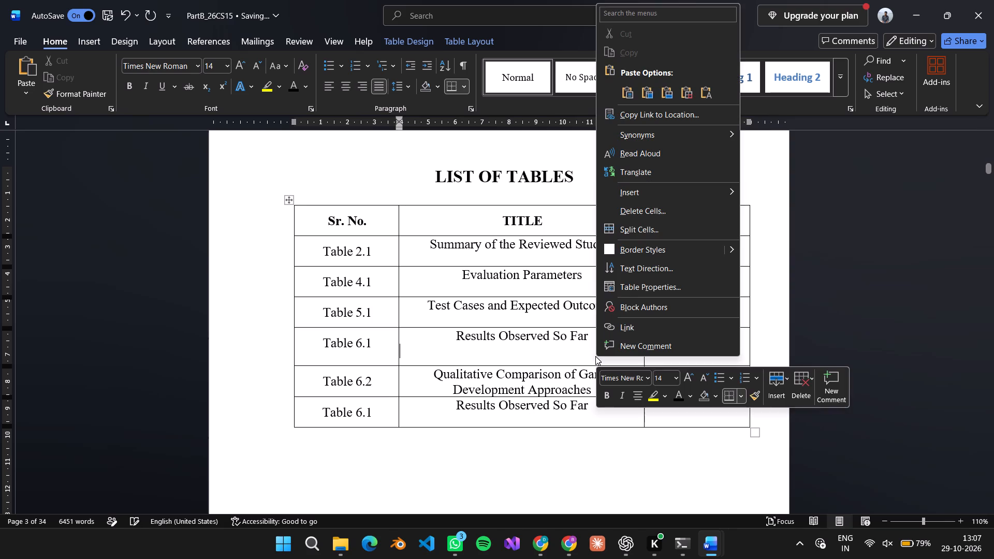
pyautogui.click(659, 211)
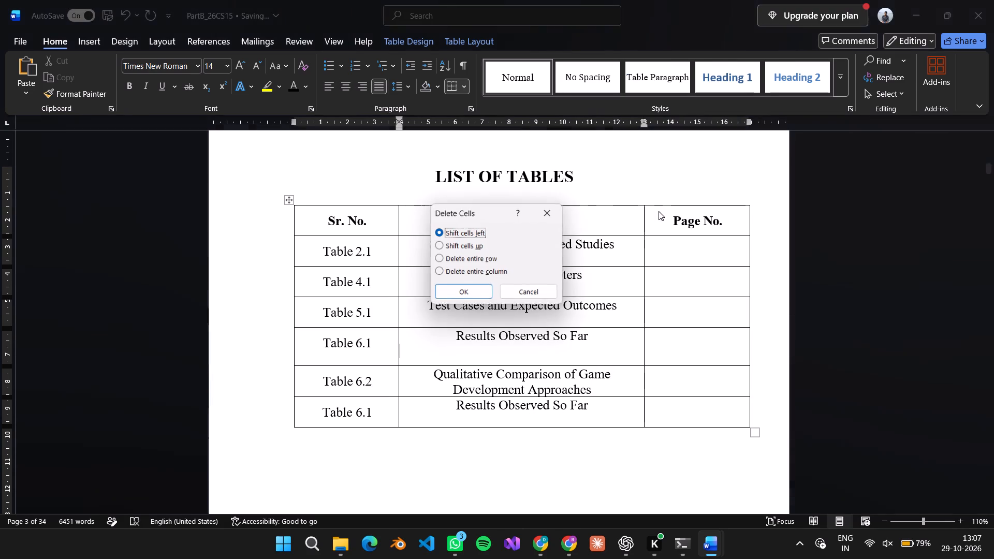
pyautogui.click(481, 258)
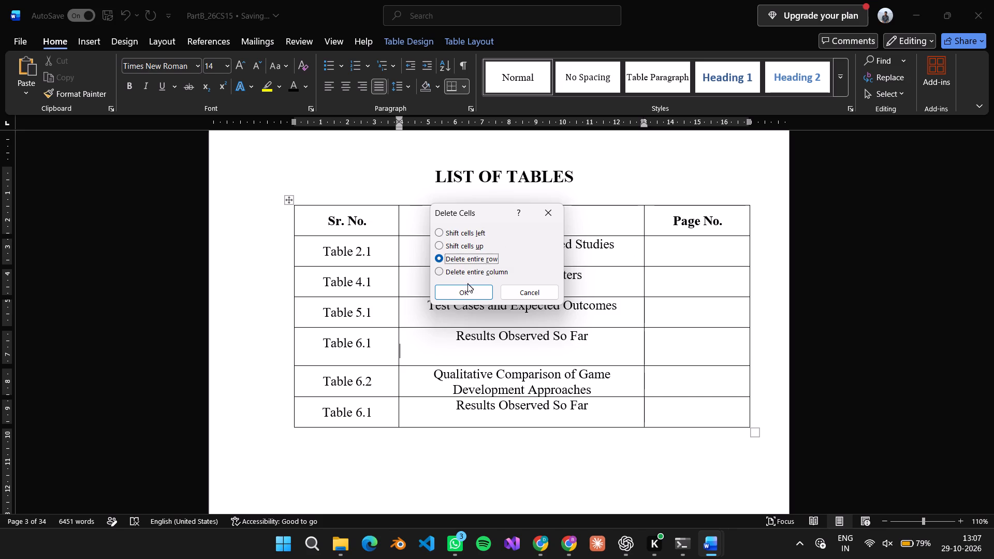
pyautogui.click(465, 288)
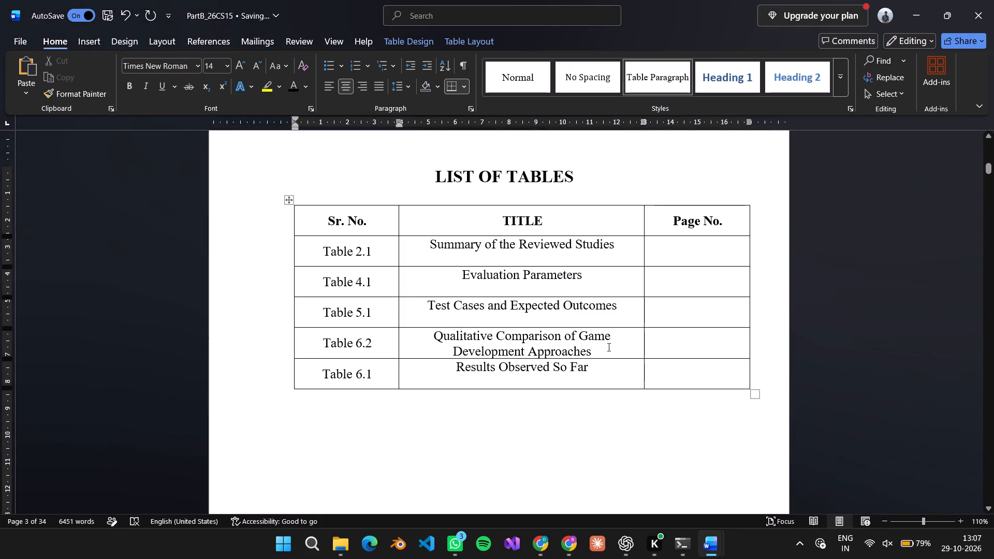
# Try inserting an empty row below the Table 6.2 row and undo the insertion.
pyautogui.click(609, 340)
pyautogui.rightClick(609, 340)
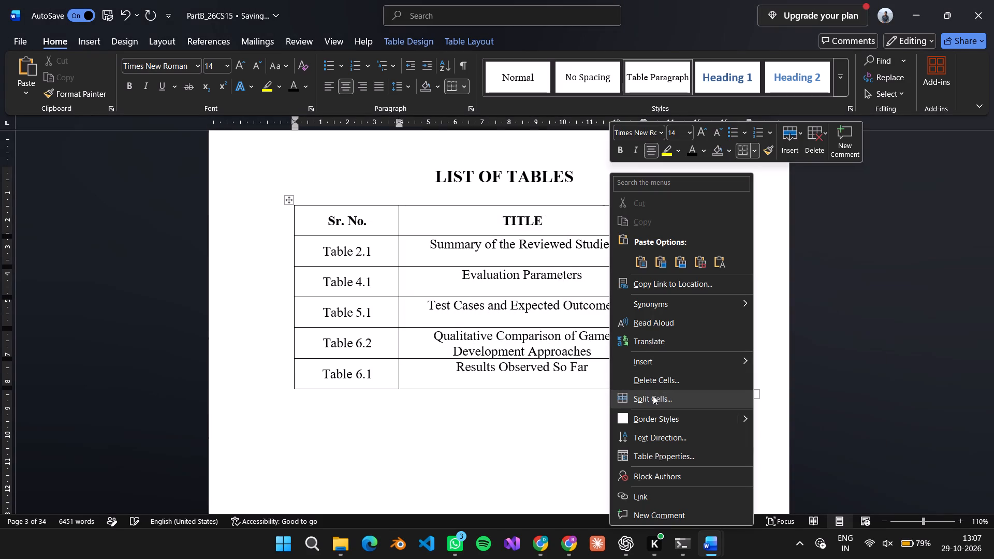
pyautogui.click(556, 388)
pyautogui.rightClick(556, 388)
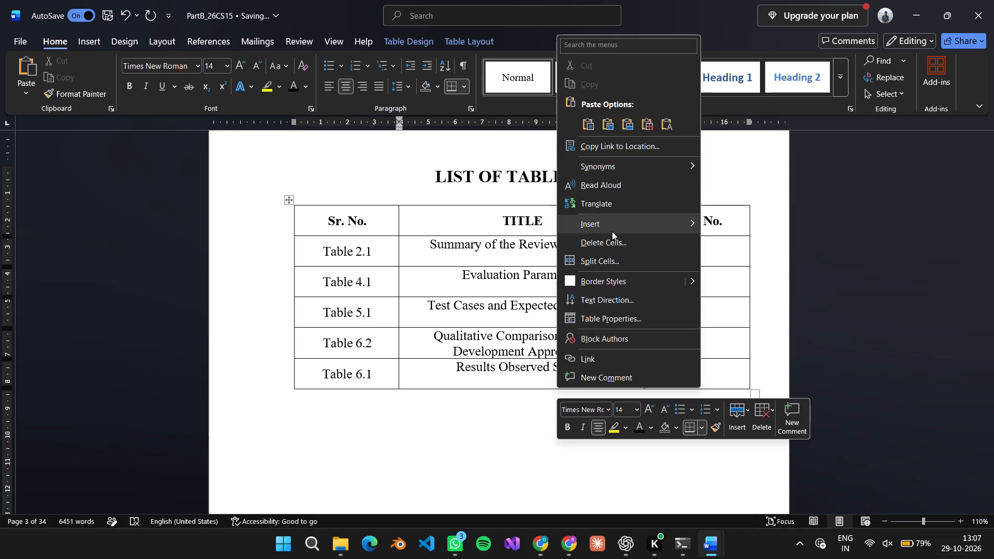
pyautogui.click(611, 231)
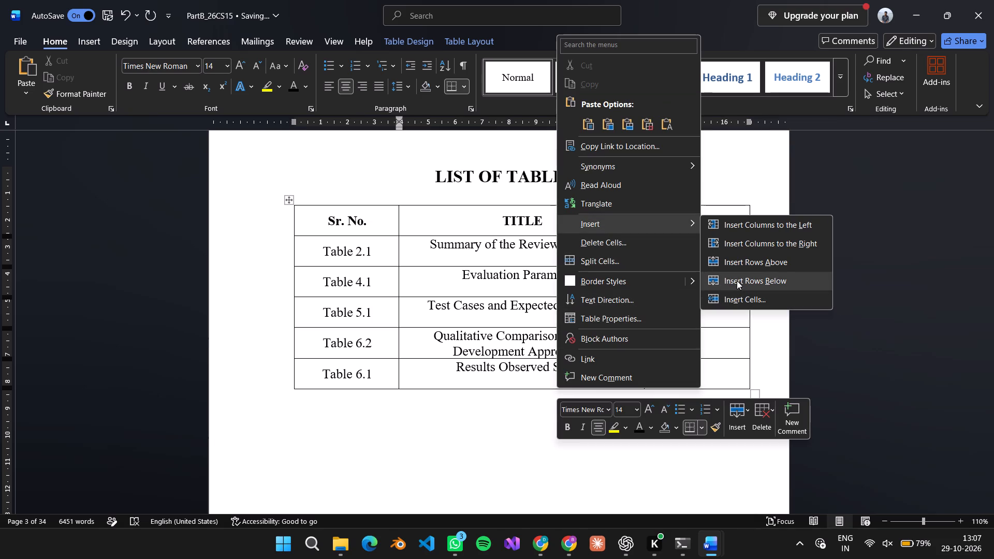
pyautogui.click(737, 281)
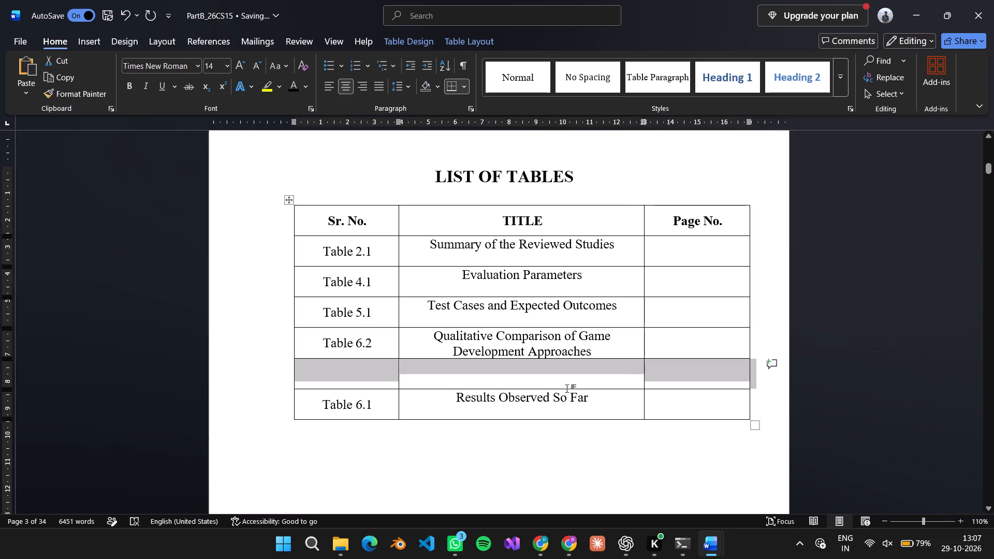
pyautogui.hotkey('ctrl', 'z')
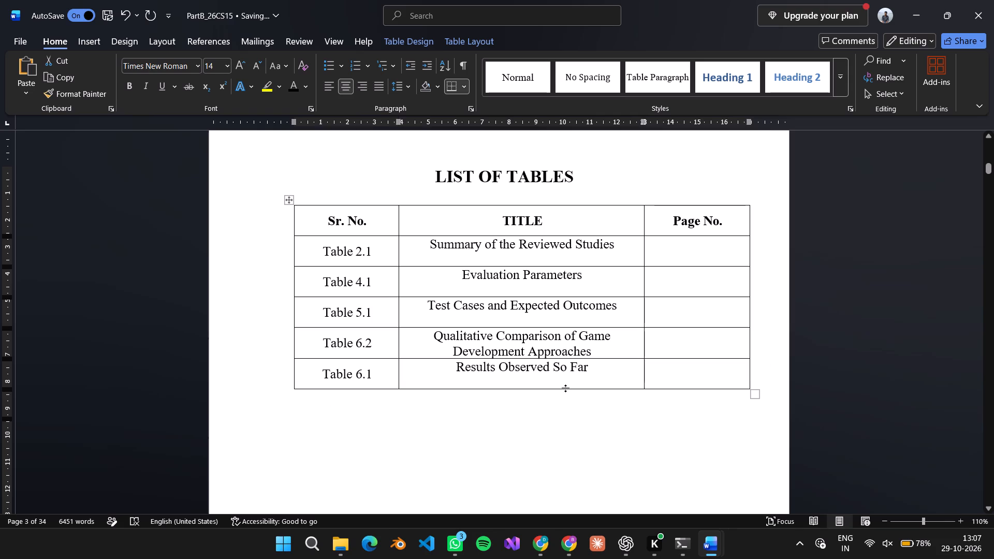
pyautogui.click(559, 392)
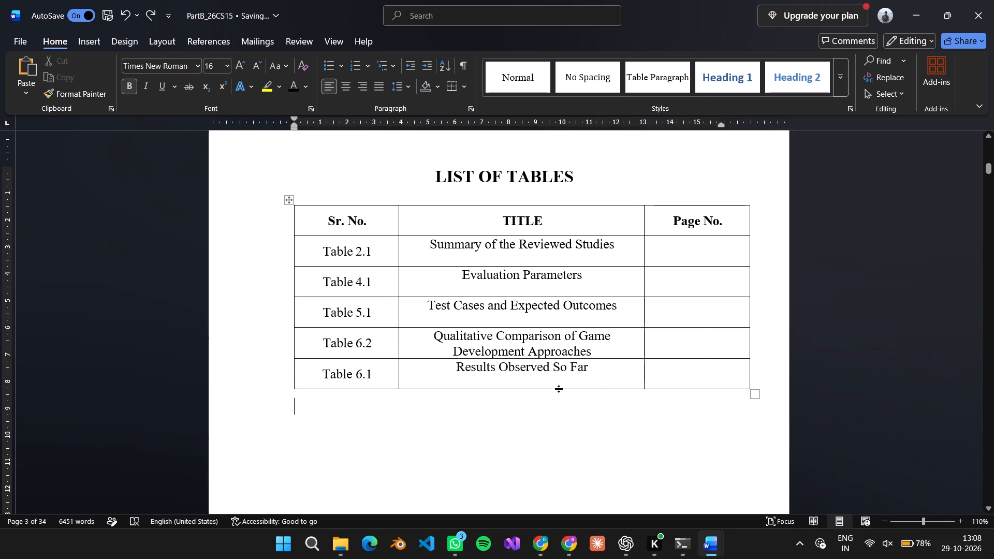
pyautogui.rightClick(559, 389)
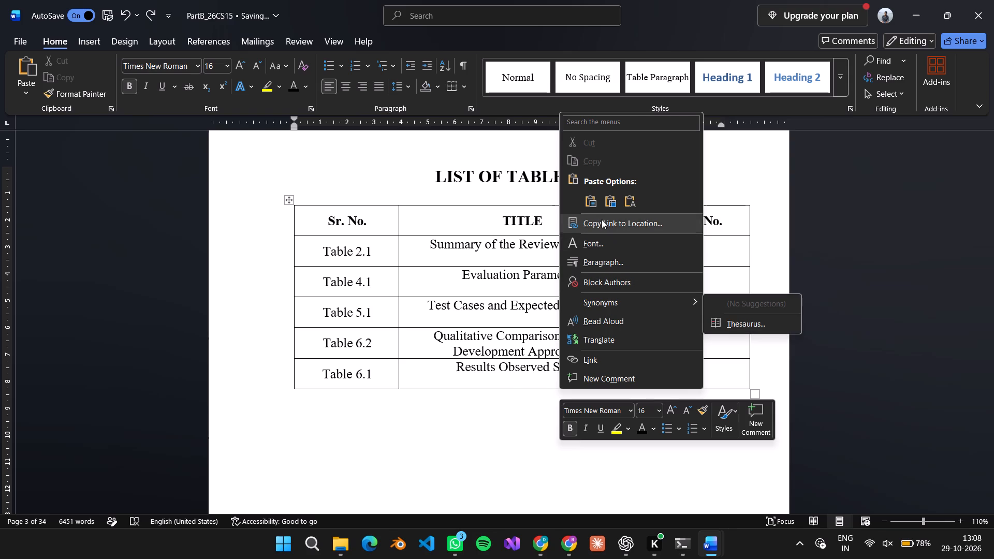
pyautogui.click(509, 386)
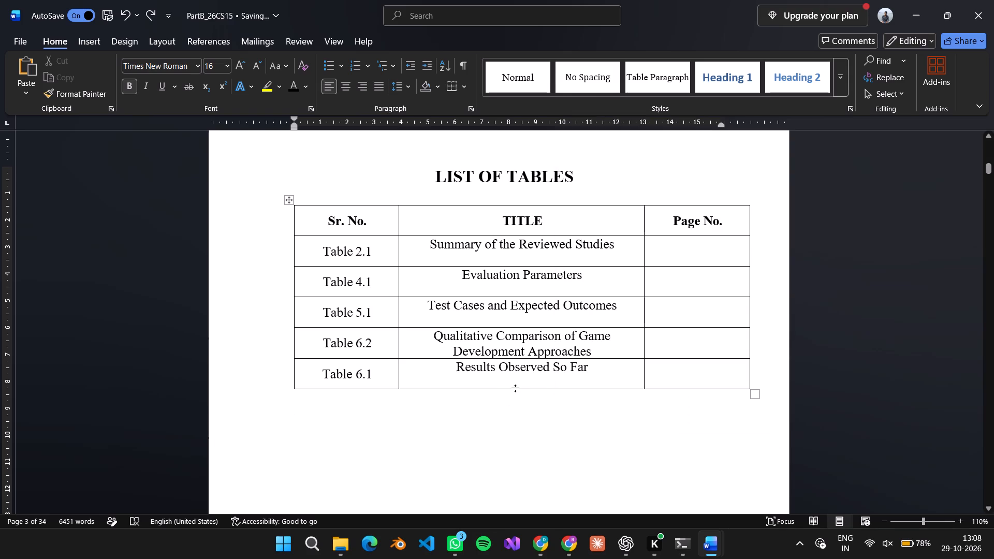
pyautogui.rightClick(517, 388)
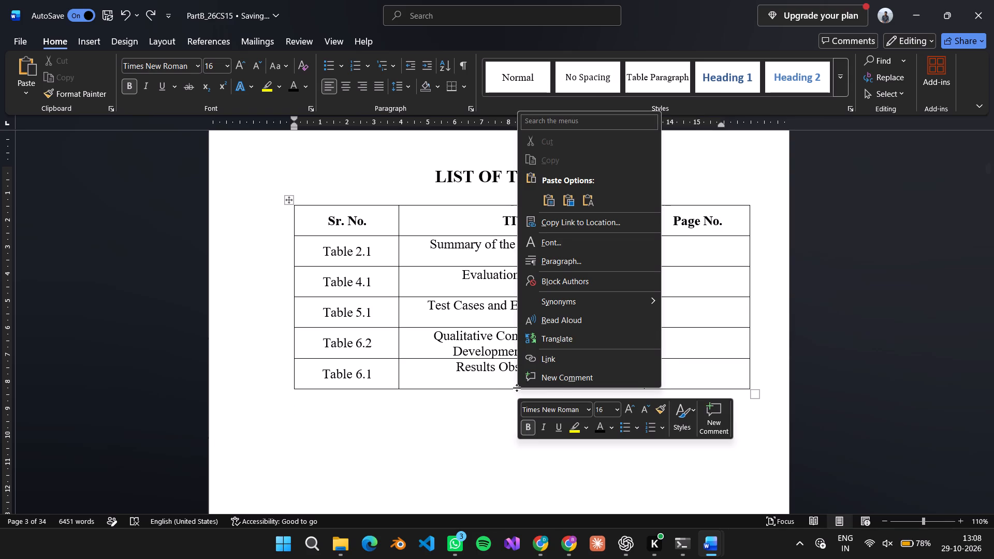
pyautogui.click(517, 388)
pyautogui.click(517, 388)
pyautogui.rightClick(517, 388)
# Change the Sr. No. of the Table 6.2 row to Table 6.1.
pyautogui.click(453, 361)
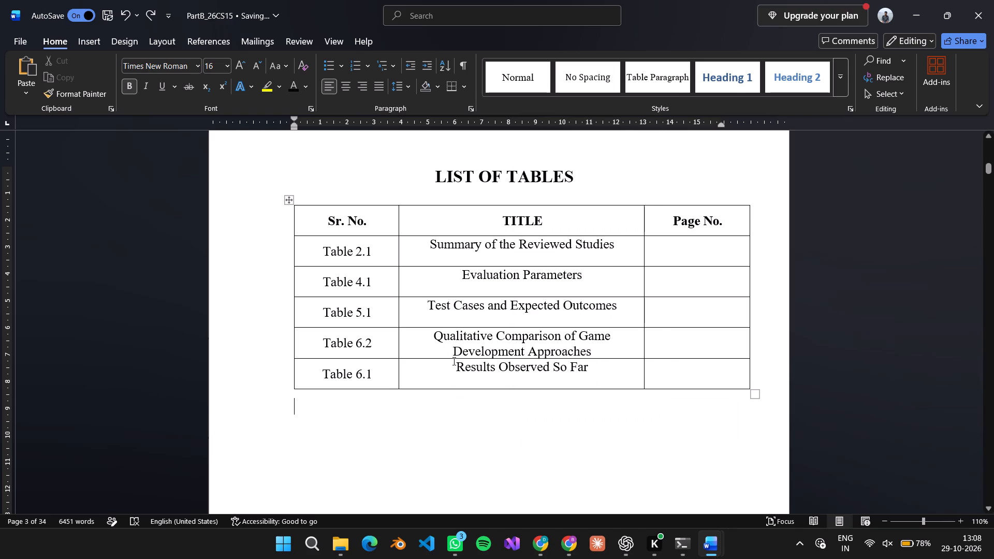
pyautogui.click(372, 336)
pyautogui.press('BackSpace')
pyautogui.press('1')
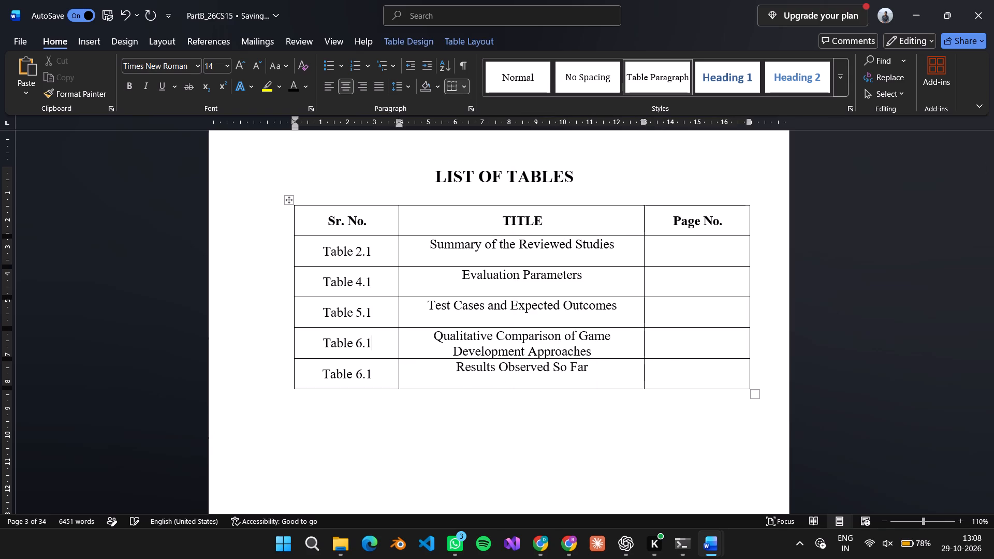
# Copy the title "Results Observed So Far" from the last row over the title in the row above.
pyautogui.doubleClick(530, 368)
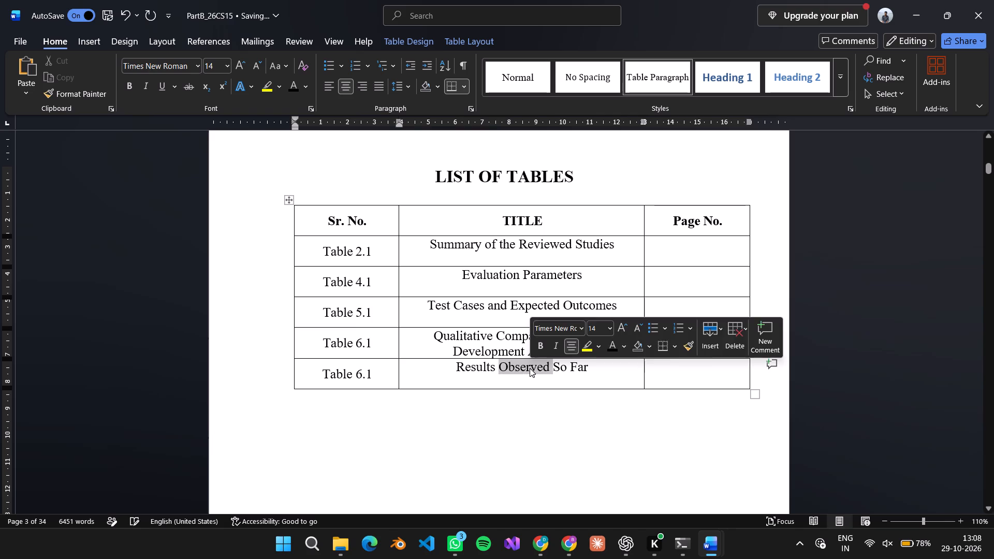
pyautogui.click(530, 368)
pyautogui.doubleClick(530, 368)
pyautogui.click(530, 368)
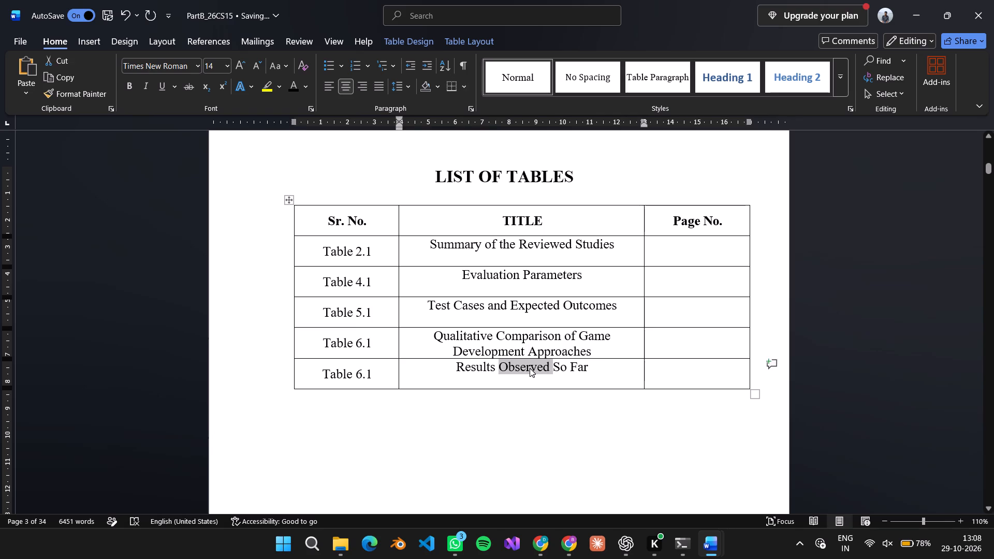
pyautogui.click(530, 368)
pyautogui.tripleClick(530, 368)
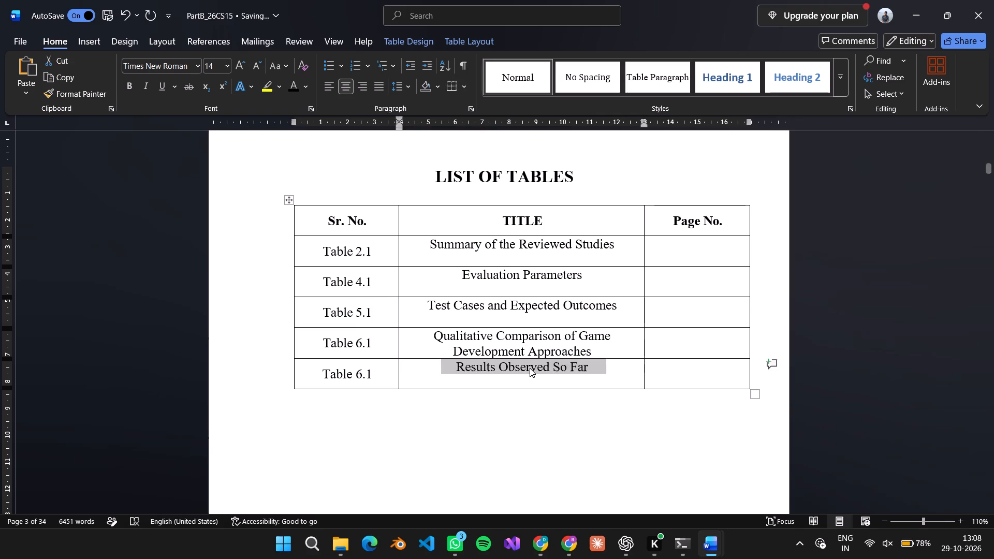
pyautogui.hotkey('ctrl', 'c')
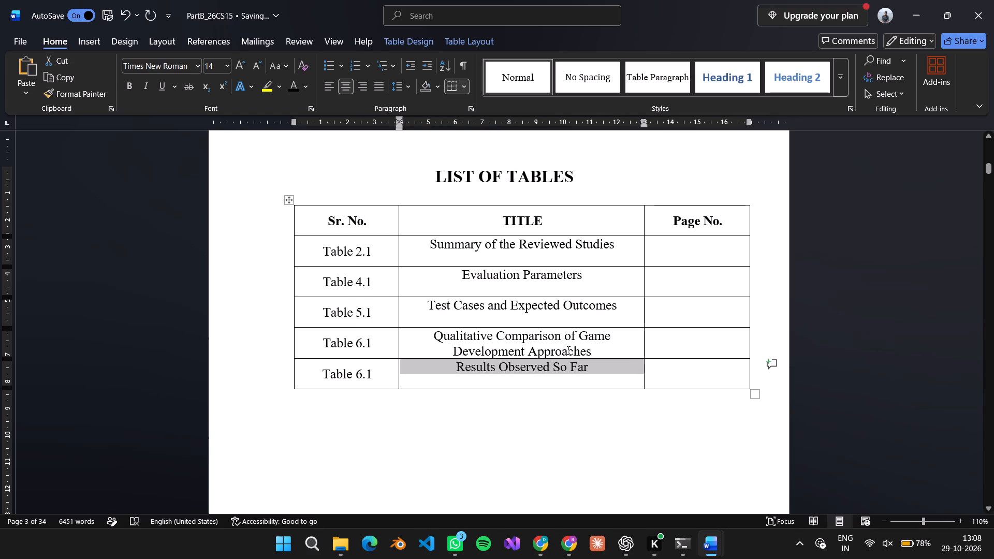
pyautogui.doubleClick(591, 351)
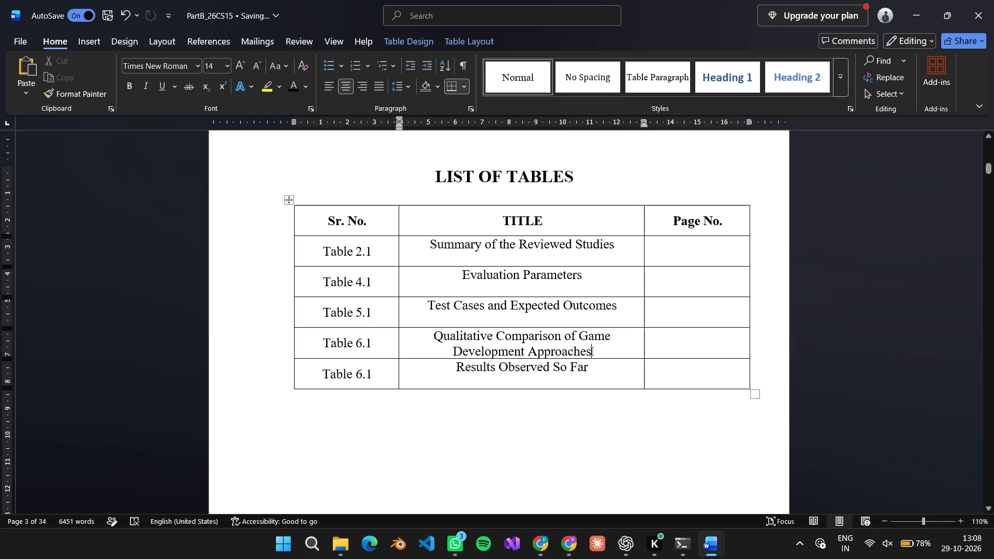
pyautogui.click(436, 335)
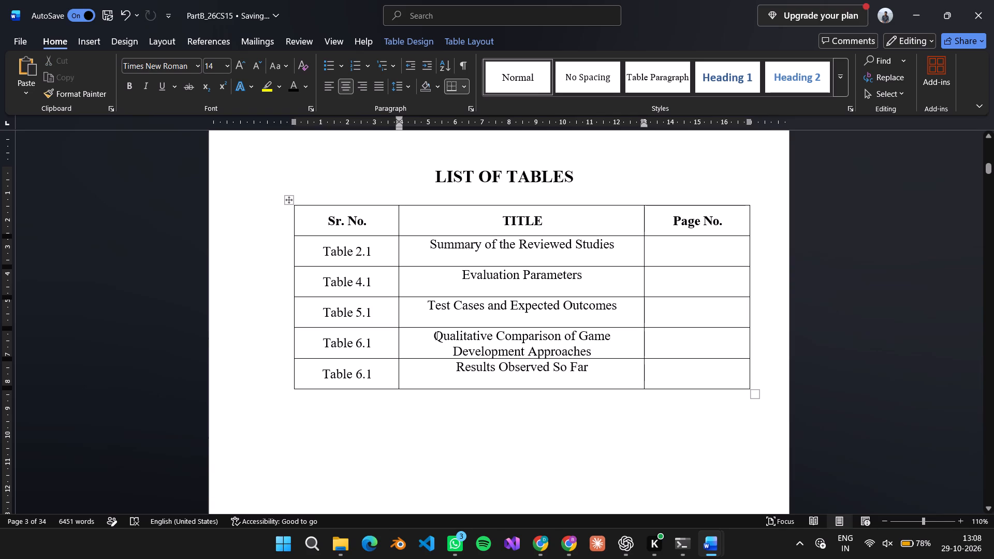
pyautogui.hotkey('ctrl', 'v')
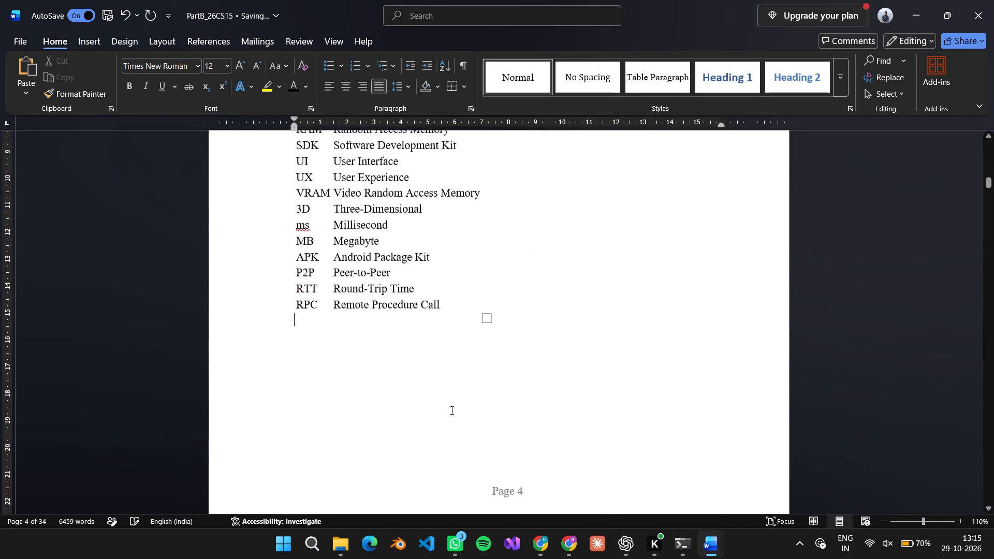
pyautogui.scroll(1, 451, 410)
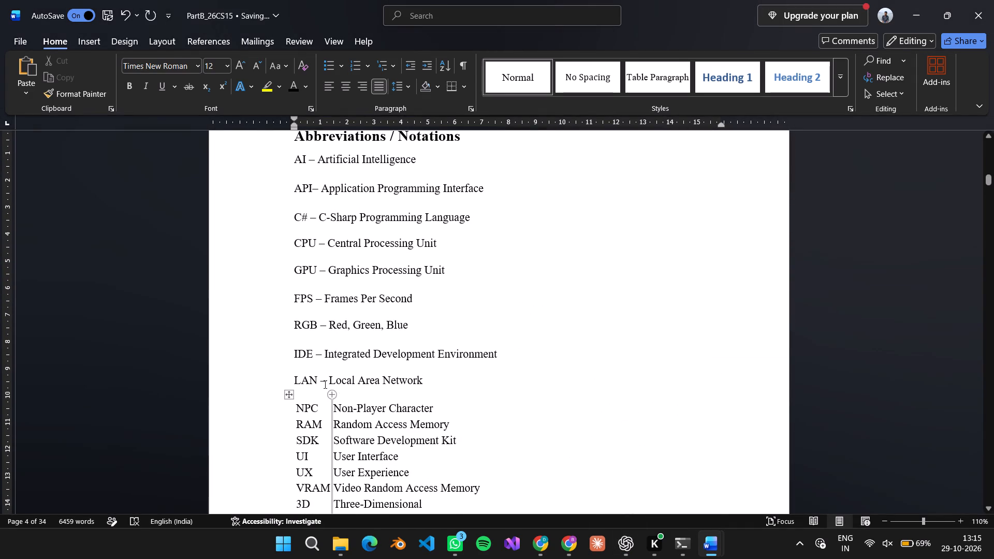
pyautogui.doubleClick(322, 383)
pyautogui.hotkey('ctrl', 'c')
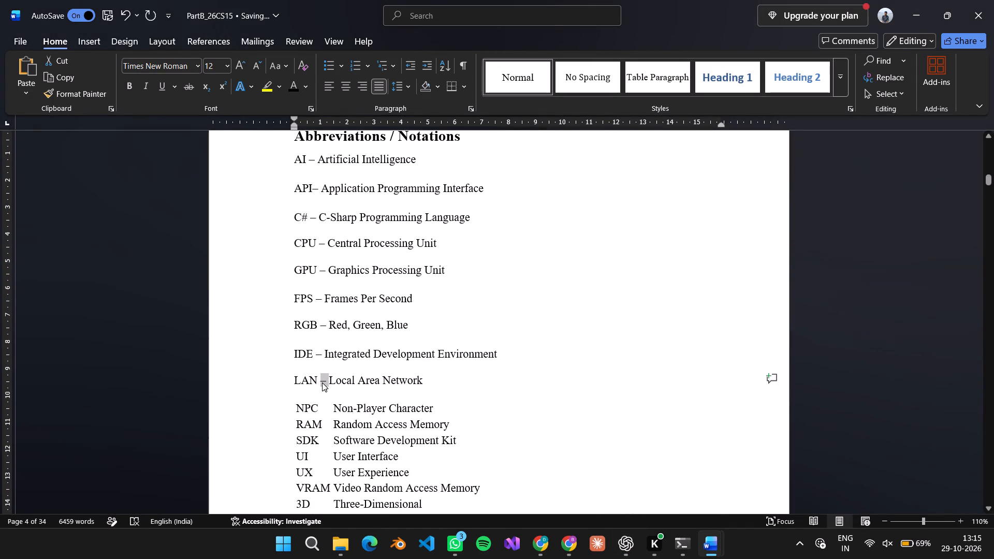
pyautogui.click(327, 412)
pyautogui.press('Right')
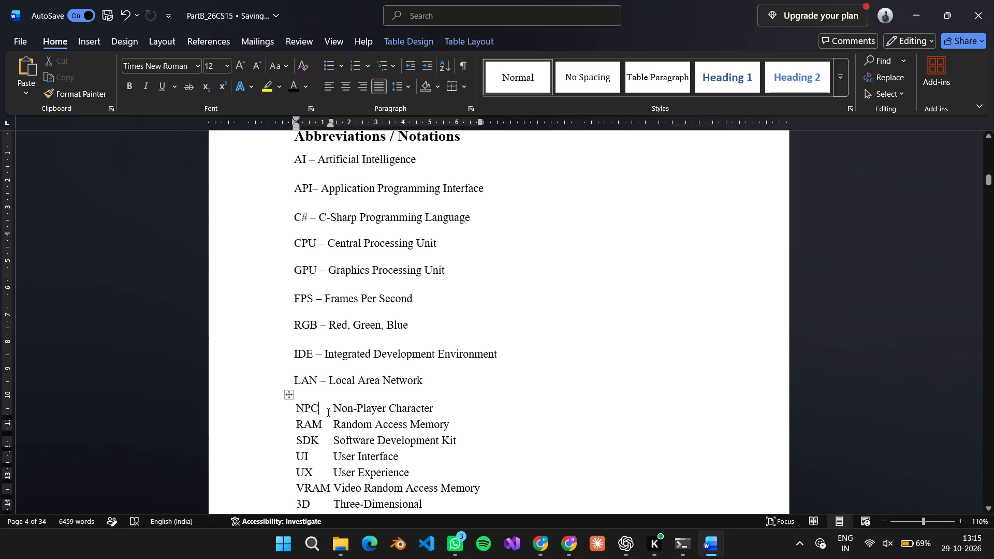
pyautogui.press('BackSpace')
pyautogui.press('BackSpace')
pyautogui.press('BackSpace')
pyautogui.press('Left')
pyautogui.press('Right')
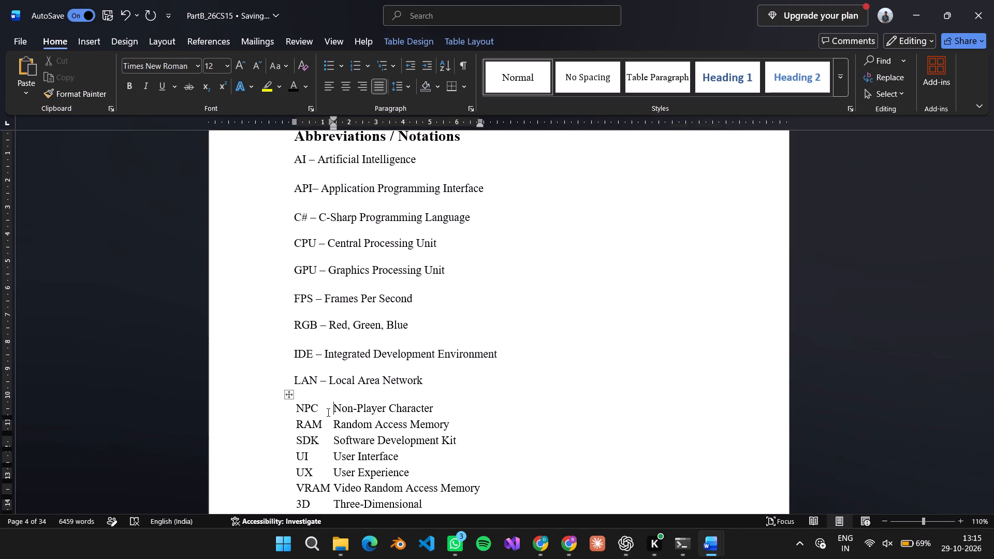
pyautogui.press('Left')
pyautogui.hotkey('ctrl', 'v')
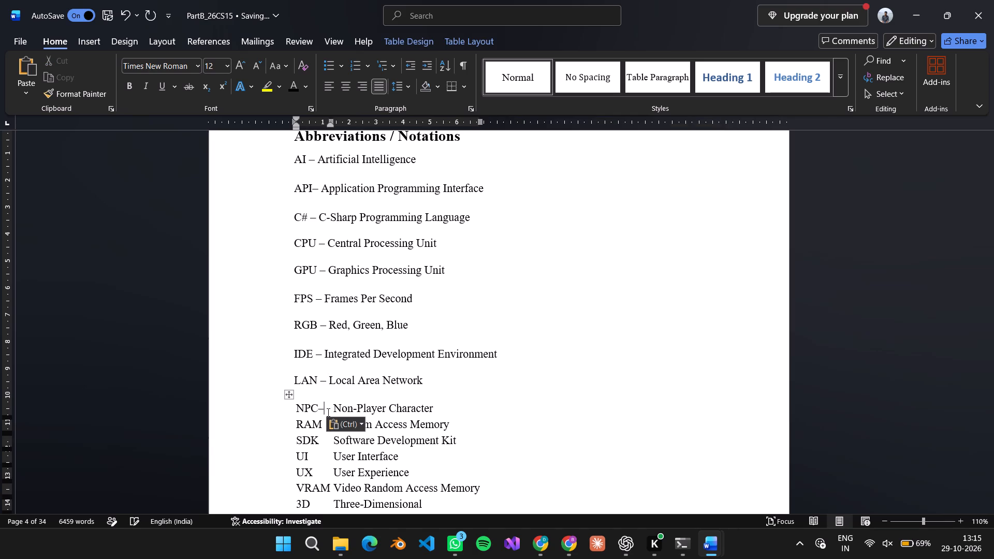
pyautogui.press('Left')
pyautogui.press('space')
# Insert a blank line above both RAM and Random Access Memory in their table cells.
pyautogui.press('Down')
pyautogui.press('Up')
pyautogui.press('Left')
pyautogui.press('Down')
pyautogui.press('Left')
pyautogui.press('Left')
pyautogui.press('Left')
pyautogui.press('Return')
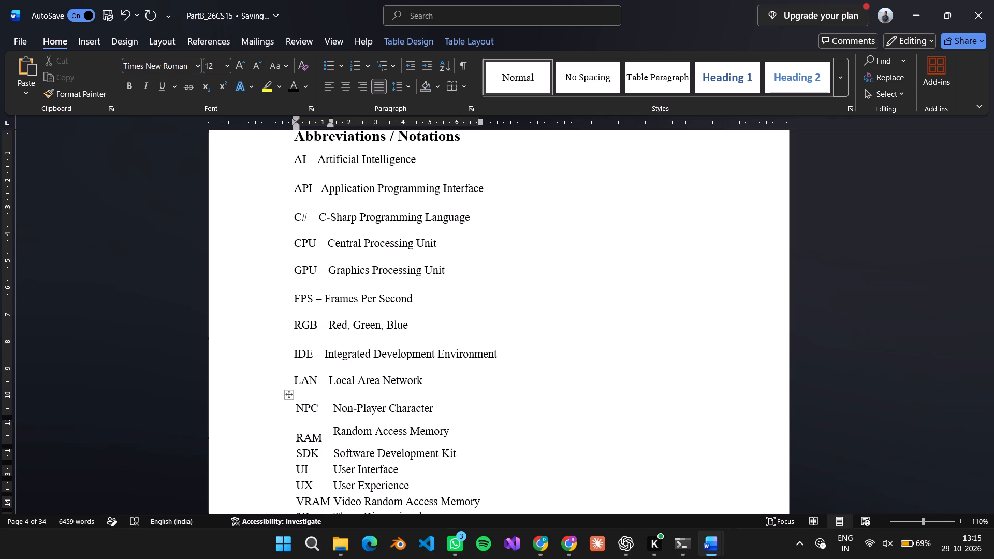
pyautogui.click(335, 431)
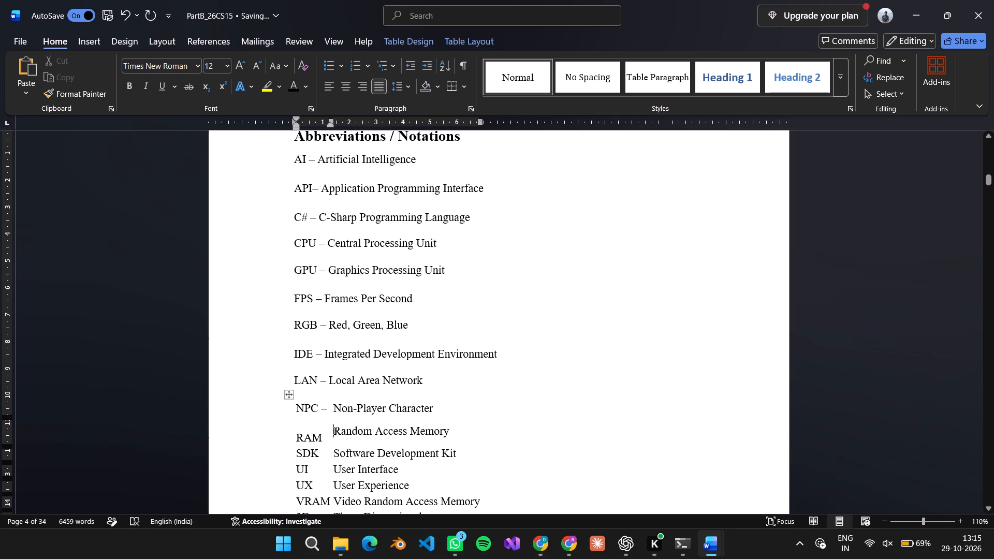
pyautogui.press('Return')
# Add a space and the copied dash after RAM.
pyautogui.press('Left')
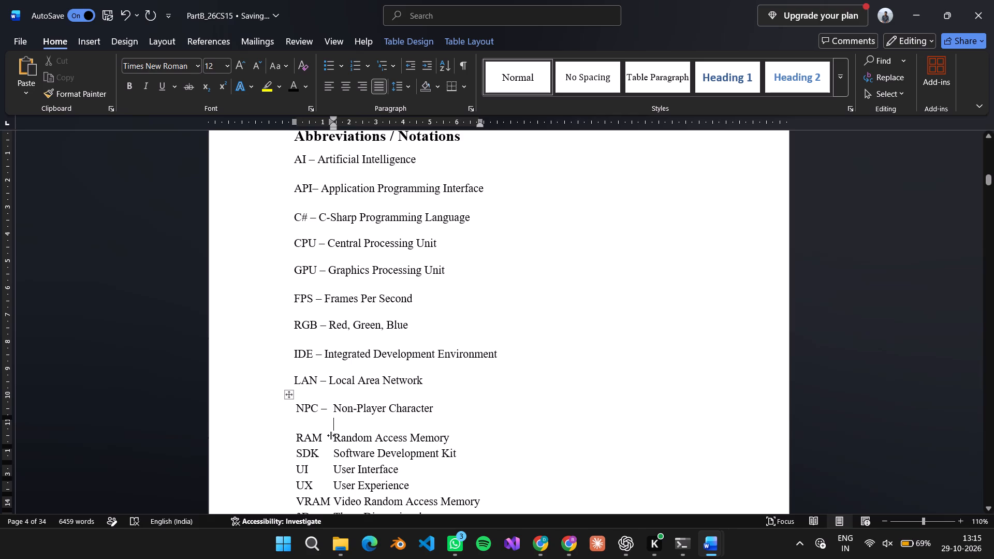
pyautogui.press('Left')
pyautogui.press('space')
pyautogui.hotkey('ctrl', 'v')
# Insert a blank line above SDK in its table cell.
pyautogui.press('Down')
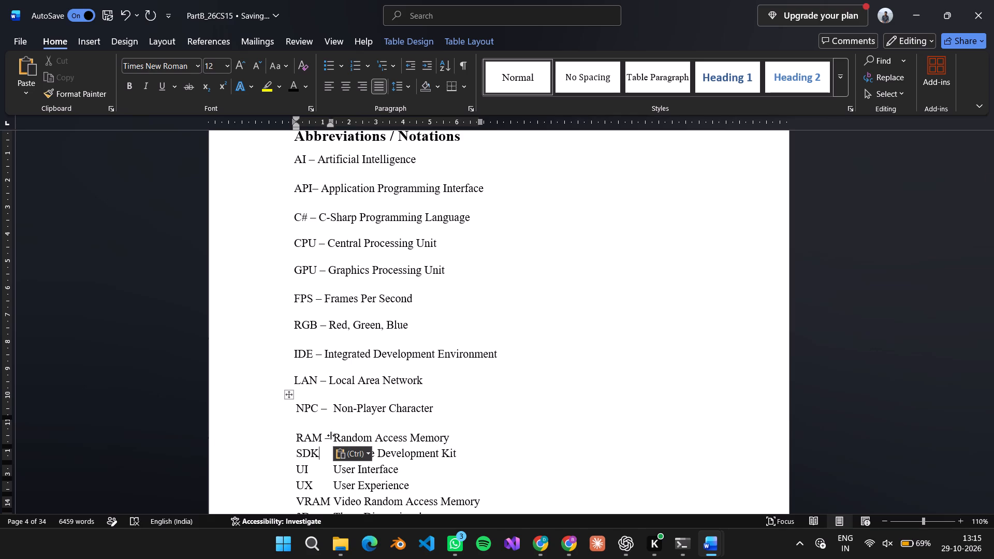
pyautogui.press('Down')
pyautogui.press('Left')
pyautogui.press('Up')
pyautogui.press('Left')
pyautogui.press('Return')
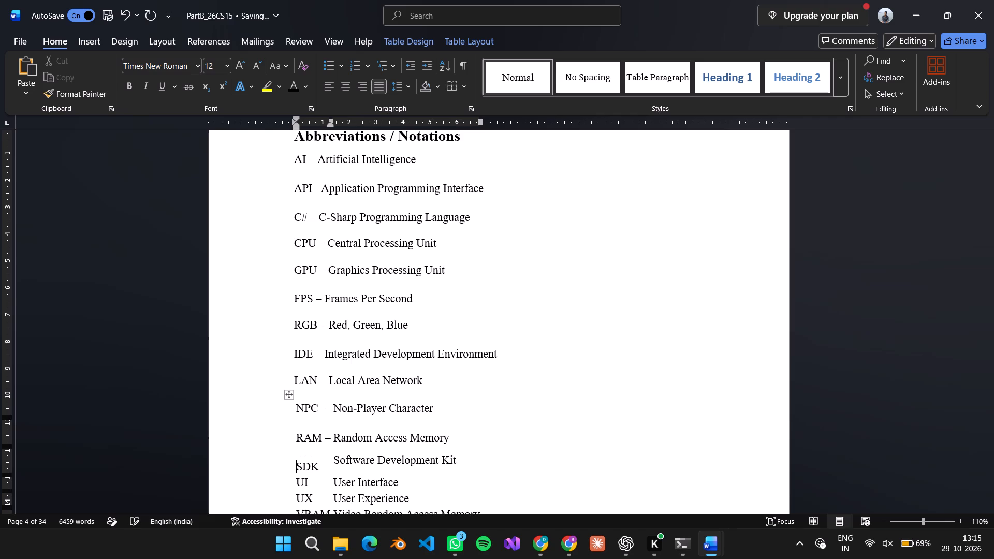
# Add a space and the copied dash after SDK.
pyautogui.press('Down')
pyautogui.press('Down')
pyautogui.press('Up')
pyautogui.press('Up')
pyautogui.press('Right')
pyautogui.press('Right')
pyautogui.press('Right')
pyautogui.press('Right')
pyautogui.press('Left')
pyautogui.press('space')
pyautogui.hotkey('ctrl', 'v')
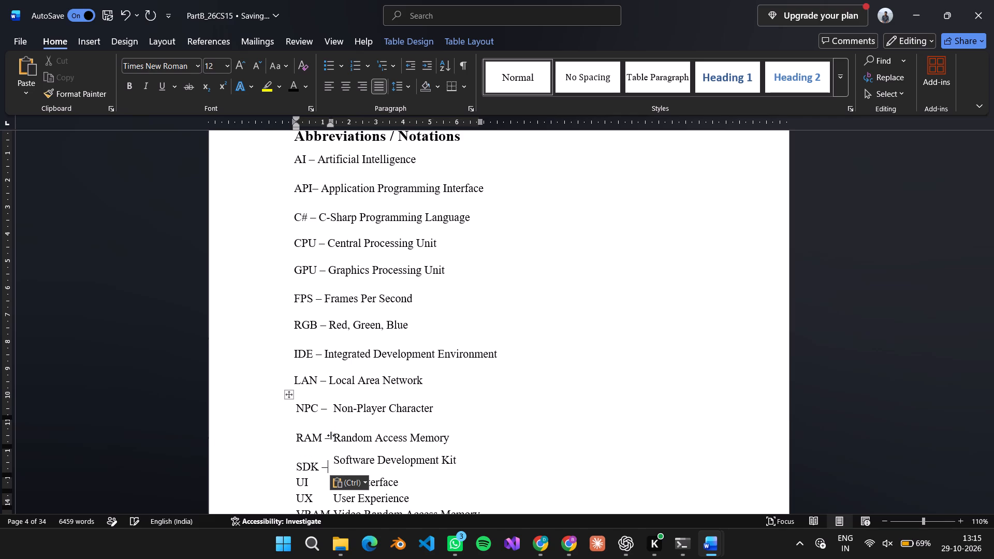
# Insert a blank line above Software Development Kit in its table cell.
pyautogui.press('Right')
pyautogui.press('Return')
# Insert a blank line above both UI and User Interface in their cells, adding a space and the copied dash after UI.
pyautogui.scroll(-1, 331, 435)
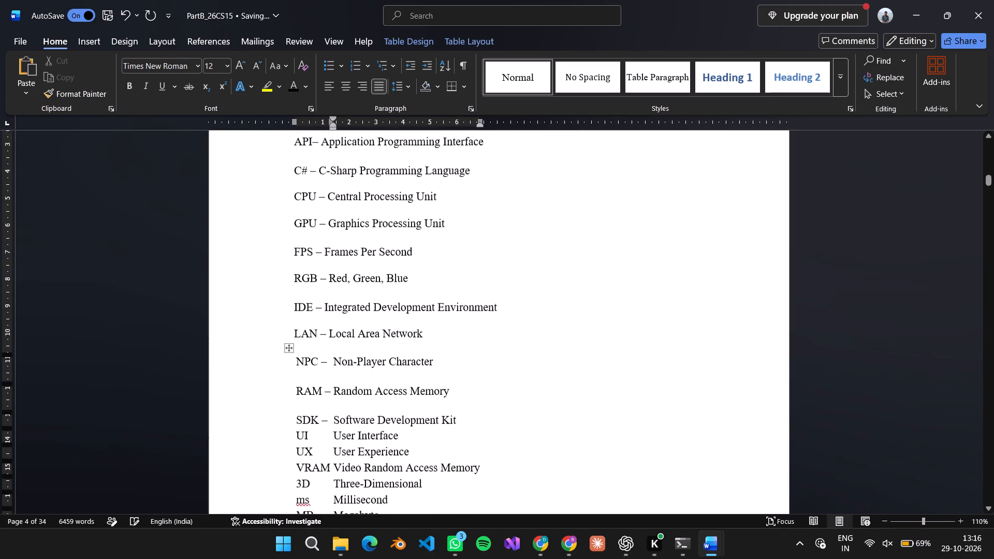
pyautogui.scroll(-2, 331, 435)
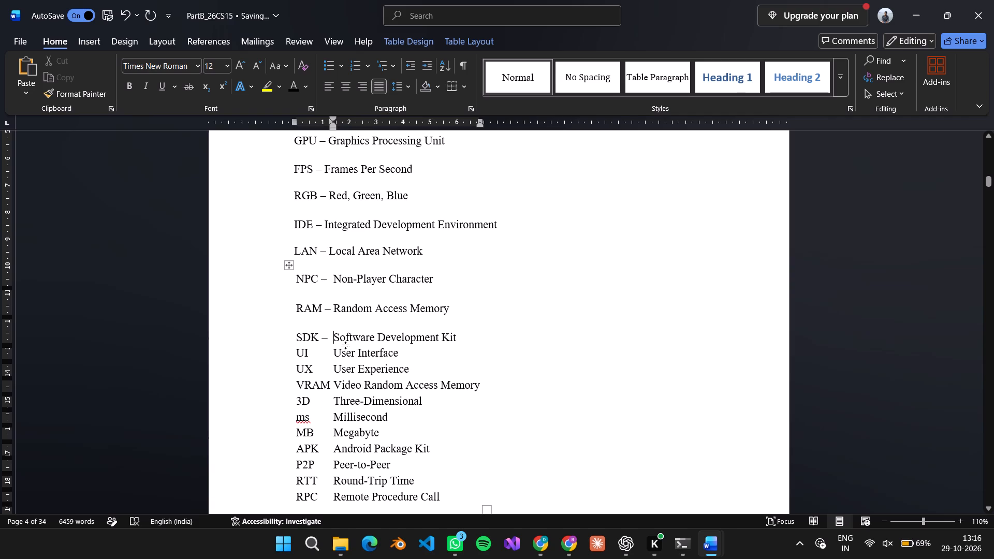
pyautogui.click(299, 352)
pyautogui.press('Return')
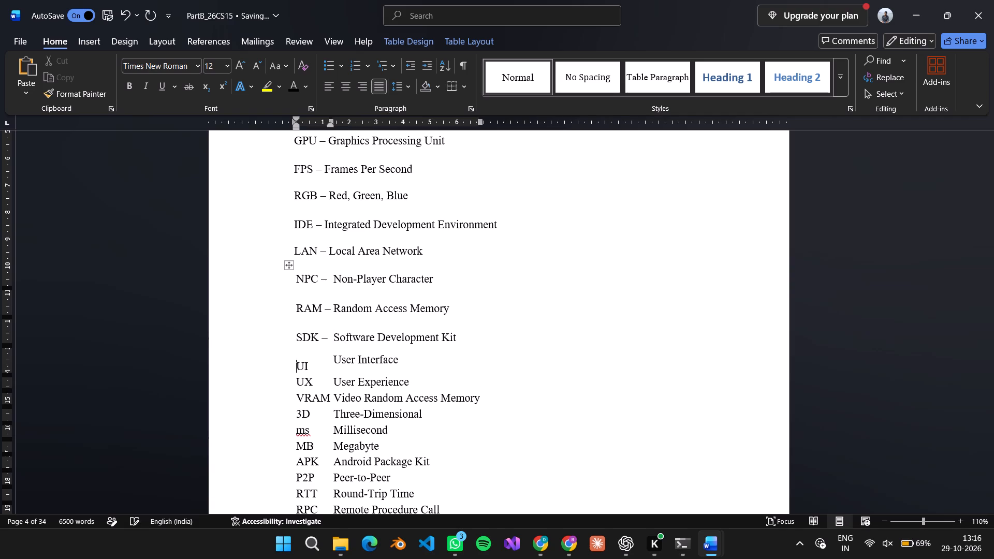
pyautogui.press('Right')
pyautogui.press('Right')
pyautogui.press('space')
pyautogui.hotkey('ctrl', 'v')
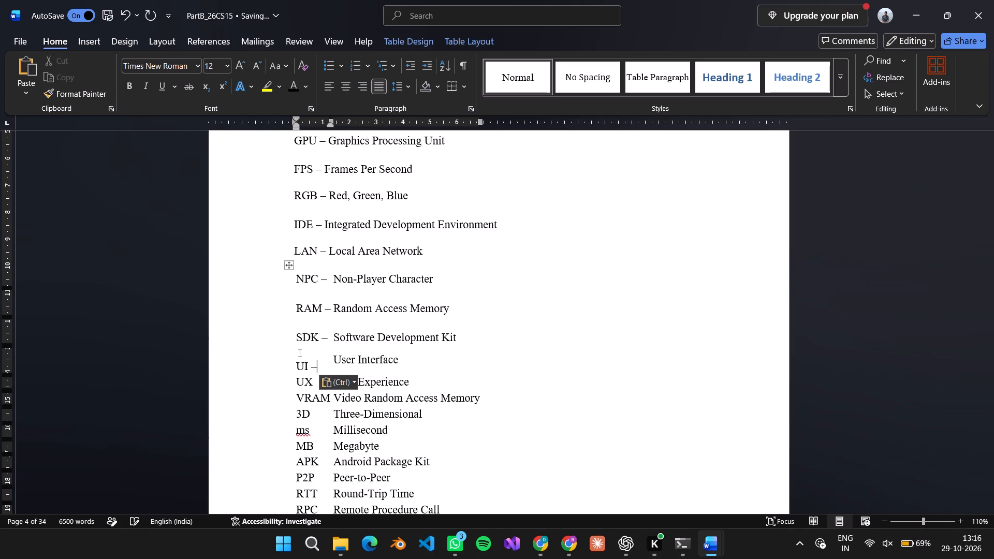
pyautogui.press('Right')
pyautogui.press('Return')
# Insert a blank line above both User Experience and UX in their table cells.
pyautogui.scroll(-1, 299, 352)
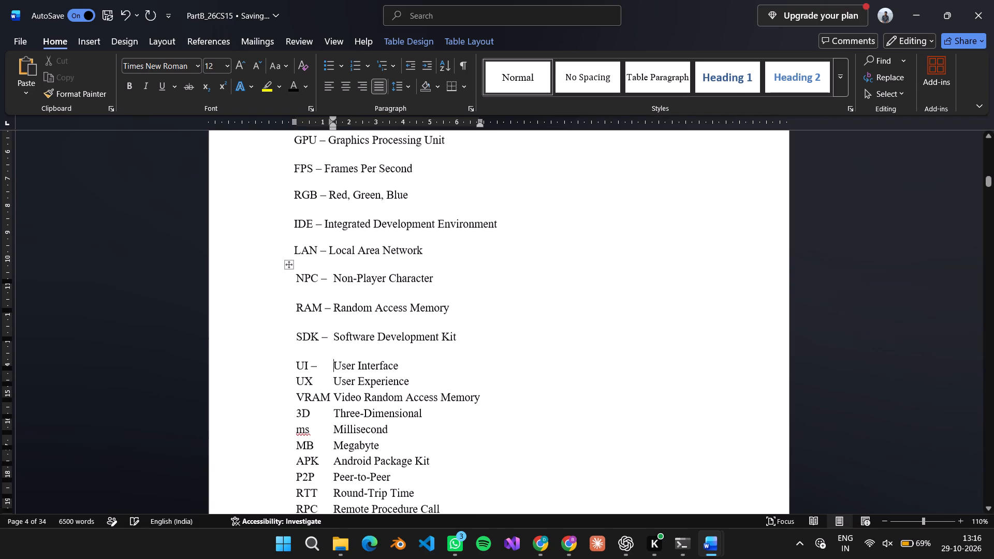
pyautogui.scroll(-1, 299, 352)
pyautogui.press('Down')
pyautogui.press('Return')
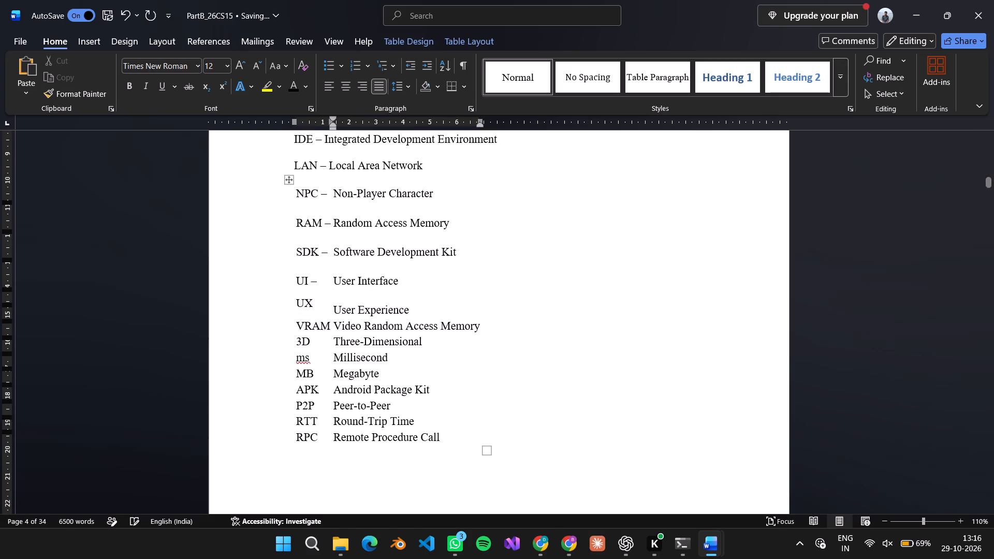
pyautogui.press('Left')
pyautogui.press('Left')
pyautogui.press('Left')
pyautogui.press('Left')
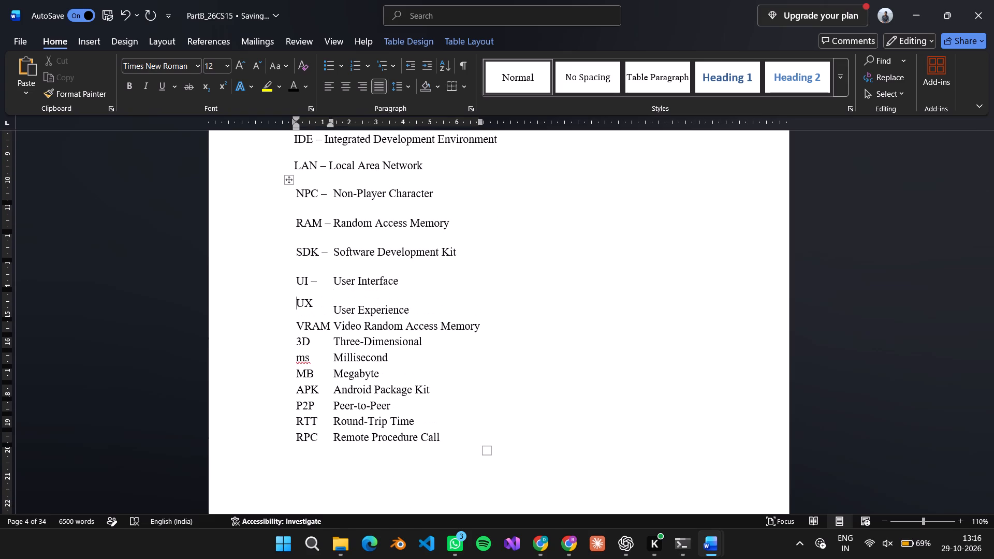
pyautogui.press('Return')
# Add a space and the copied dash after UX.
pyautogui.press('Right')
pyautogui.press('Right')
pyautogui.press('Right')
pyautogui.press('Left')
pyautogui.press('space')
pyautogui.hotkey('ctrl', 'v')
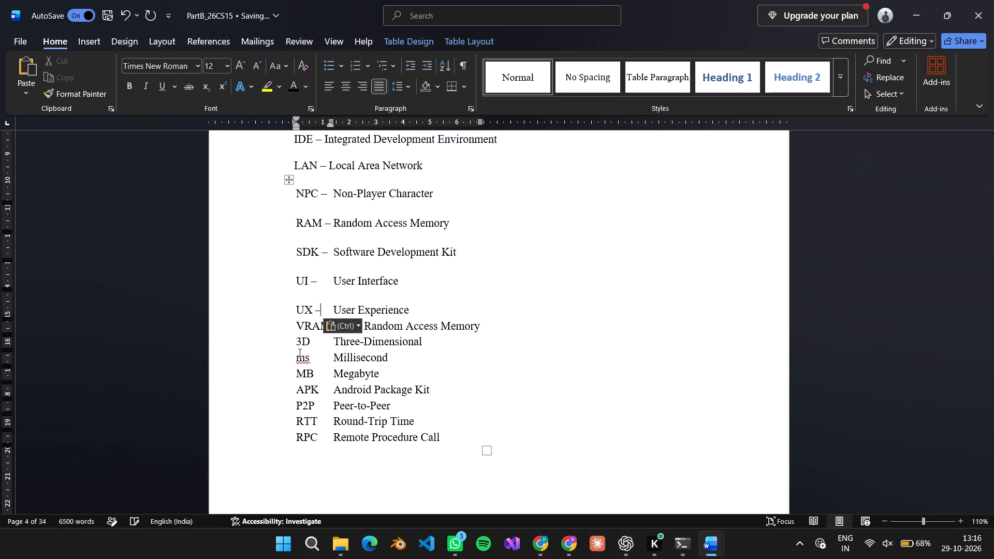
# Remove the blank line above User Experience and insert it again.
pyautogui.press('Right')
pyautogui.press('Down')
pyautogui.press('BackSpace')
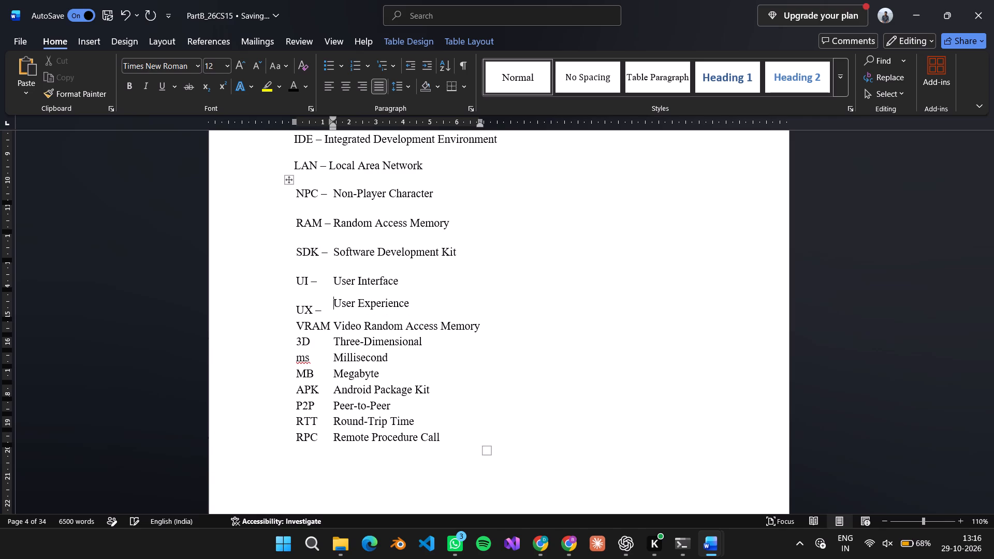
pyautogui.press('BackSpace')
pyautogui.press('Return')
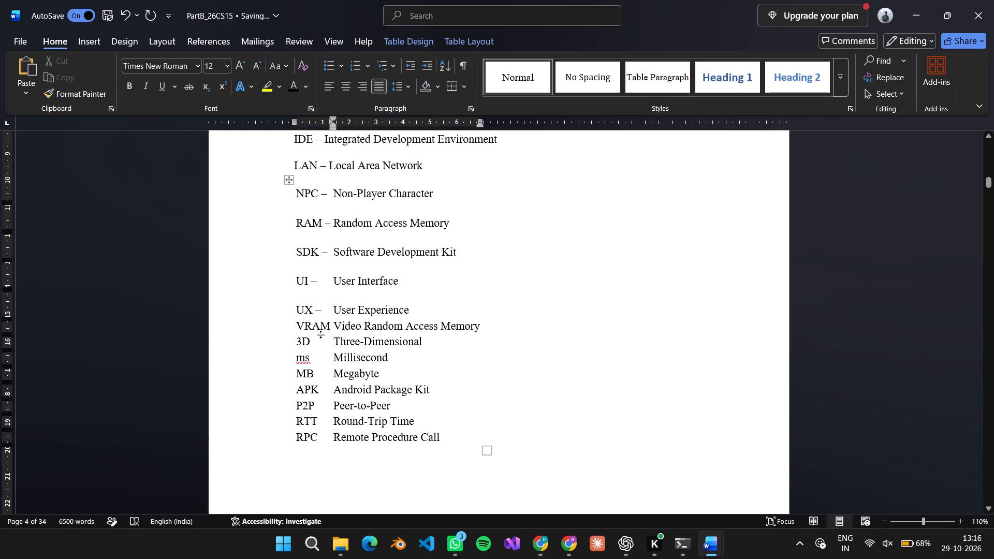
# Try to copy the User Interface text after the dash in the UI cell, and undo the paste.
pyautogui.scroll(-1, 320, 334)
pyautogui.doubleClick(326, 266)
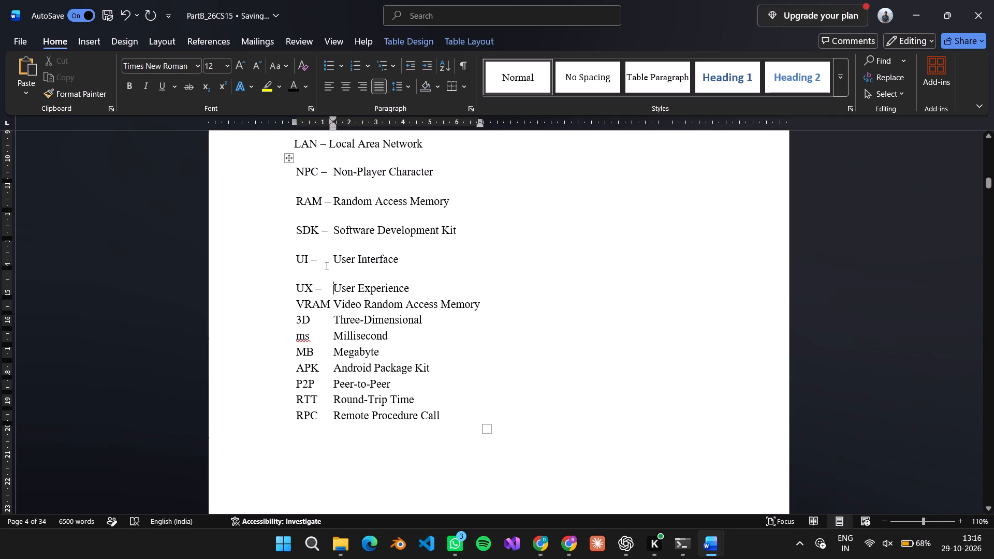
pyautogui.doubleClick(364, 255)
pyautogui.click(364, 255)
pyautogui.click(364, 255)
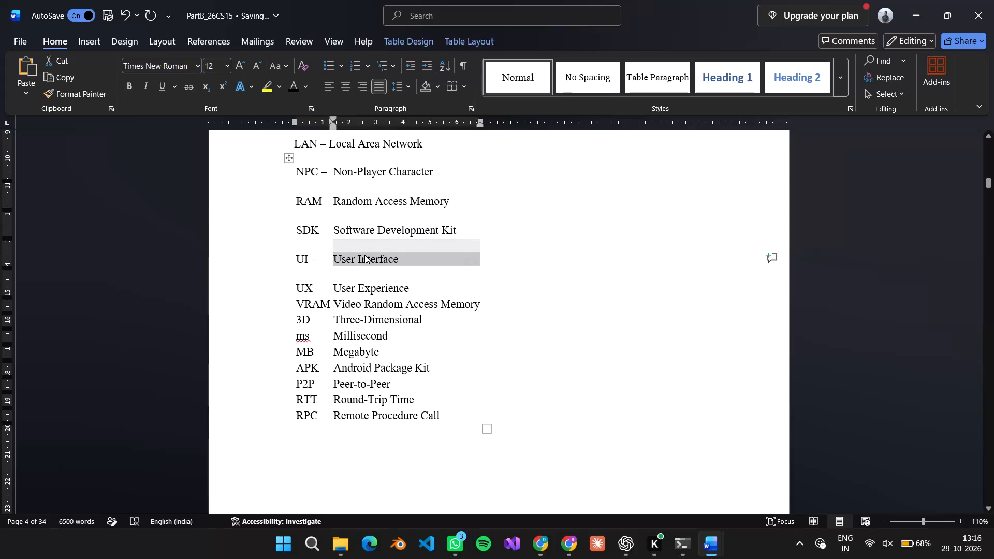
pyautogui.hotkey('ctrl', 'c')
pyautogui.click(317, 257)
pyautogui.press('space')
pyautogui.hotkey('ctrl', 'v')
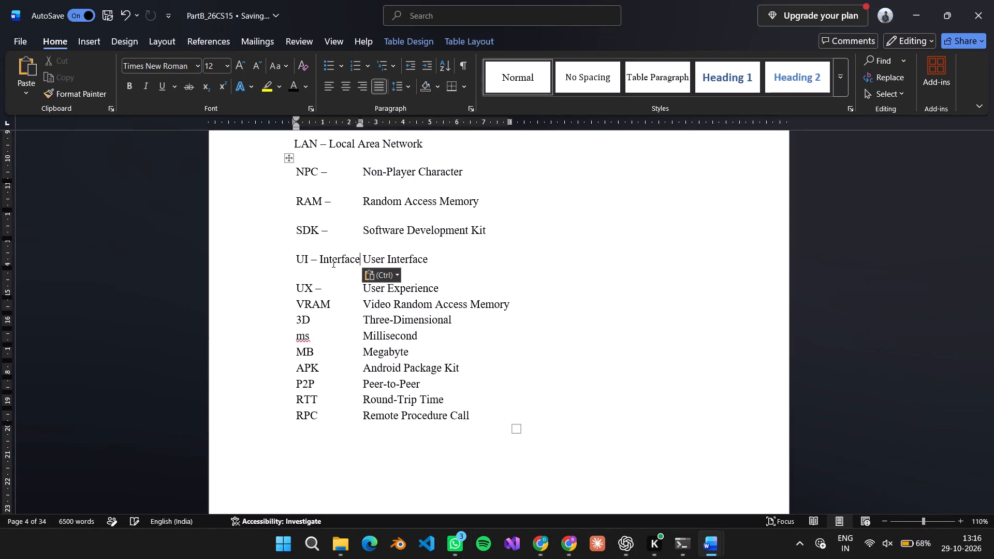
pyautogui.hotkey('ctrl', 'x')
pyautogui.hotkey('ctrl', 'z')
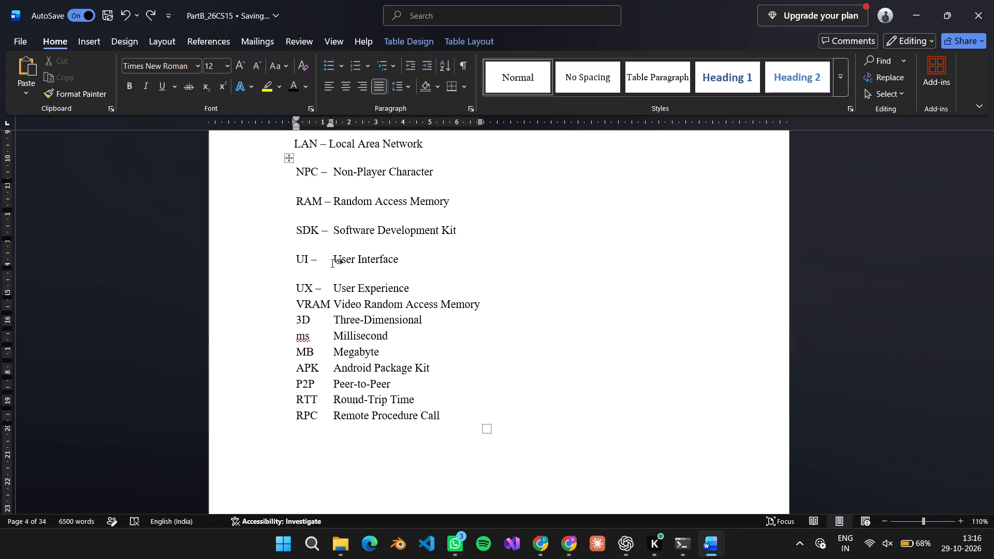
# Copy the full User Interface text and paste it after the dash in the UI cell, preceded by a space.
pyautogui.moveTo(403, 259); pyautogui.dragTo(328, 259)
pyautogui.click(406, 261)
pyautogui.moveTo(406, 261); pyautogui.dragTo(341, 258)
pyautogui.hotkey('ctrl', 'c')
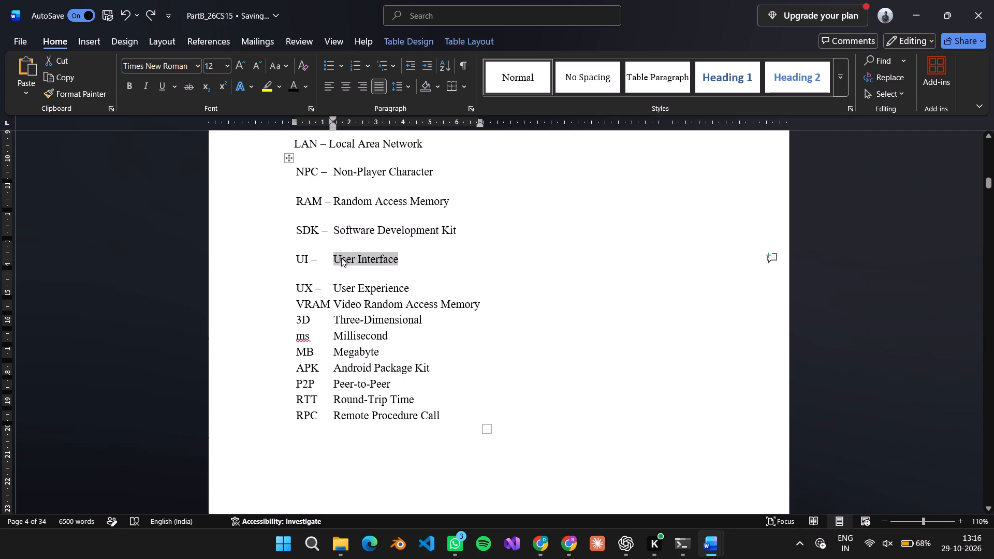
pyautogui.click(318, 261)
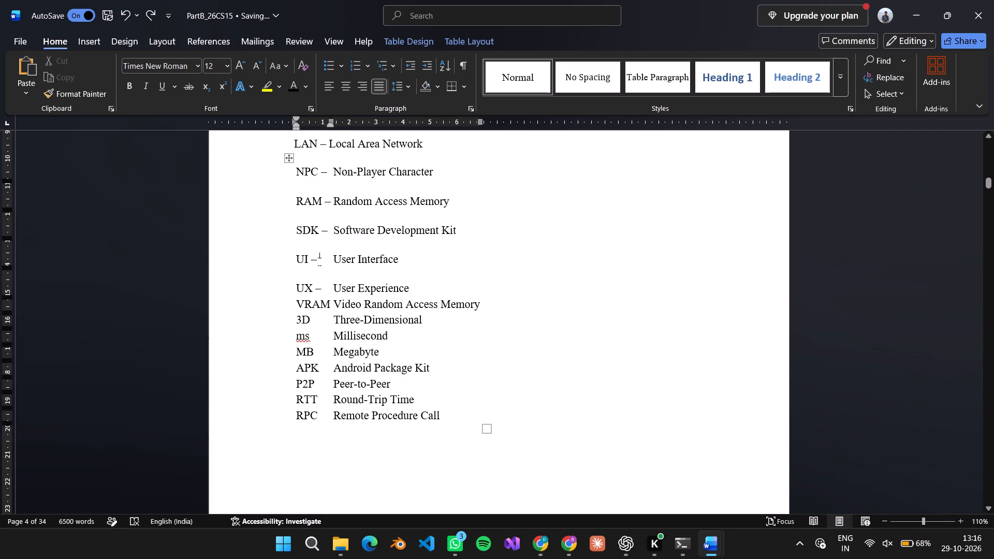
pyautogui.press('space')
pyautogui.hotkey('ctrl', 'v')
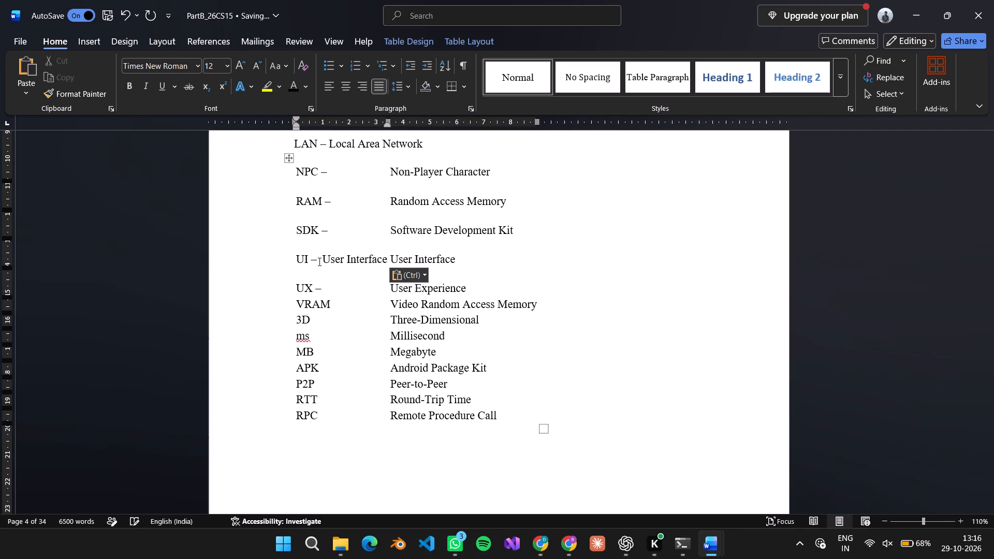
# Delete the duplicate User Interface text and its blank line from the second-column cell of the UI row.
pyautogui.scroll(1, 435, 256)
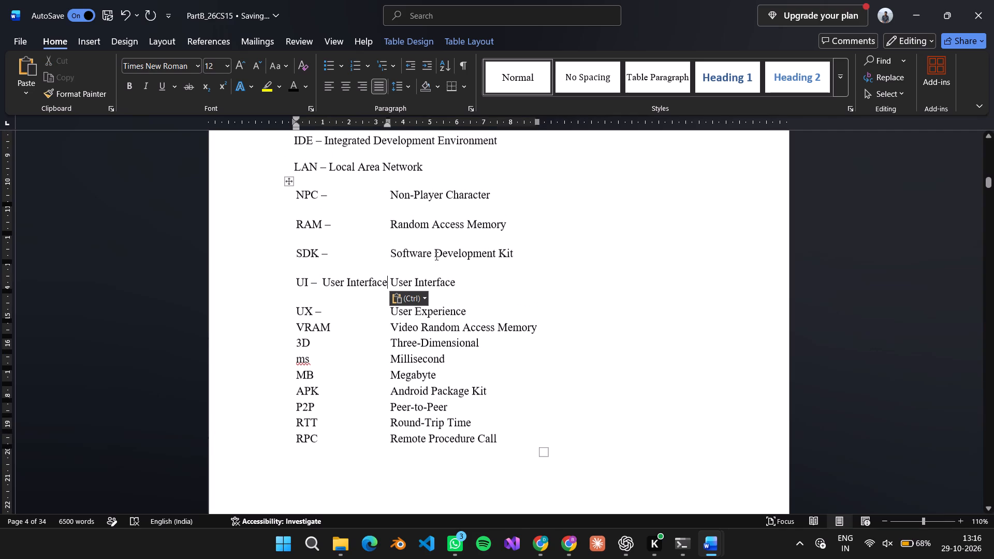
pyautogui.click(459, 281)
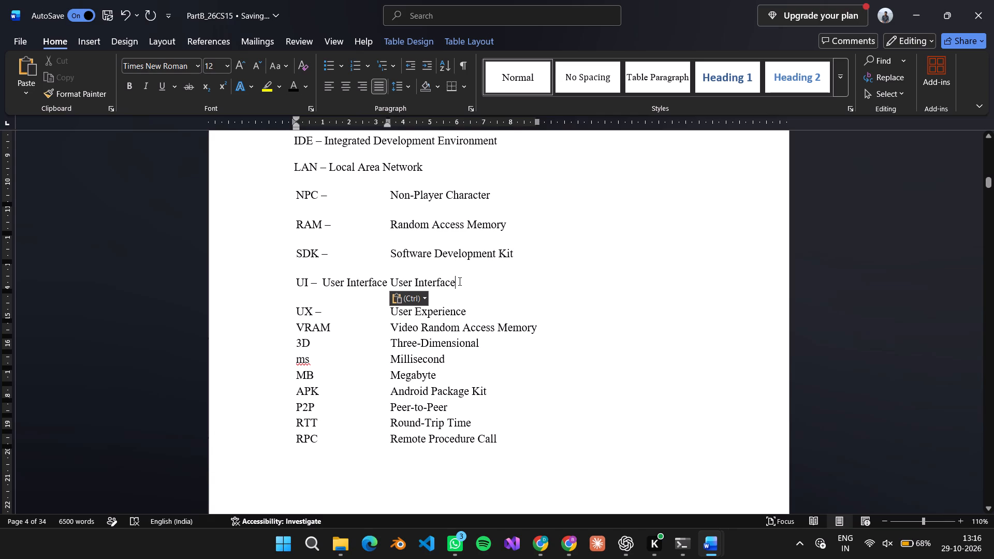
pyautogui.hotkey('ctrl', 'BackSpace')
pyautogui.hotkey('ctrl', 'BackSpace')
pyautogui.press('BackSpace')
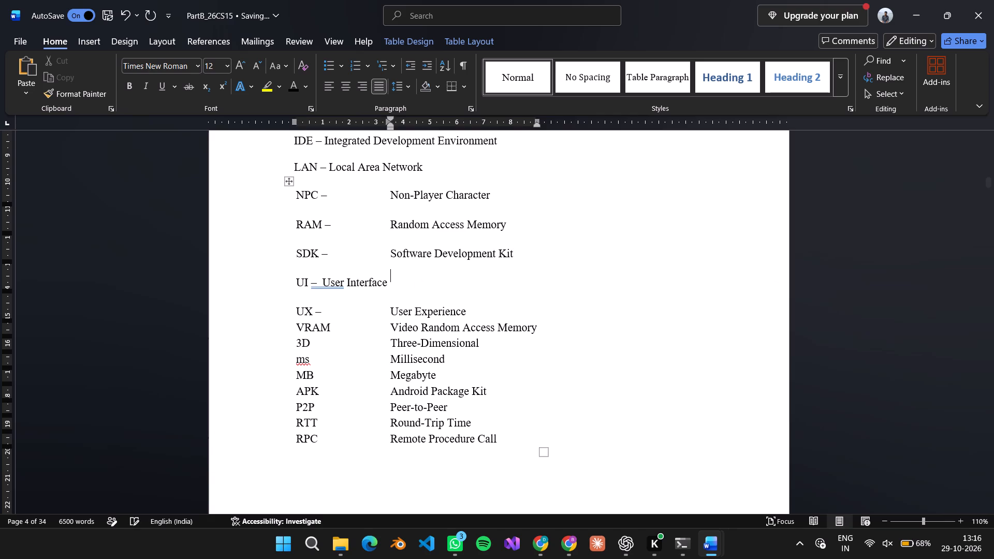
pyautogui.press('BackSpace')
pyautogui.press('BackSpace')
pyautogui.press('Up')
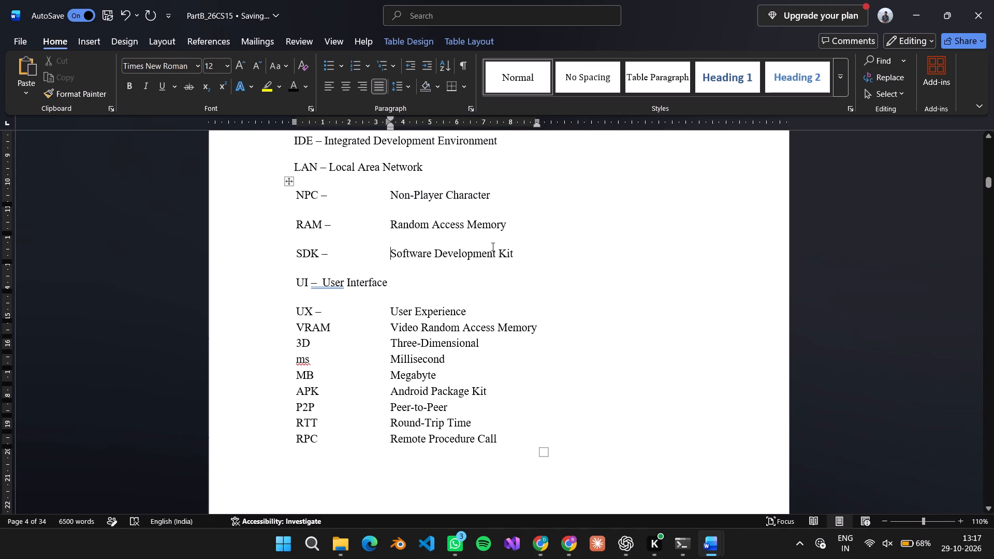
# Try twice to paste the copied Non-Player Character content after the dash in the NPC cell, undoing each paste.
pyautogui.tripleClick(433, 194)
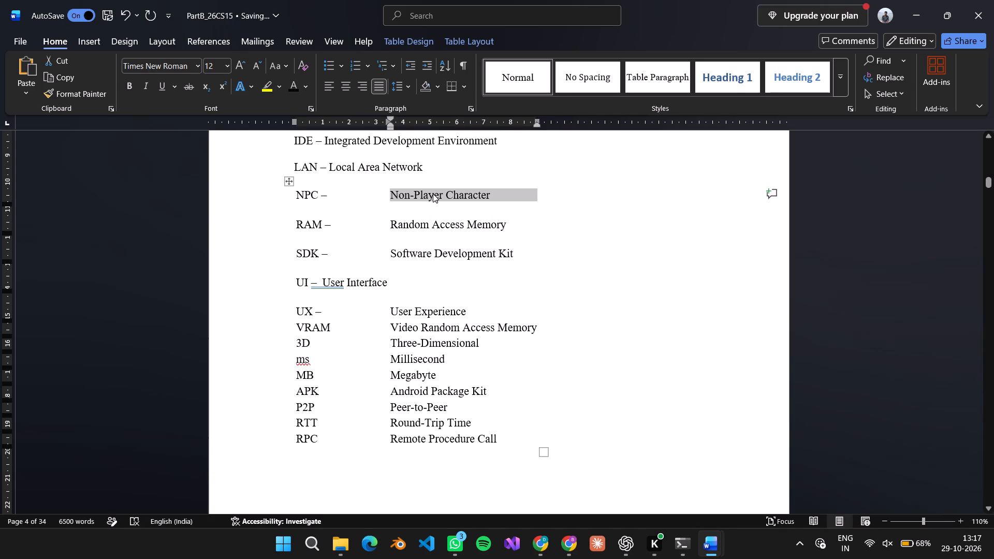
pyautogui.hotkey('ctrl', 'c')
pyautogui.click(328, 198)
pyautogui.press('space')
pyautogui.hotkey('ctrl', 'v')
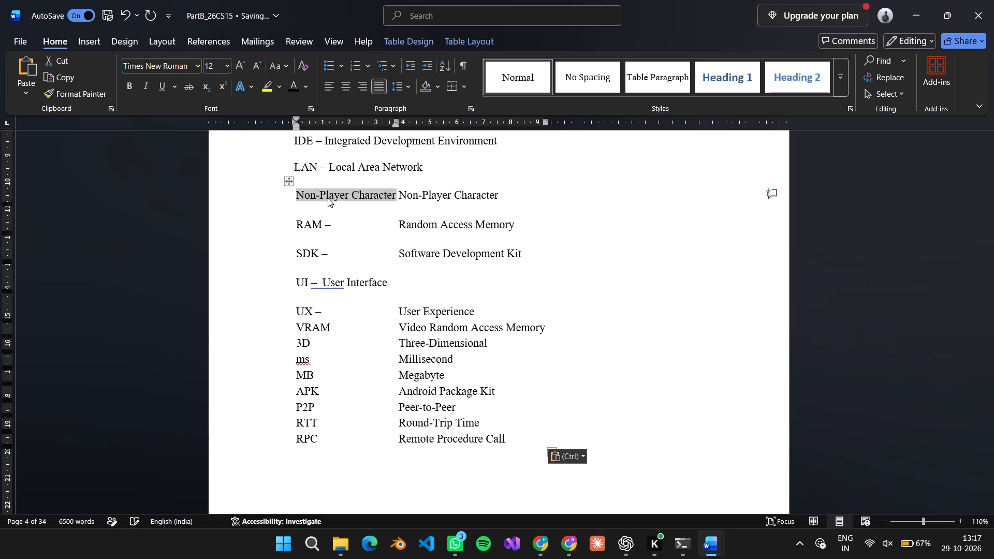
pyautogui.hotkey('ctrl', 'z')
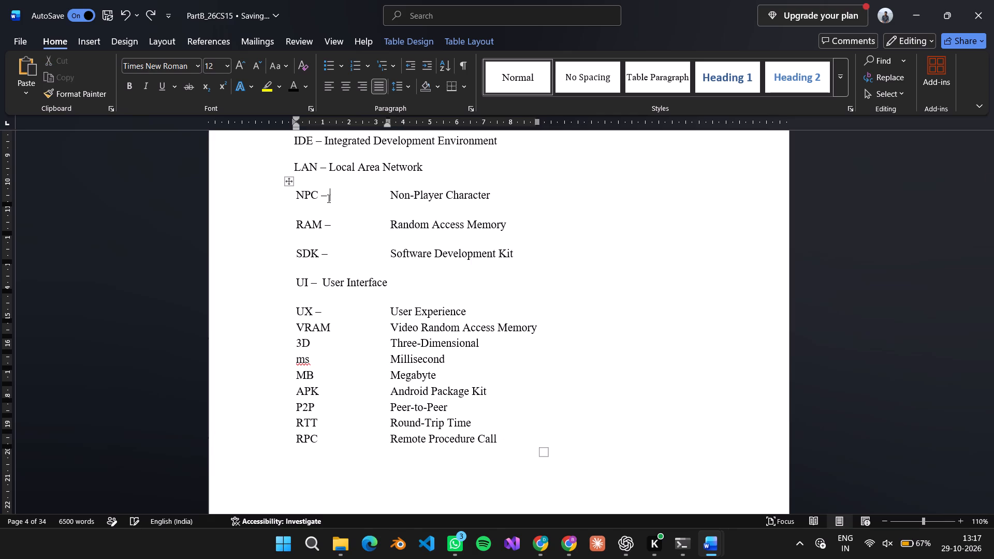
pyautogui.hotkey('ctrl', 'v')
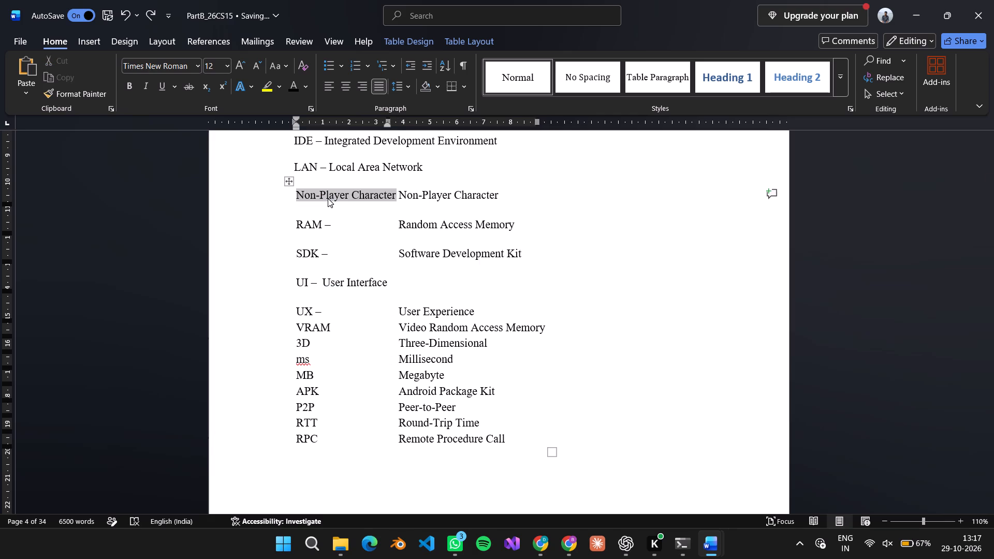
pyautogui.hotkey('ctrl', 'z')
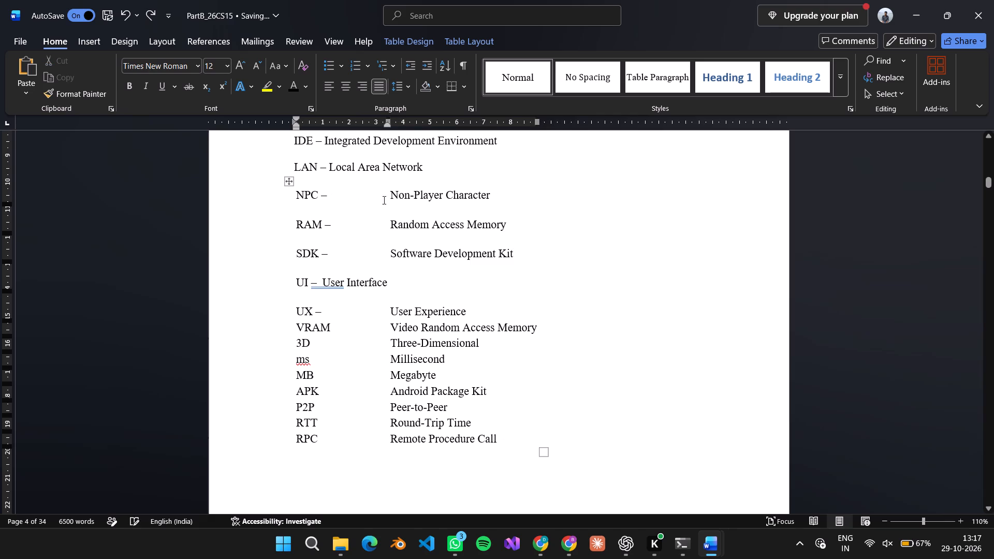
# Copy only the Non-Player Character text from the second column and paste it after the dash in the NPC cell.
pyautogui.moveTo(495, 196); pyautogui.dragTo(402, 190)
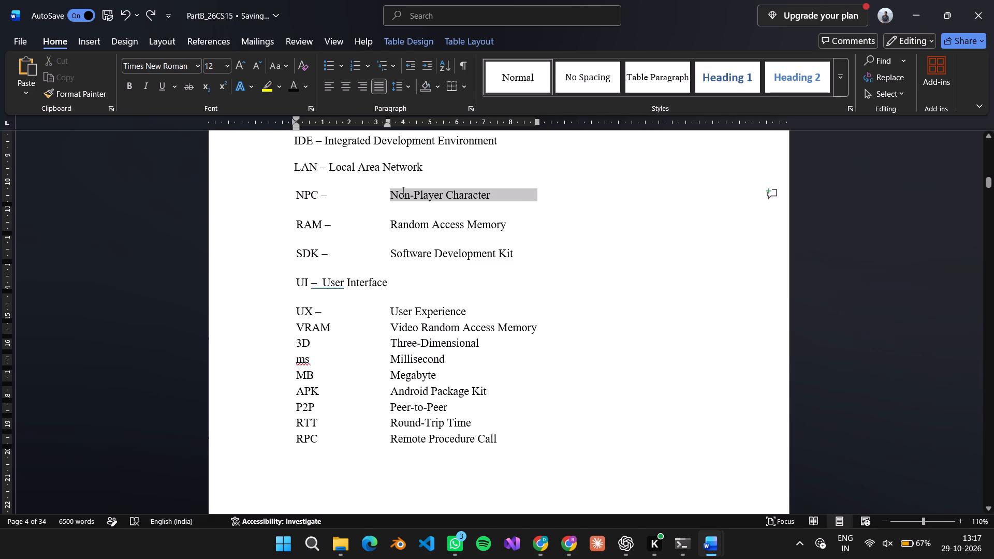
pyautogui.moveTo(402, 190); pyautogui.dragTo(440, 195)
pyautogui.click(401, 193)
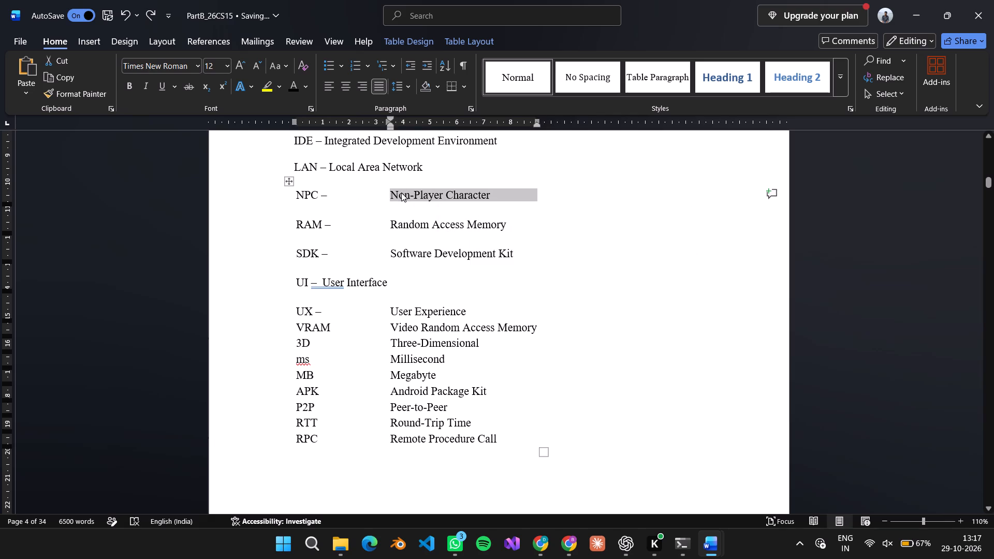
pyautogui.moveTo(392, 194); pyautogui.dragTo(460, 191)
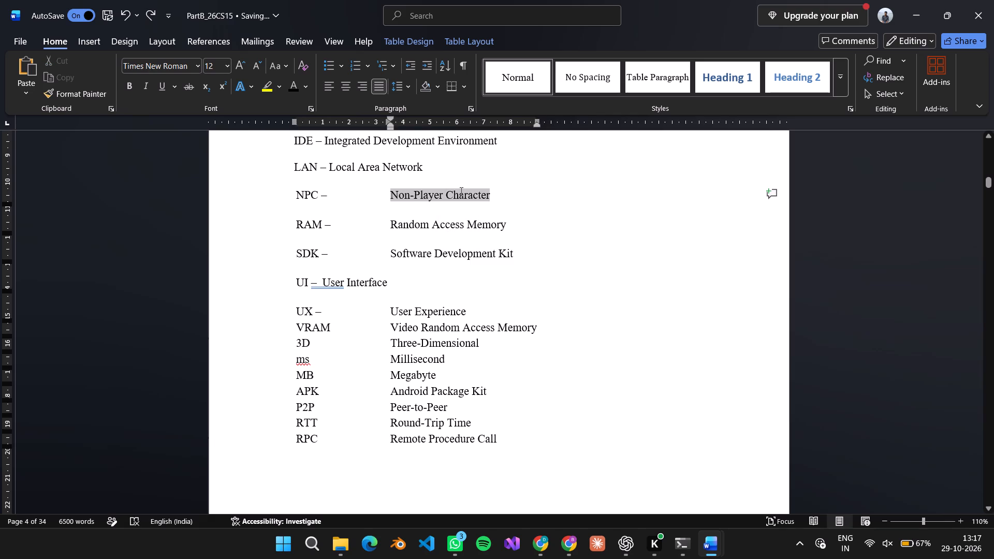
pyautogui.moveTo(460, 191); pyautogui.dragTo(466, 193)
pyautogui.hotkey('ctrl', 'c')
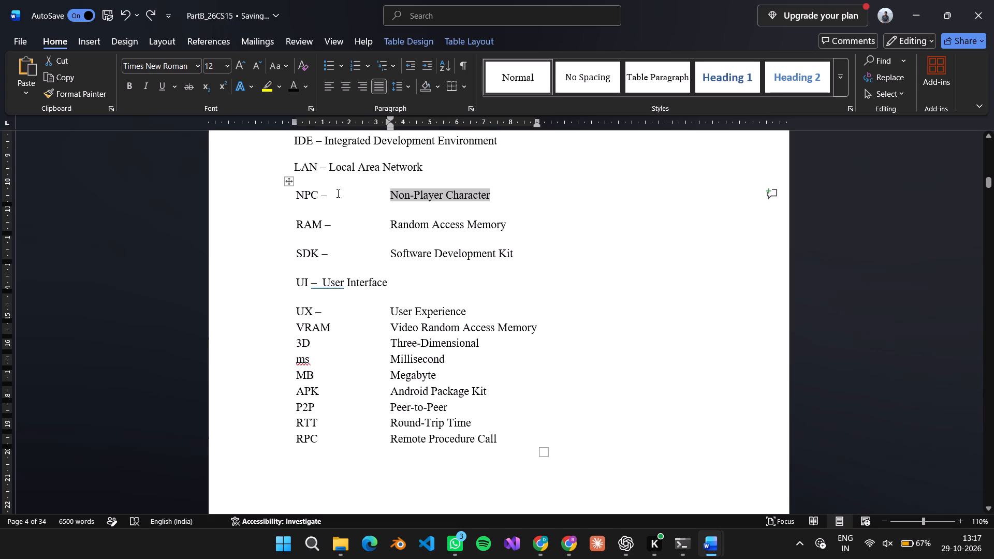
pyautogui.click(331, 193)
pyautogui.hotkey('ctrl', 'v')
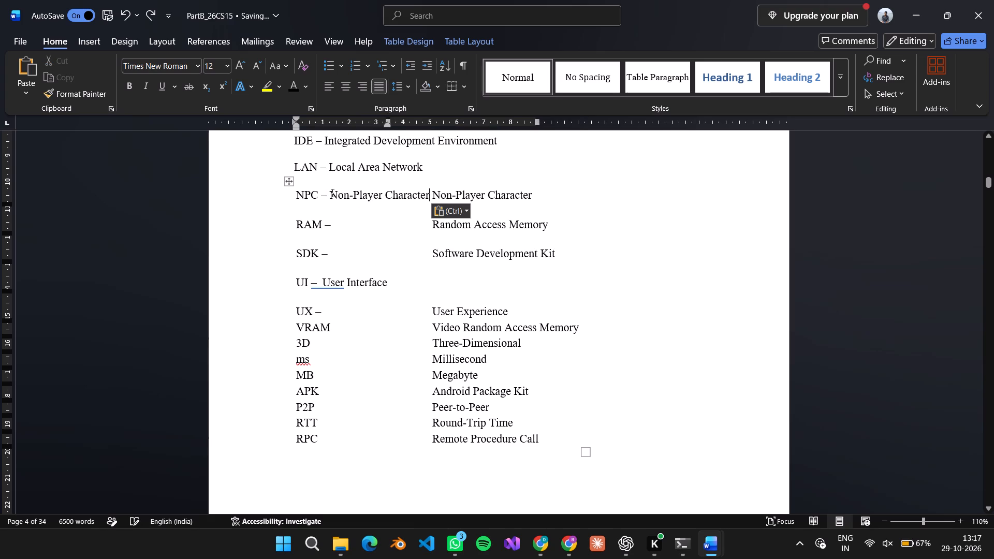
# Delete the duplicate Non-Player Character text from the second-column cell of the NPC row.
pyautogui.click(550, 194)
pyautogui.hotkey('ctrl', 'BackSpace')
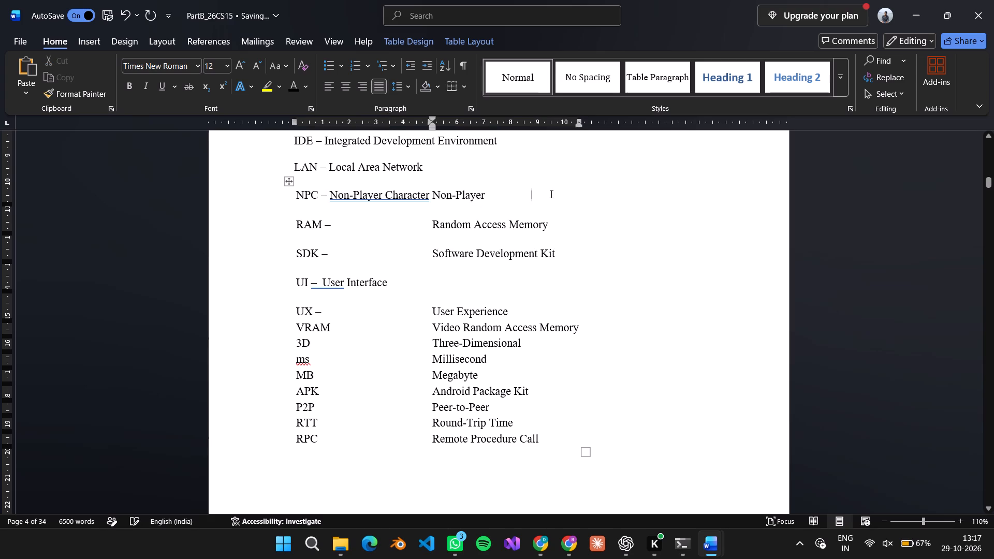
pyautogui.hotkey('ctrl', 'BackSpace')
pyautogui.hotkey('ctrl', 'BackSpace')
pyautogui.hotkey('ctrl', 'BackSpace')
# Move the Random Access Memory text from the second column to after the dash in the RAM cell, preceded by a space.
pyautogui.moveTo(435, 226); pyautogui.dragTo(538, 230)
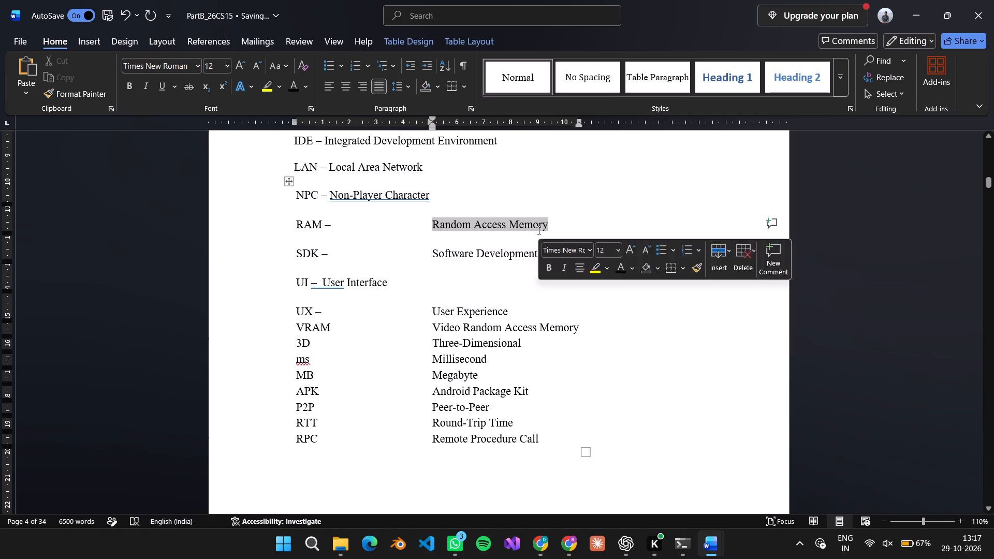
pyautogui.hotkey('ctrl', 'c')
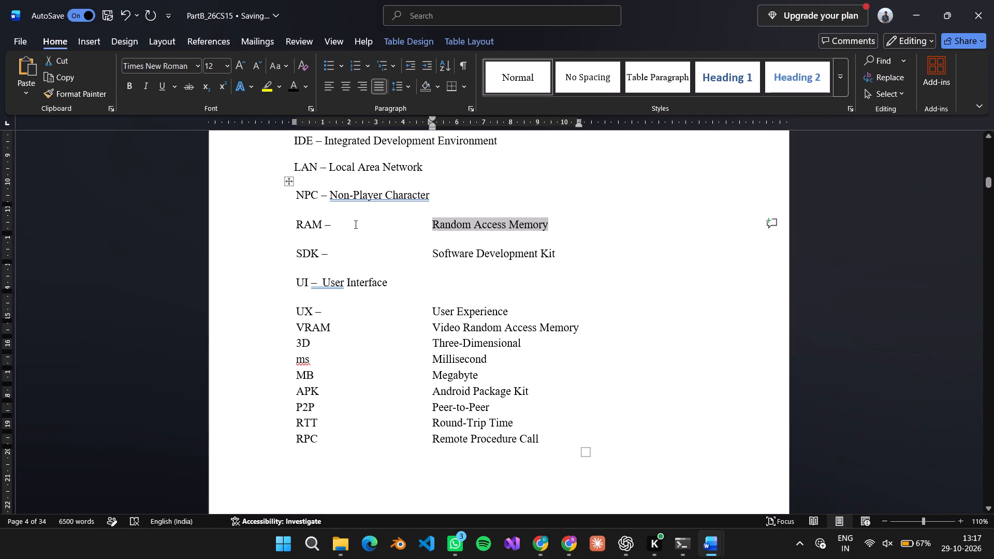
pyautogui.hotkey('ctrl', 'x')
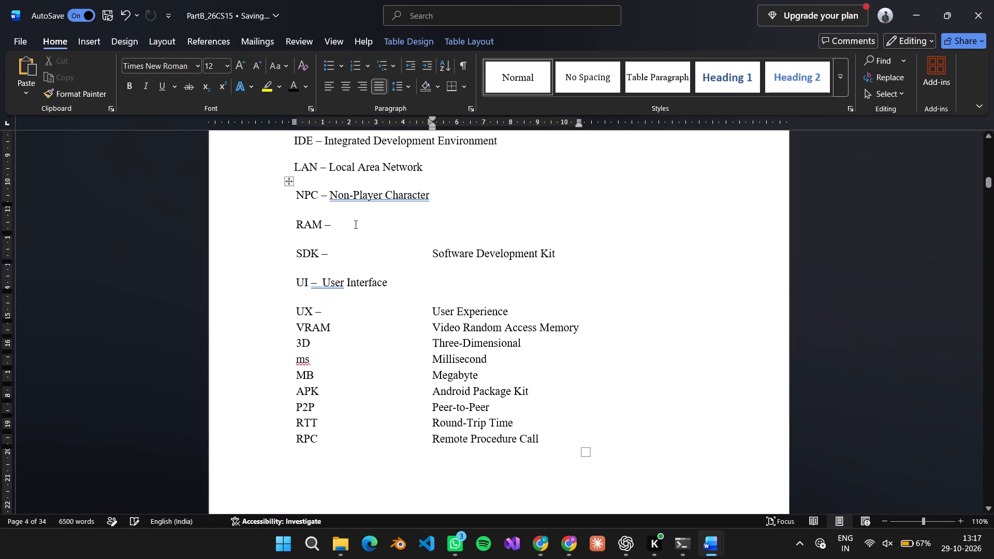
pyautogui.click(335, 223)
pyautogui.press('space')
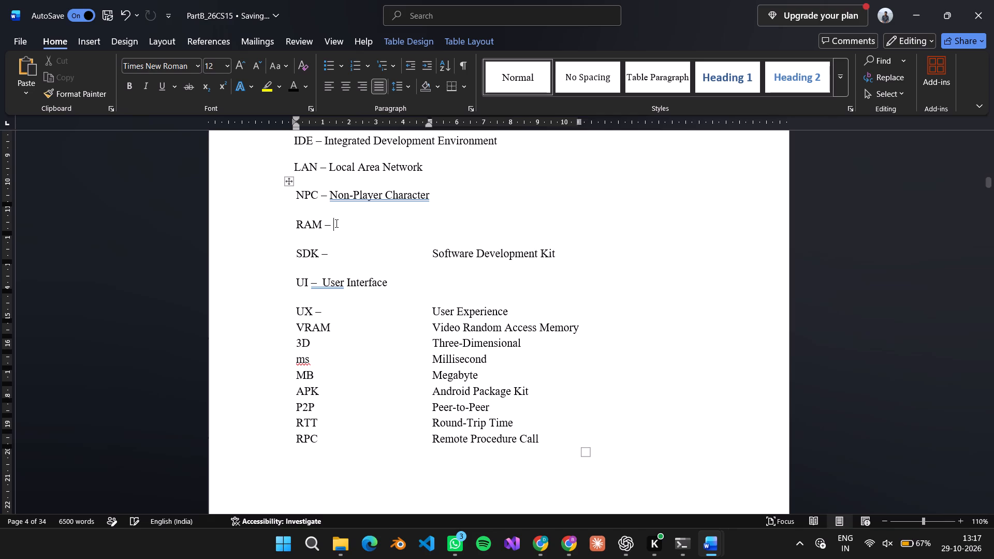
pyautogui.hotkey('ctrl', 'v')
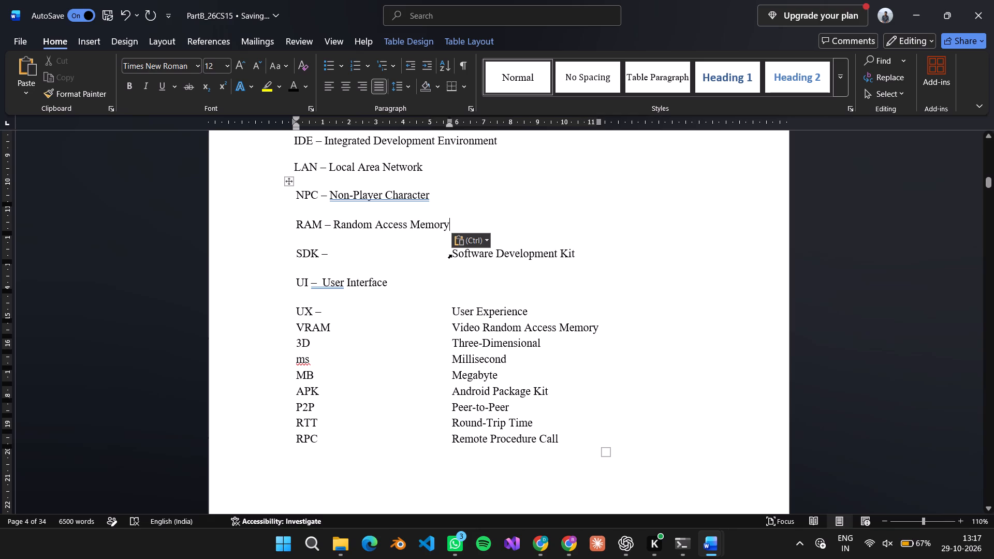
# Move the Software Development Kit text from the second column to after the dash in the SDK cell, preceded by a space.
pyautogui.moveTo(451, 255); pyautogui.dragTo(536, 264)
pyautogui.moveTo(536, 264); pyautogui.dragTo(454, 252)
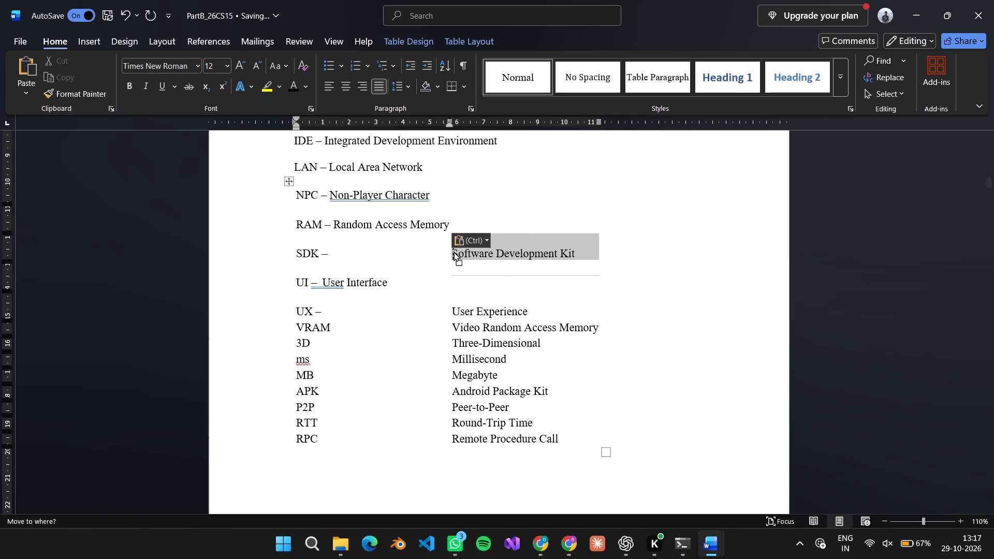
pyautogui.moveTo(454, 252); pyautogui.dragTo(457, 251)
pyautogui.click(457, 251)
pyautogui.moveTo(452, 253); pyautogui.dragTo(570, 257)
pyautogui.hotkey('ctrl', 'x')
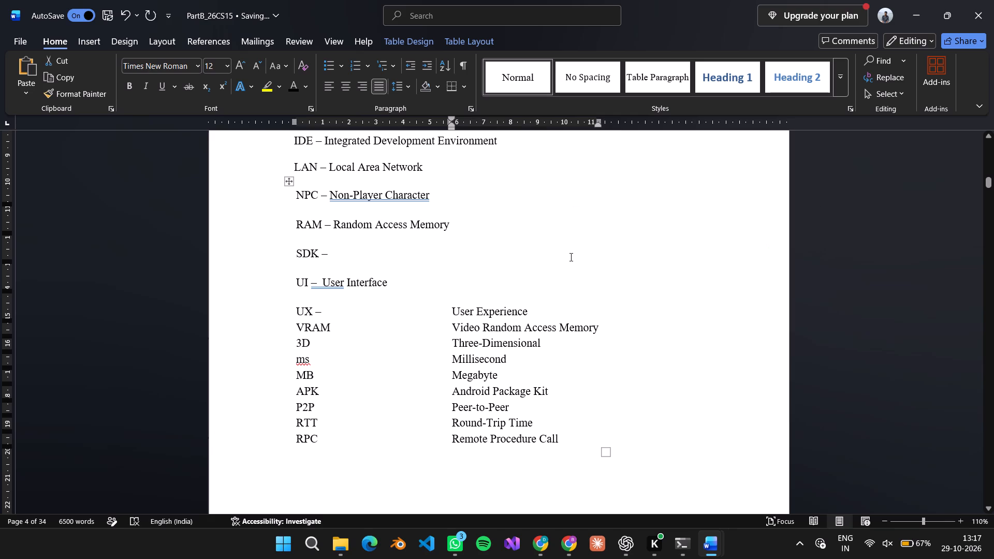
pyautogui.click(333, 254)
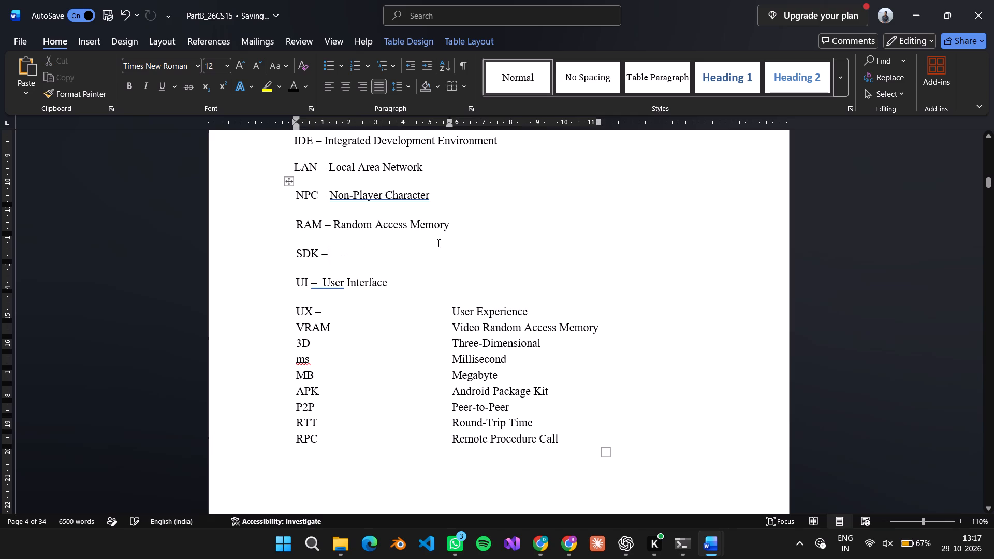
pyautogui.press('space')
pyautogui.hotkey('ctrl', 'v')
# Move the User Experience text from the second column to after the dash in the UX cell, preceded by a space.
pyautogui.scroll(-1, 409, 305)
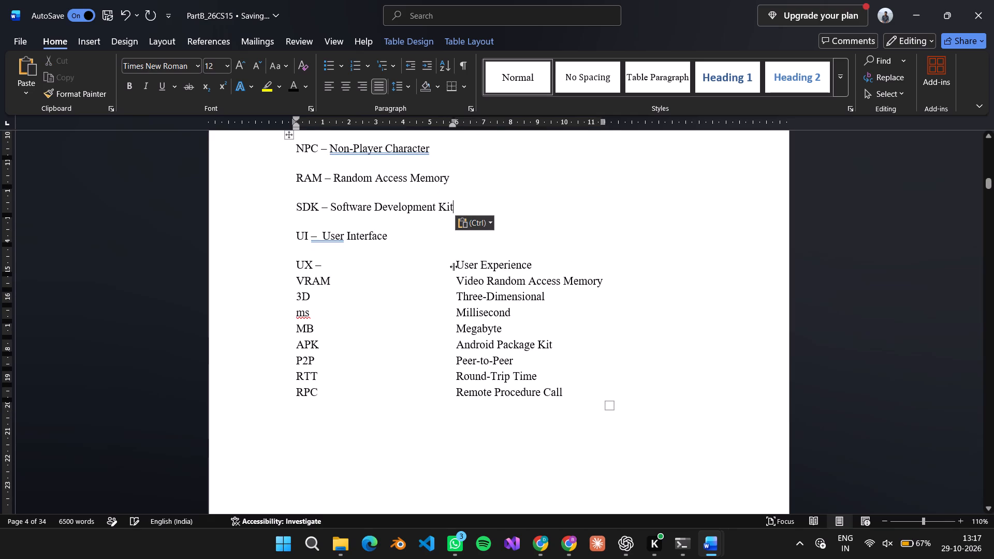
pyautogui.moveTo(458, 268); pyautogui.dragTo(501, 266)
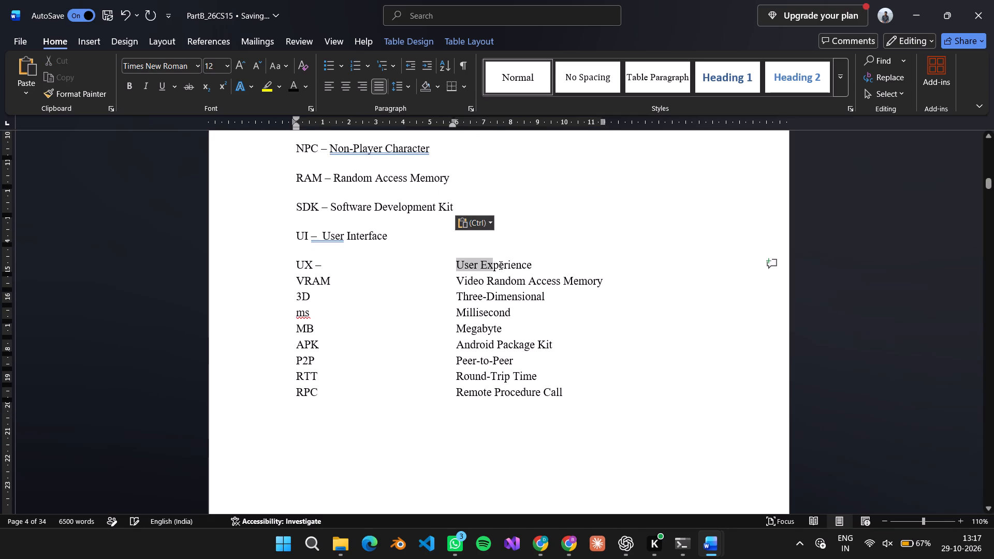
pyautogui.moveTo(501, 266); pyautogui.dragTo(516, 268)
pyautogui.hotkey('ctrl', 'x')
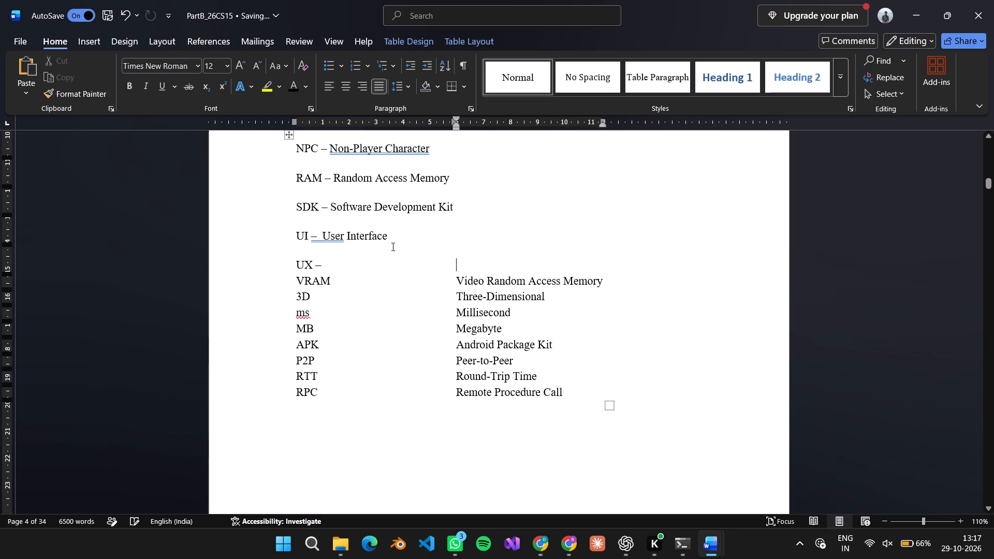
pyautogui.click(332, 261)
pyautogui.press('space')
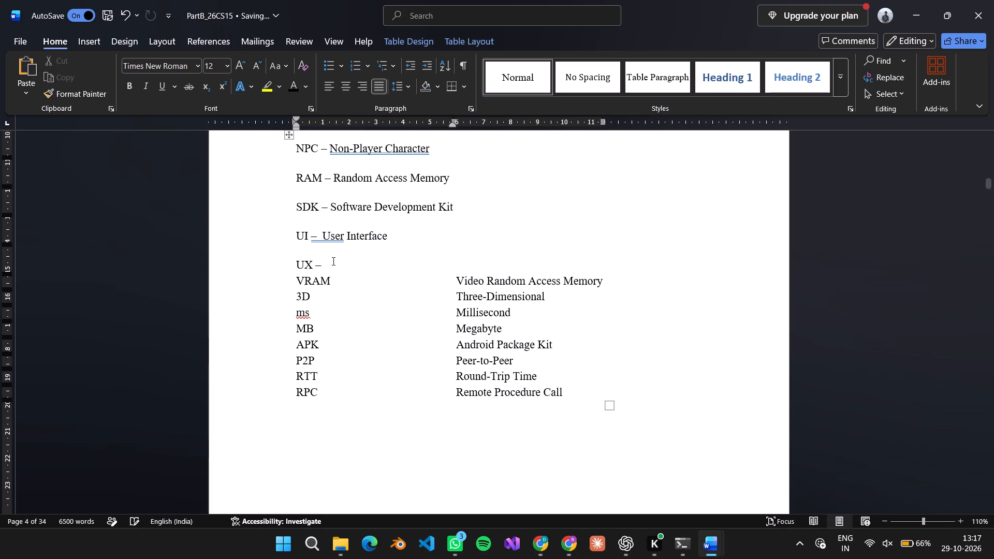
pyautogui.hotkey('ctrl', 'v')
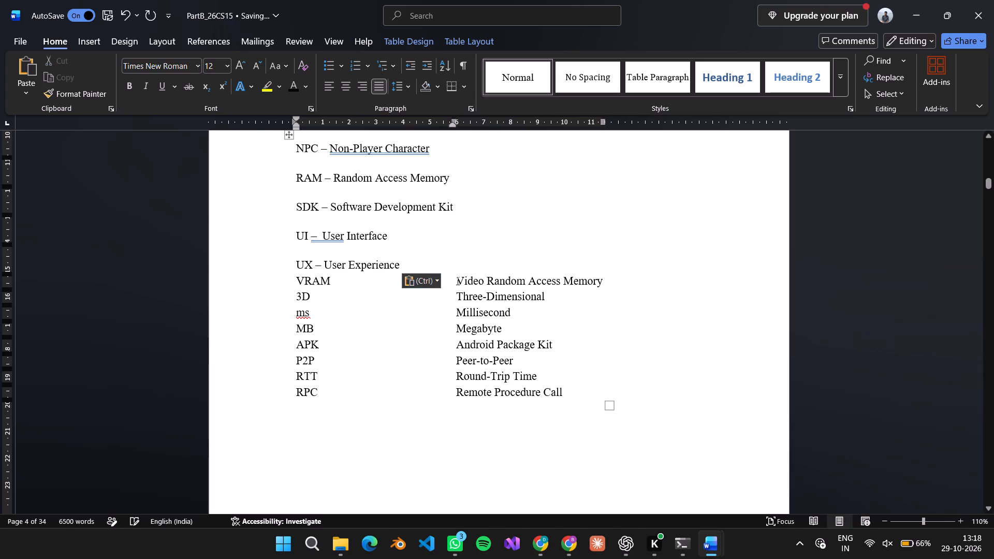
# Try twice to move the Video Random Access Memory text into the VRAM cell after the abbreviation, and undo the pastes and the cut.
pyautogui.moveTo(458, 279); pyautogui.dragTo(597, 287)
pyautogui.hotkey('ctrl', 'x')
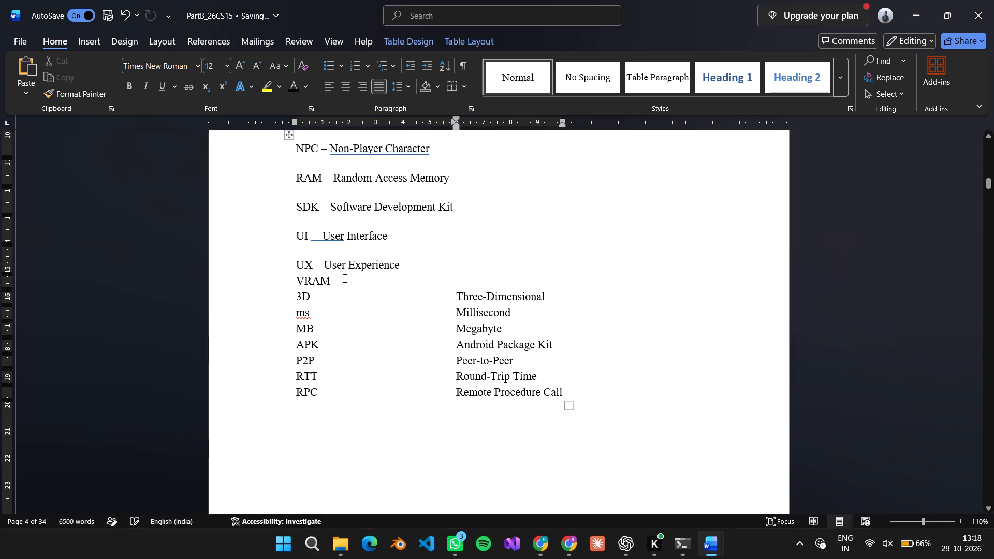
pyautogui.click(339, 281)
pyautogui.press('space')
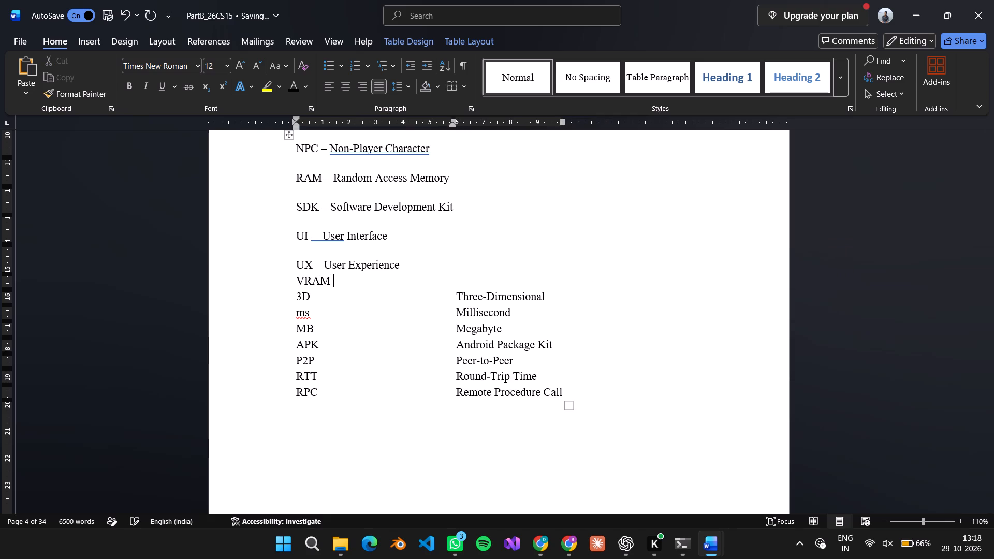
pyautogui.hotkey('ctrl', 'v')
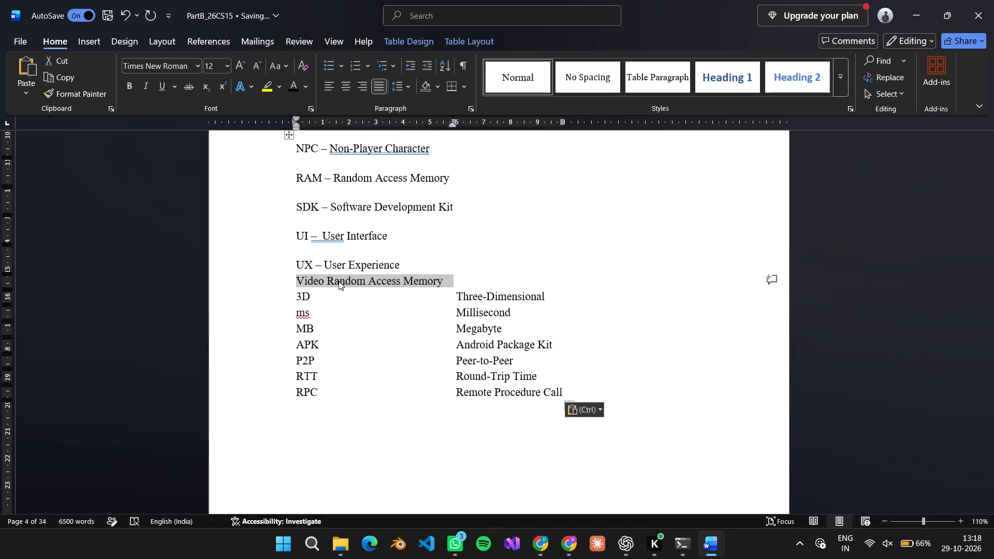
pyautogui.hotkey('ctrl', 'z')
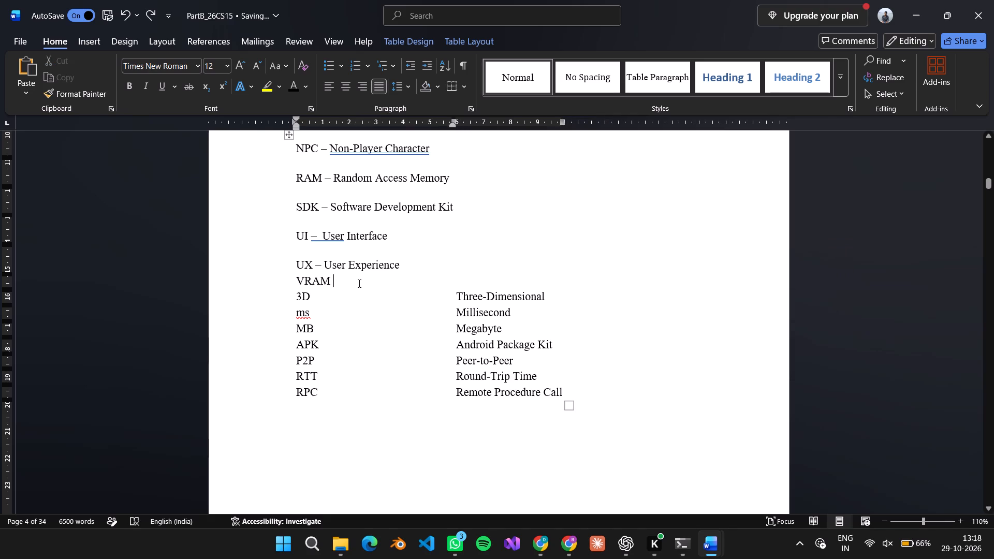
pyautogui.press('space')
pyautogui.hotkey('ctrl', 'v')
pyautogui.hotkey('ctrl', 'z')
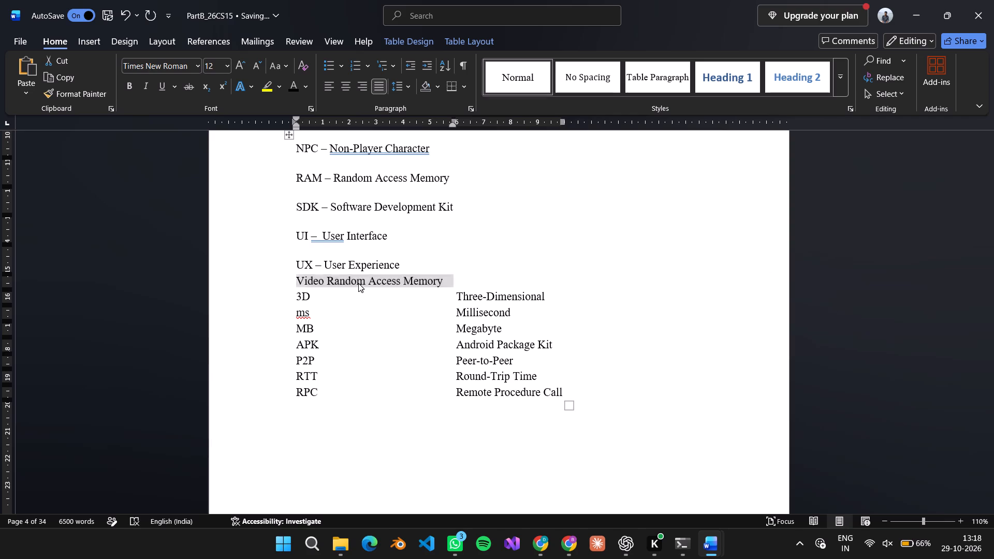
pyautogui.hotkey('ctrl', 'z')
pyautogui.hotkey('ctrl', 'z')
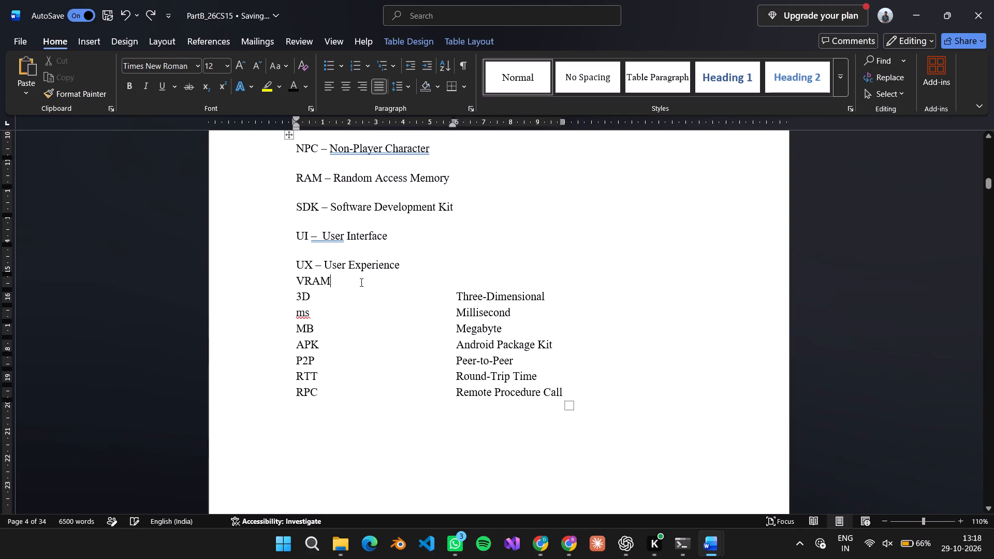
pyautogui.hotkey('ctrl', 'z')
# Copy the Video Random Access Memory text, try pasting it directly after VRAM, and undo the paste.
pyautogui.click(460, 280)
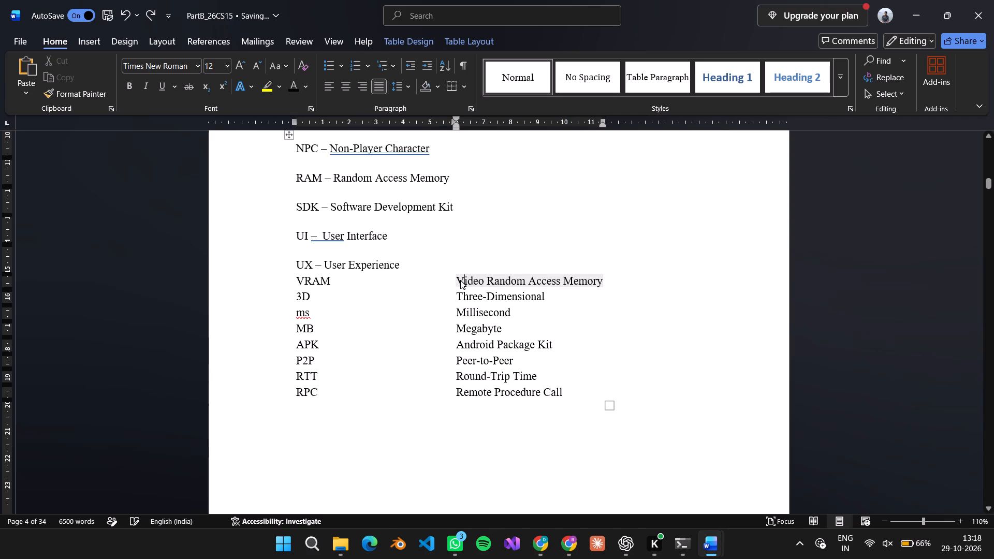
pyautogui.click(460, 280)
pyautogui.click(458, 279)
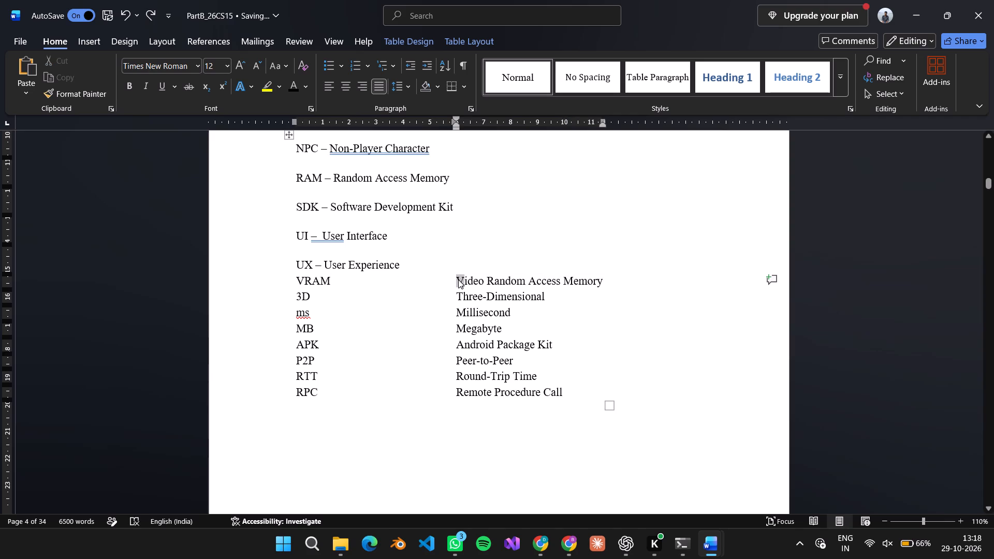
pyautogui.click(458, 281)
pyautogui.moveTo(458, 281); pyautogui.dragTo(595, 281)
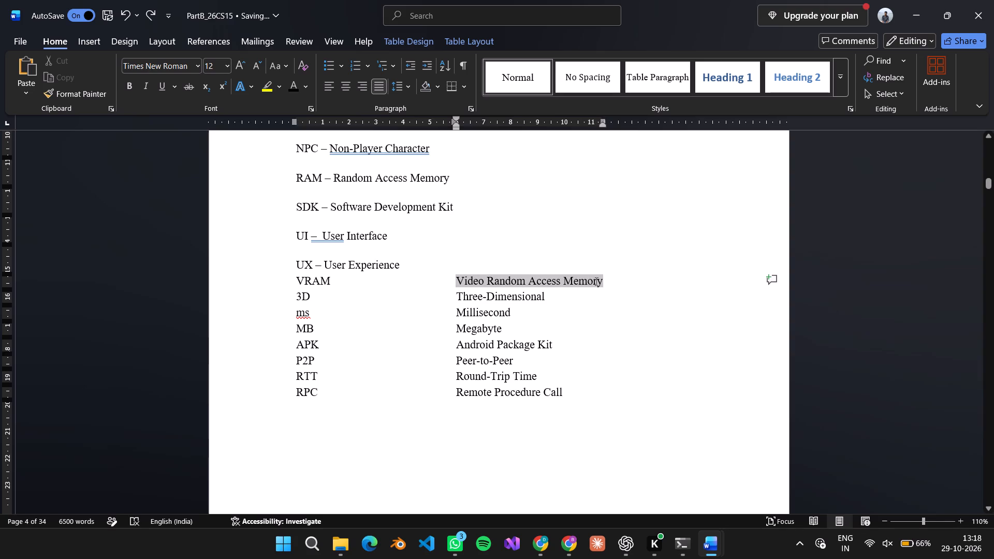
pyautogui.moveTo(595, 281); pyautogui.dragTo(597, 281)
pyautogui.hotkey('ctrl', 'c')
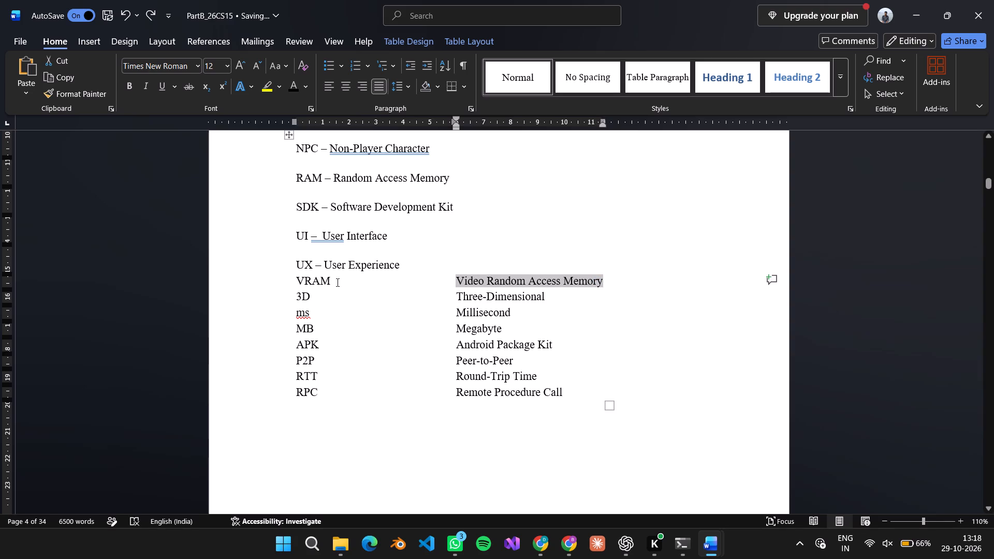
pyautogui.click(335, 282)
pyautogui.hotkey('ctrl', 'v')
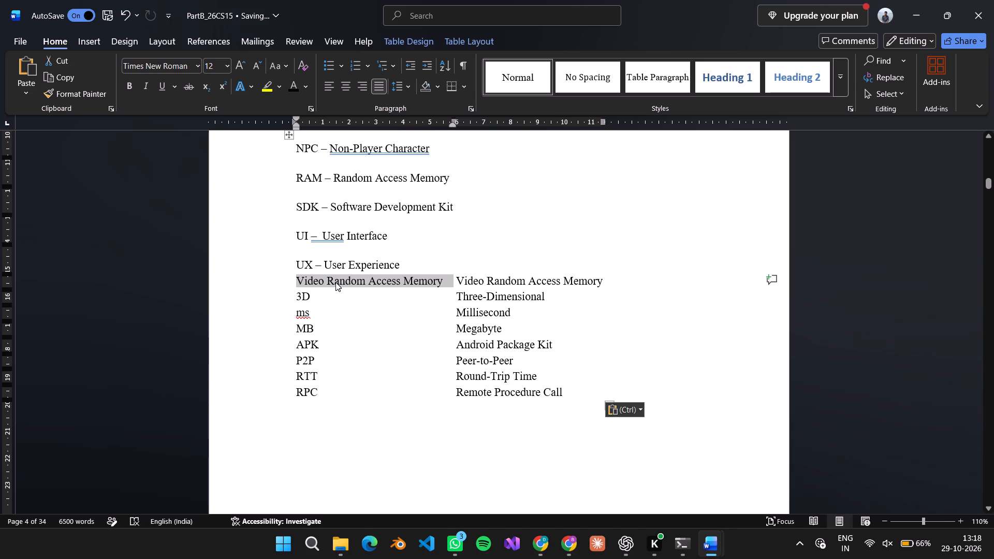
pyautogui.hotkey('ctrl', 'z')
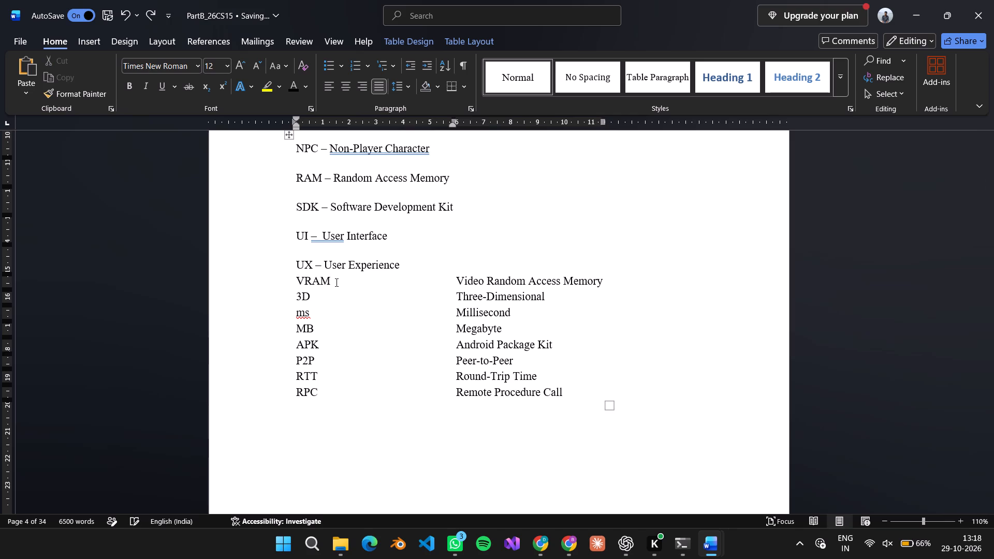
# Enter a hyphen, a space and Video Random Access Memory after VRAM in its first-column cell.
pyautogui.write('-')
pyautogui.press('space')
pyautogui.hotkey('ctrl', 'v')
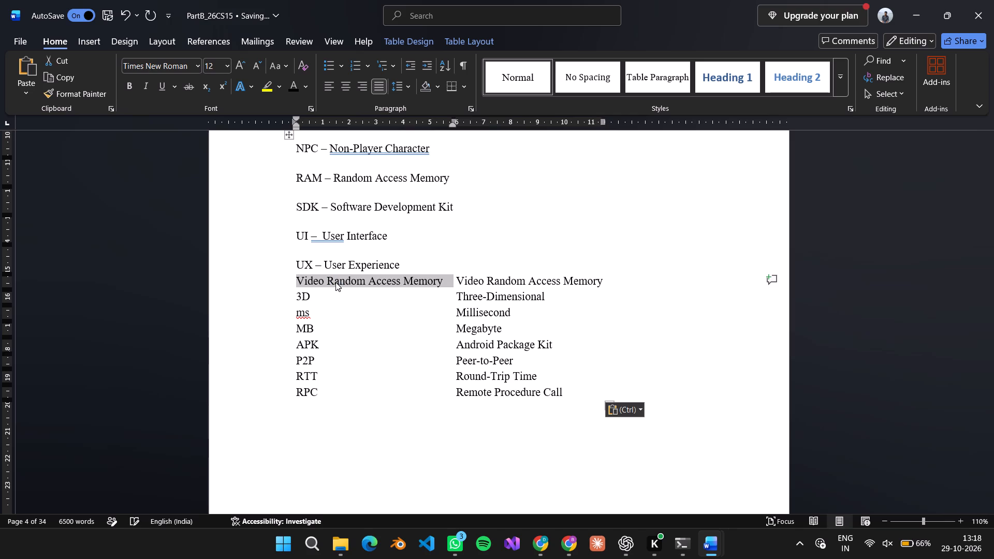
pyautogui.hotkey('ctrl', 'z')
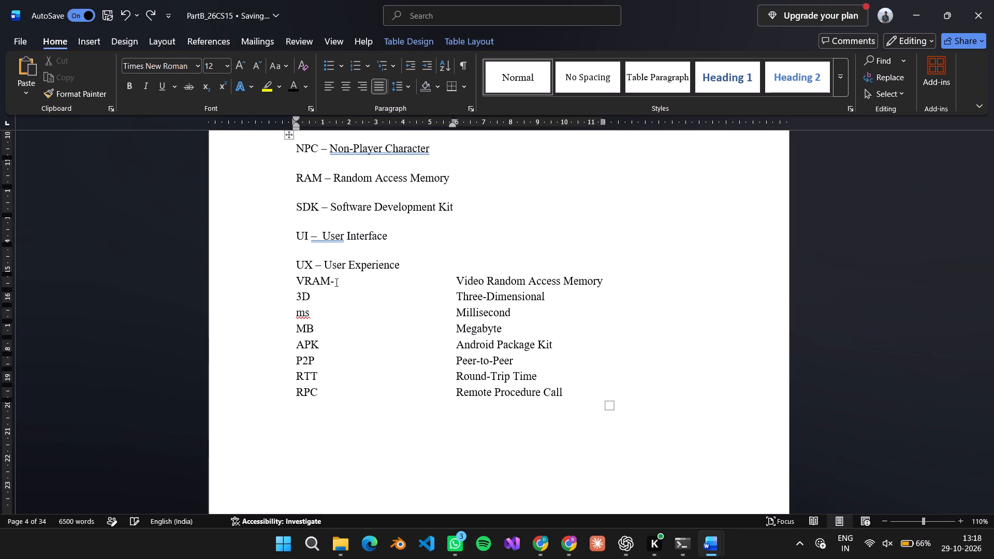
pyautogui.scroll(2, 335, 282)
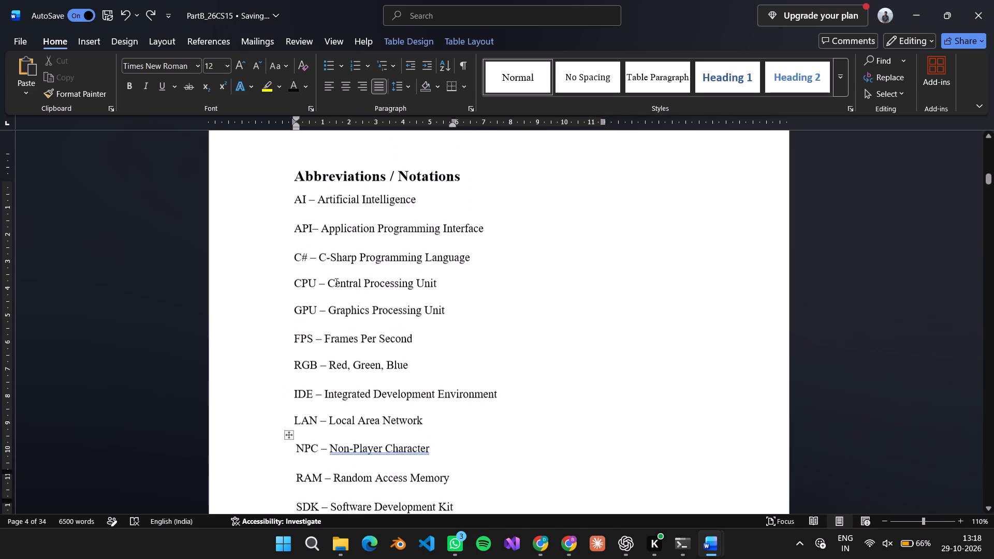
pyautogui.scroll(2, 335, 282)
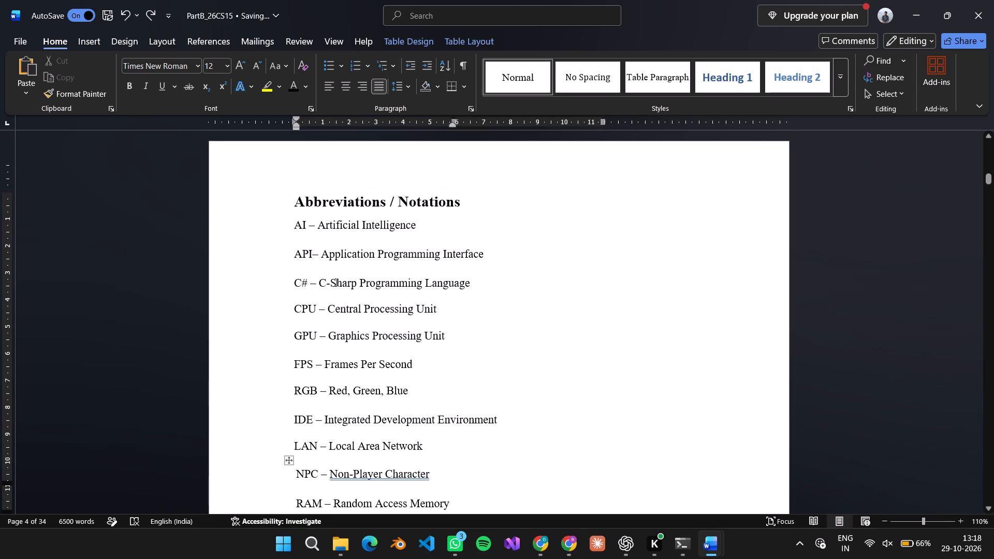
pyautogui.scroll(-5, 335, 282)
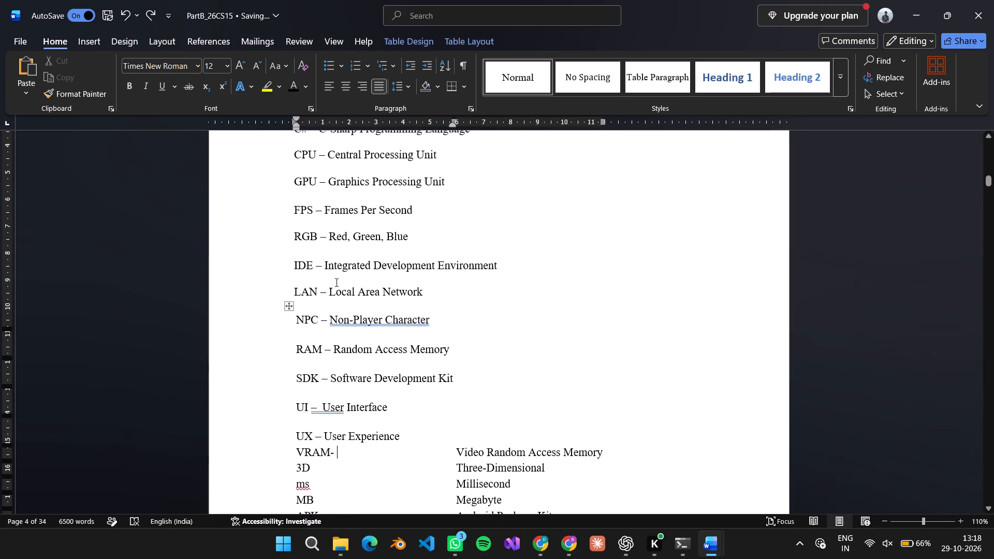
pyautogui.scroll(-2, 335, 282)
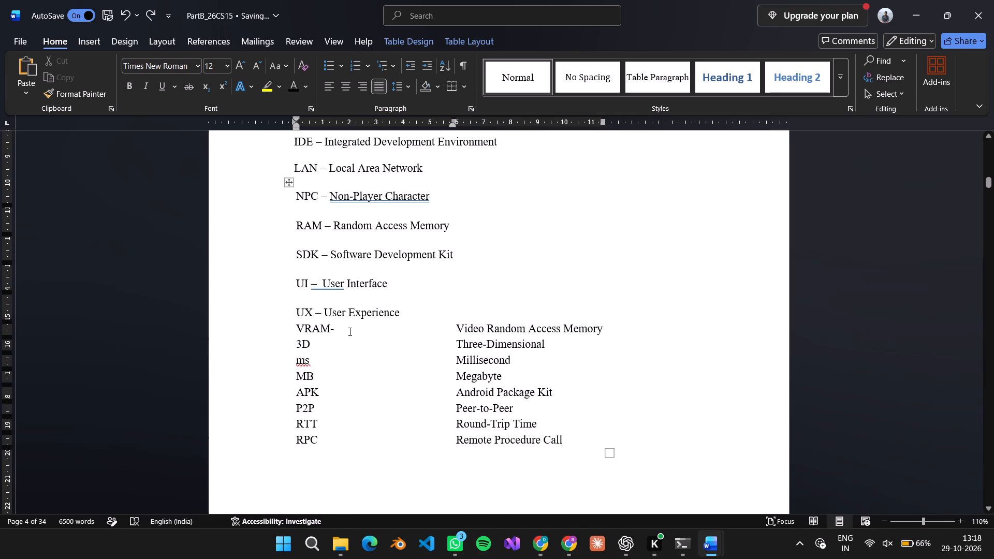
pyautogui.press('v')
pyautogui.press('BackSpace')
pyautogui.hotkey('shift', 'v')
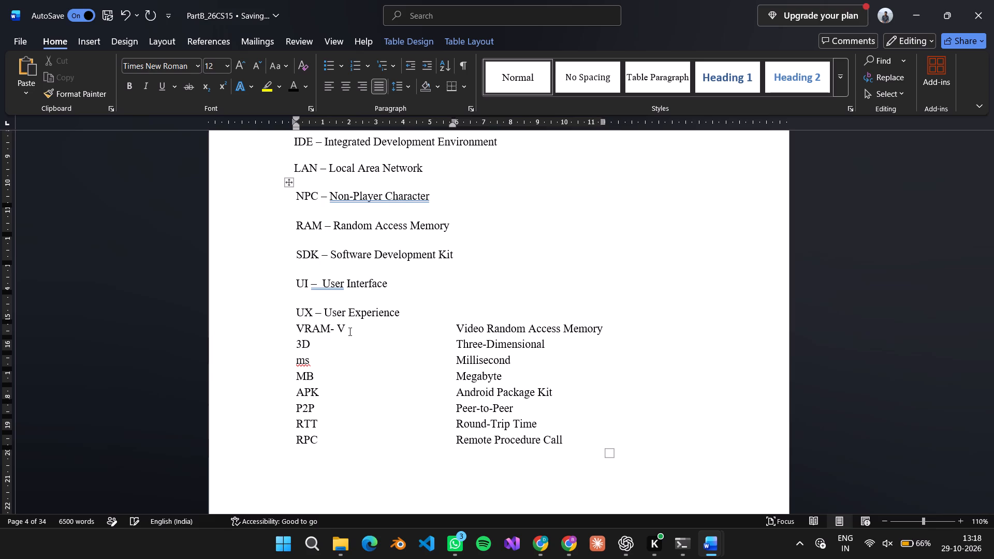
pyautogui.write('ideo Random')
pyautogui.press('space')
pyautogui.write('Access Memory')
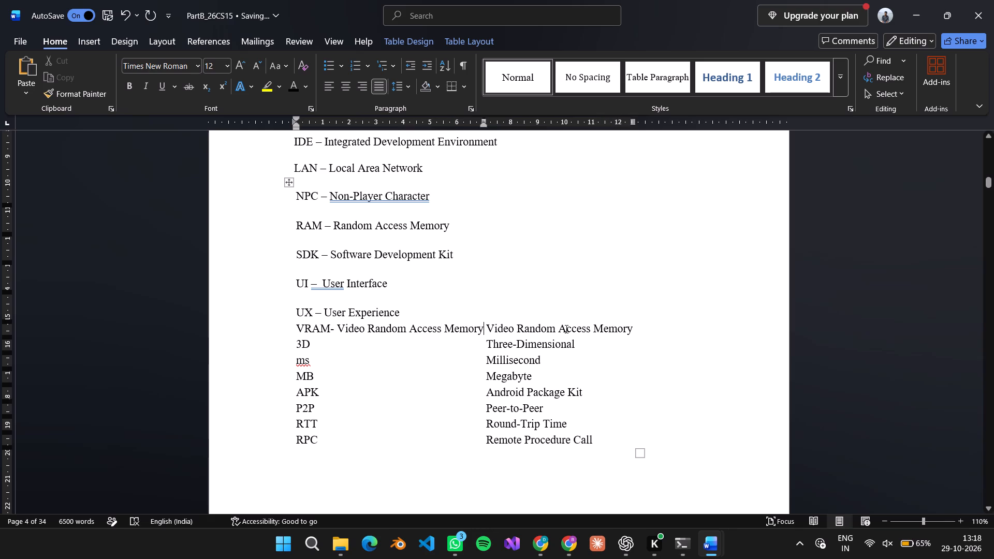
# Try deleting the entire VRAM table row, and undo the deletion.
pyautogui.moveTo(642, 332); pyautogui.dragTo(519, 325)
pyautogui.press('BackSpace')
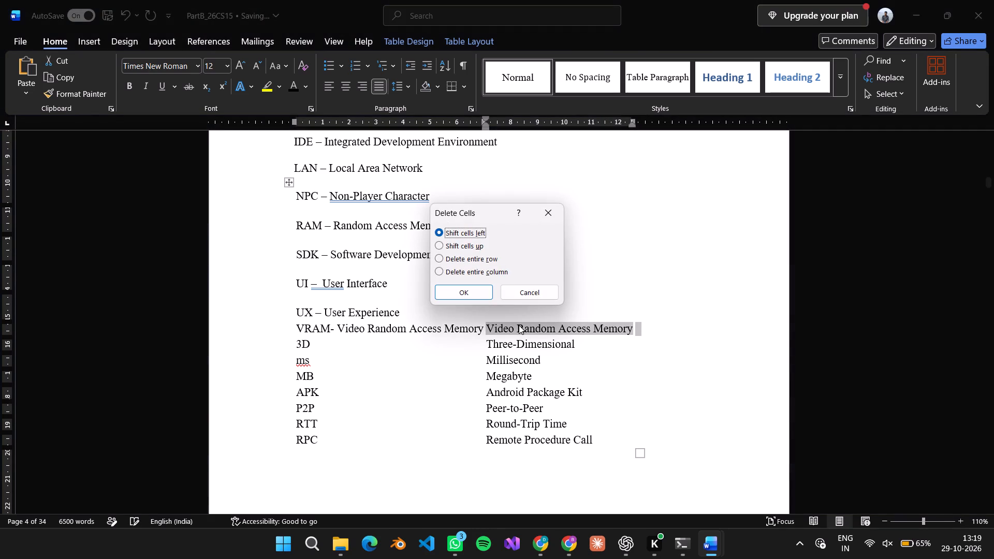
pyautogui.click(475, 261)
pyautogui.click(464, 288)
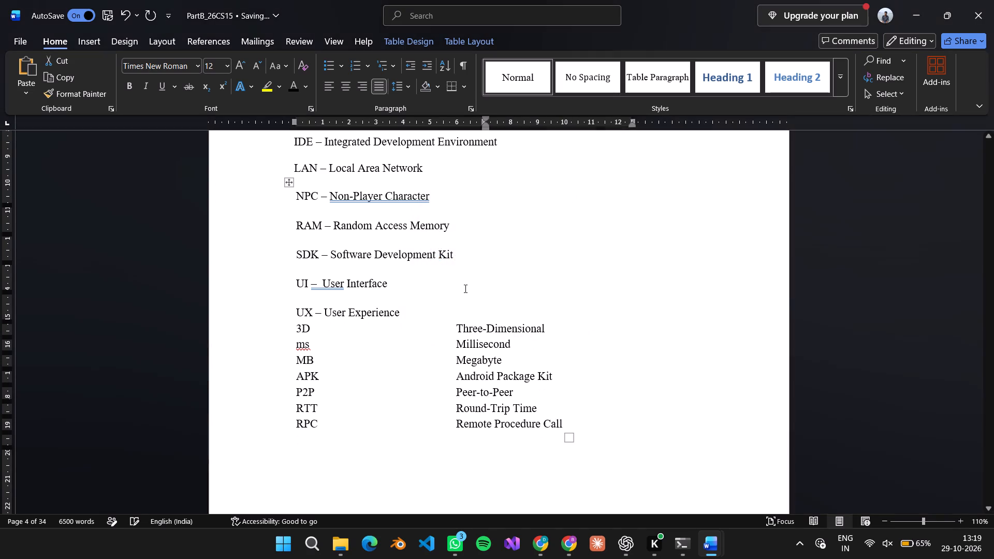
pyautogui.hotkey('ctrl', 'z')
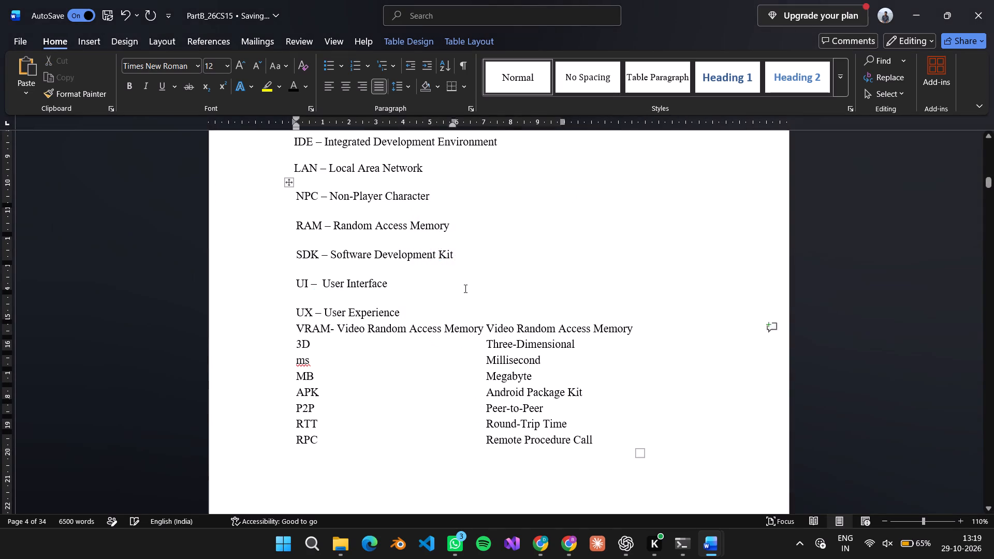
# Delete the duplicate Video Random Access Memory text from the second column of the VRAM row.
pyautogui.doubleClick(569, 330)
pyautogui.click(569, 330)
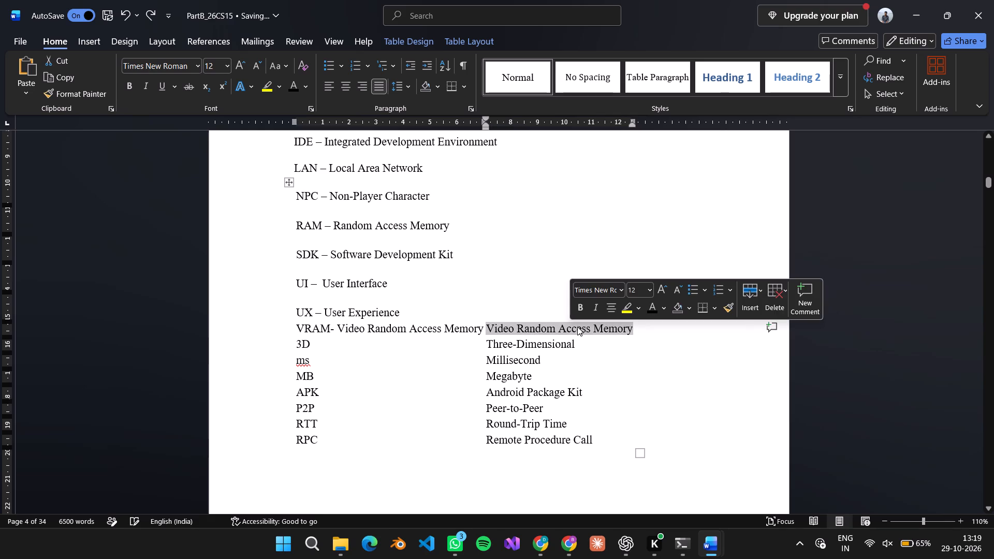
pyautogui.press('Delete')
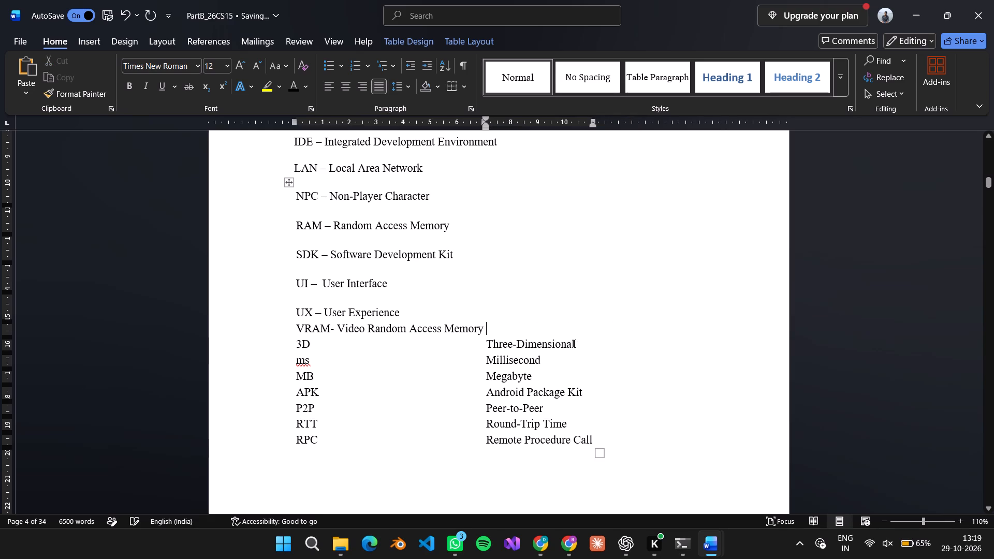
# Move the Three-Dimensional text from the second column to after 3D in its cell, preceded by a space.
pyautogui.moveTo(575, 342); pyautogui.dragTo(498, 344)
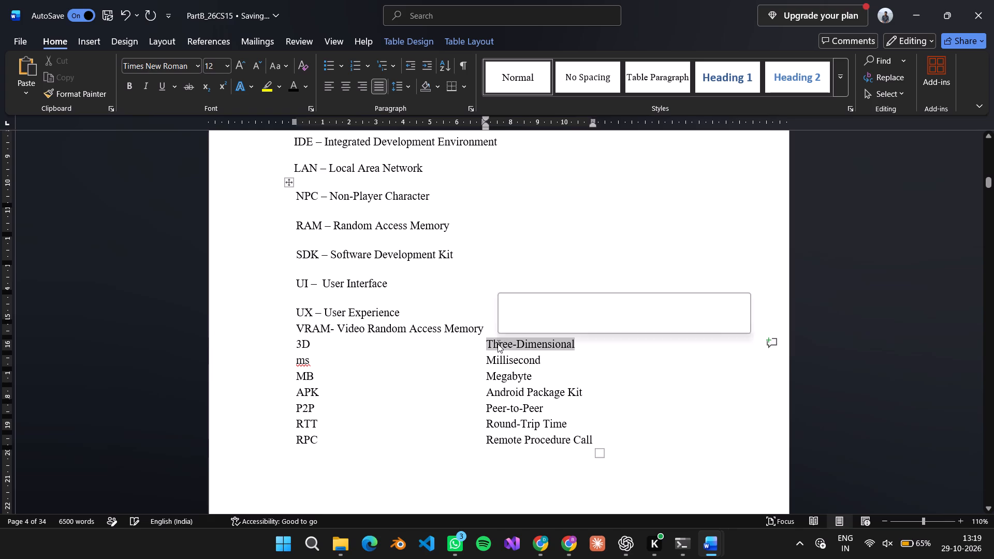
pyautogui.hotkey('ctrl', 'c')
pyautogui.click(308, 345)
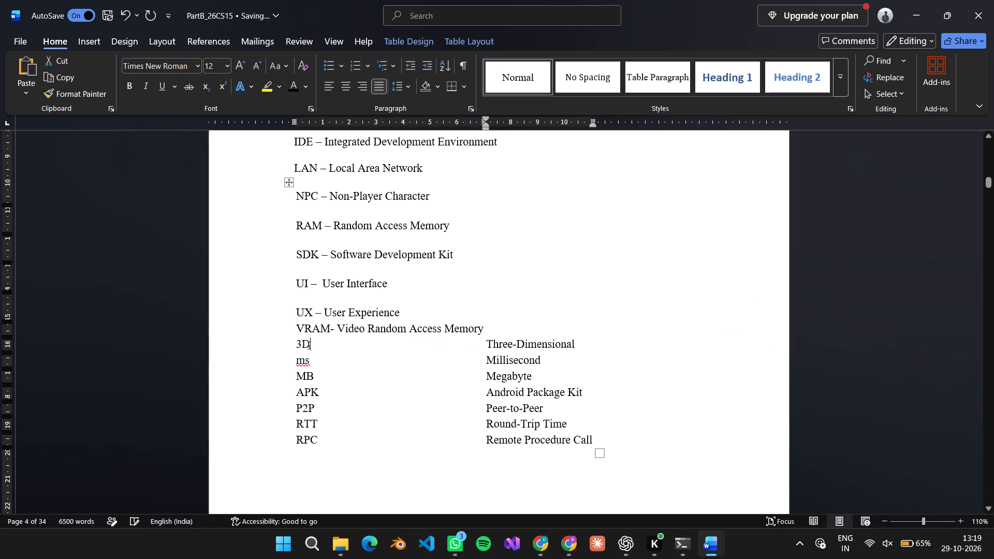
pyautogui.press('space')
pyautogui.hotkey('ctrl', 'v')
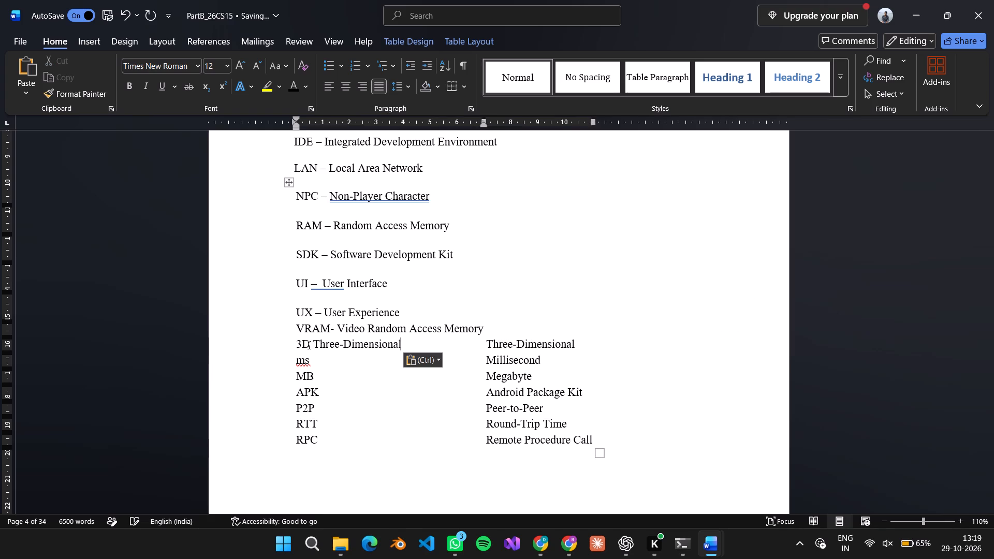
pyautogui.tripleClick(567, 347)
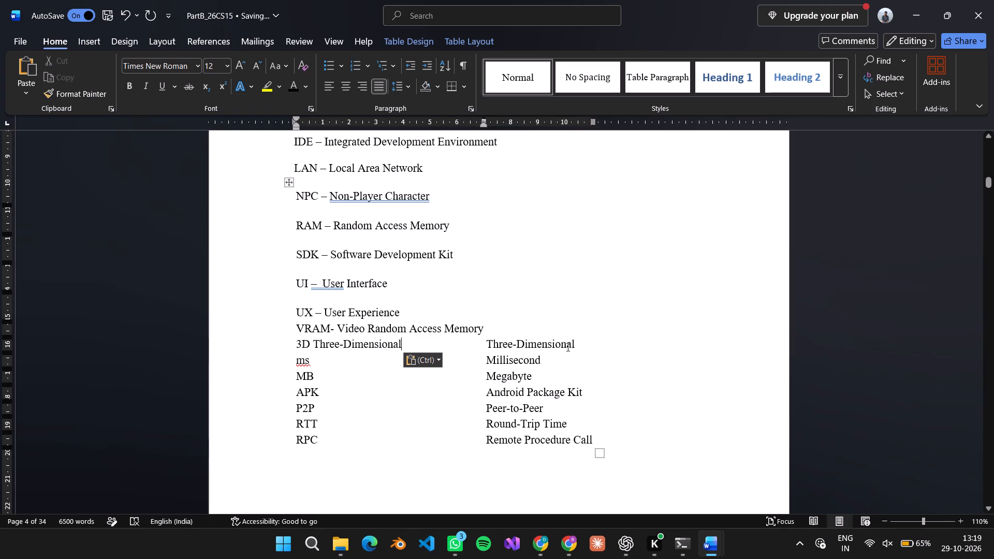
pyautogui.press('Delete')
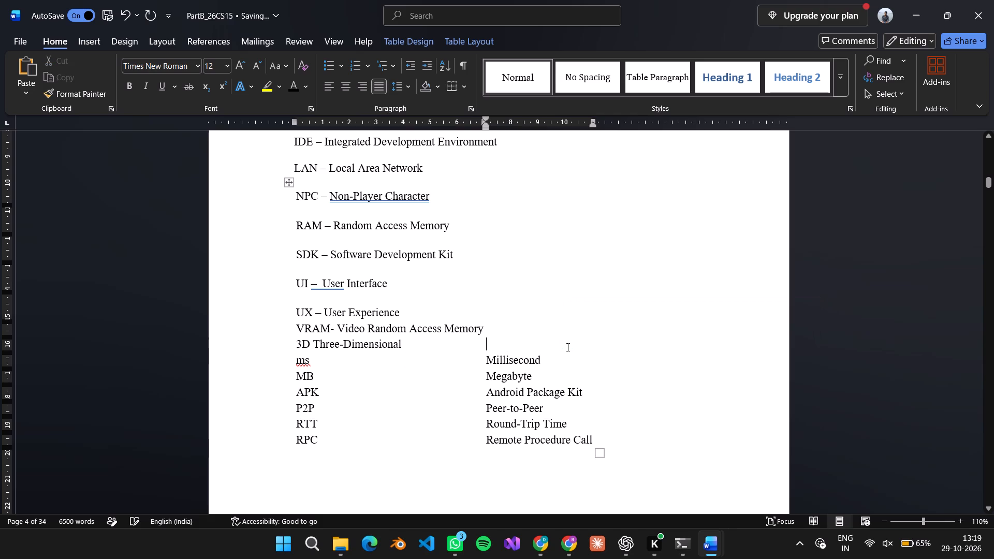
# Copy the Millisecond text from the second column to after the ms abbreviation, preceded by a space.
pyautogui.doubleClick(526, 362)
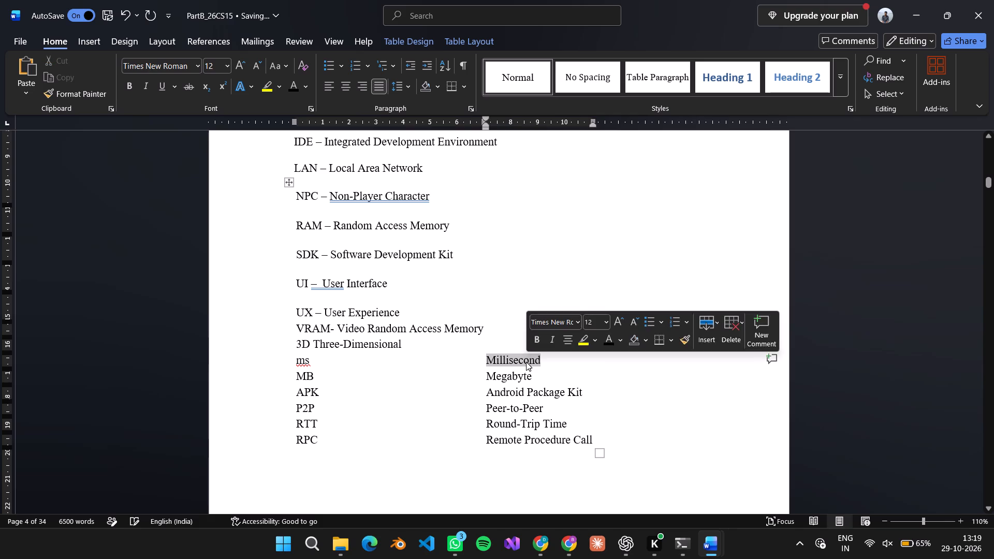
pyautogui.hotkey('ctrl', 'c')
pyautogui.click(316, 357)
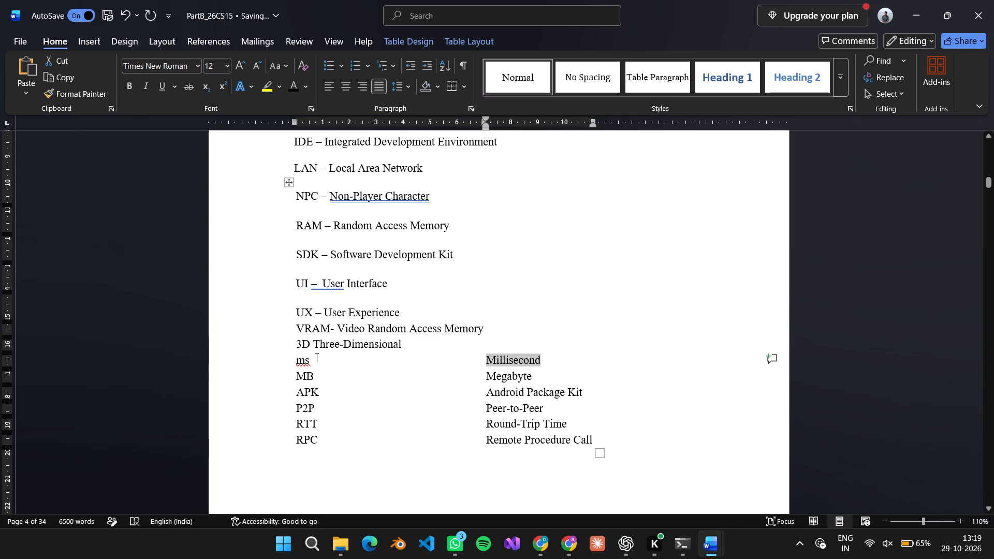
pyautogui.press('space')
pyautogui.hotkey('ctrl', 'v')
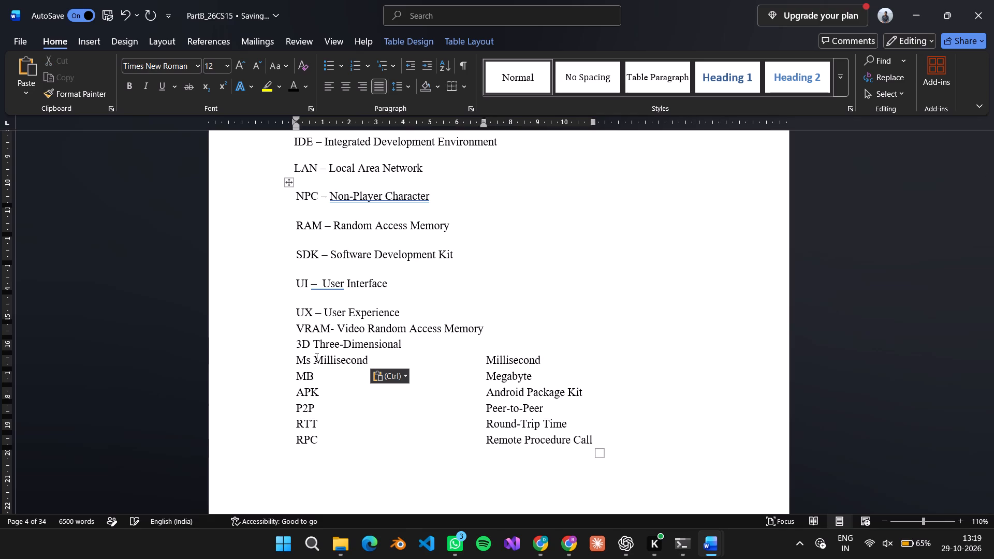
# Move the Megabyte text from the second column to after MB in the first-column cell.
pyautogui.doubleClick(506, 377)
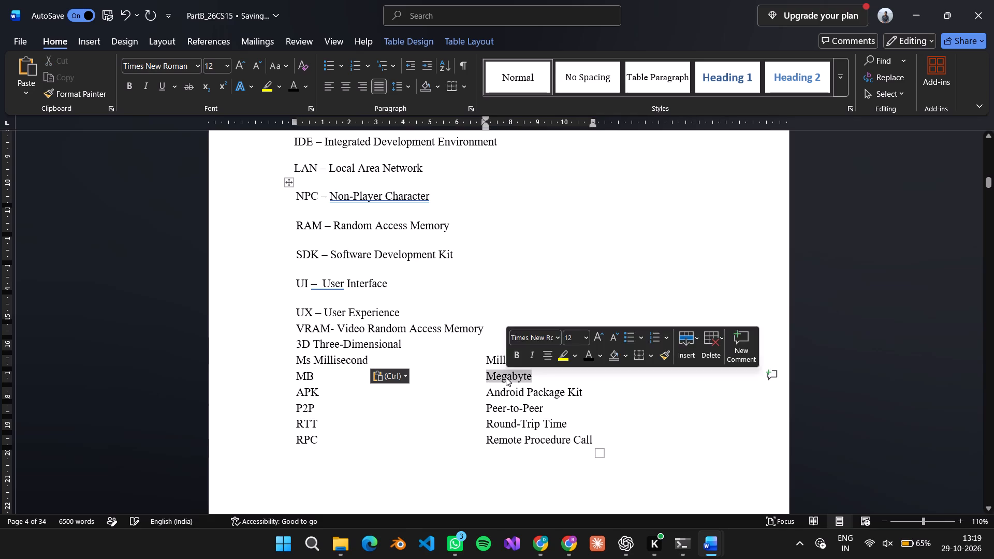
pyautogui.hotkey('ctrl', 'x')
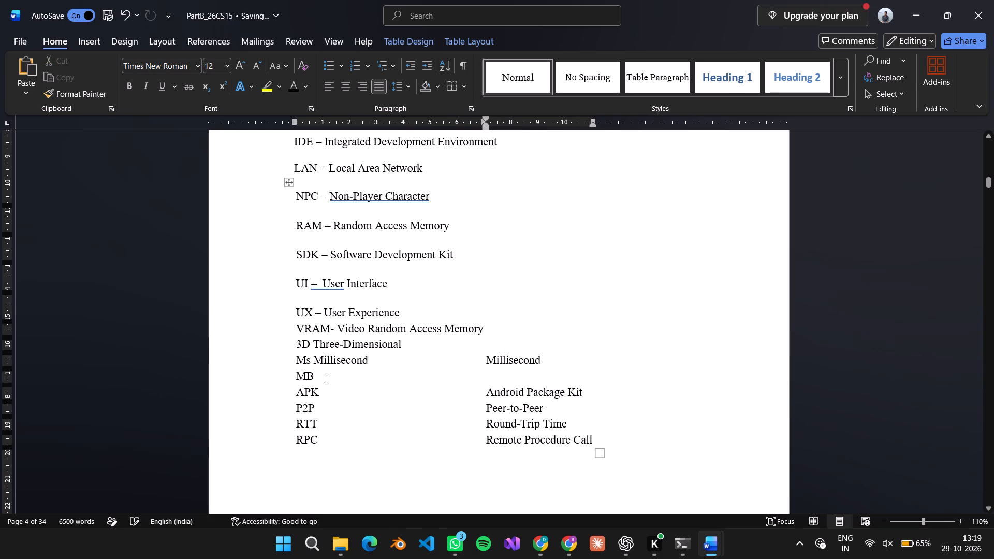
pyautogui.click(325, 378)
pyautogui.hotkey('ctrl', 'v')
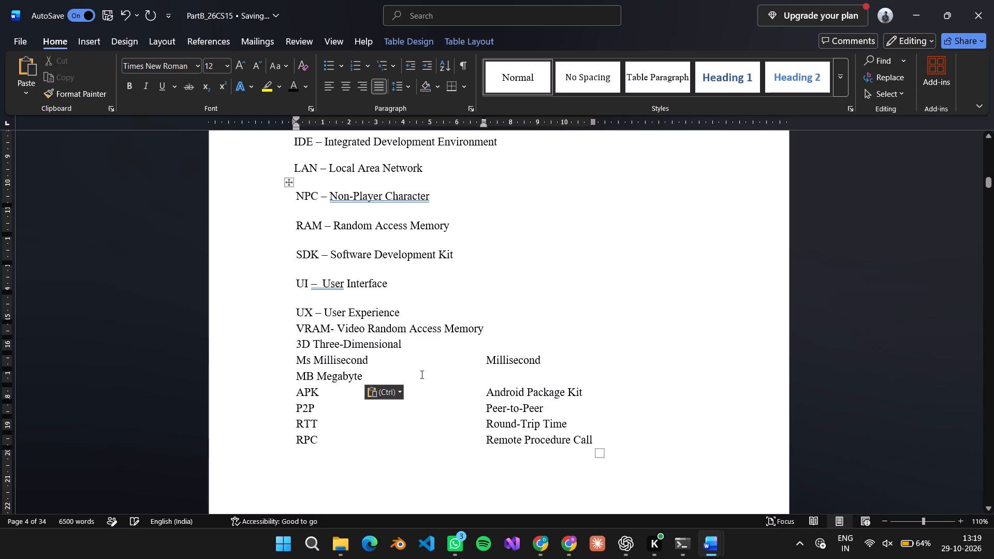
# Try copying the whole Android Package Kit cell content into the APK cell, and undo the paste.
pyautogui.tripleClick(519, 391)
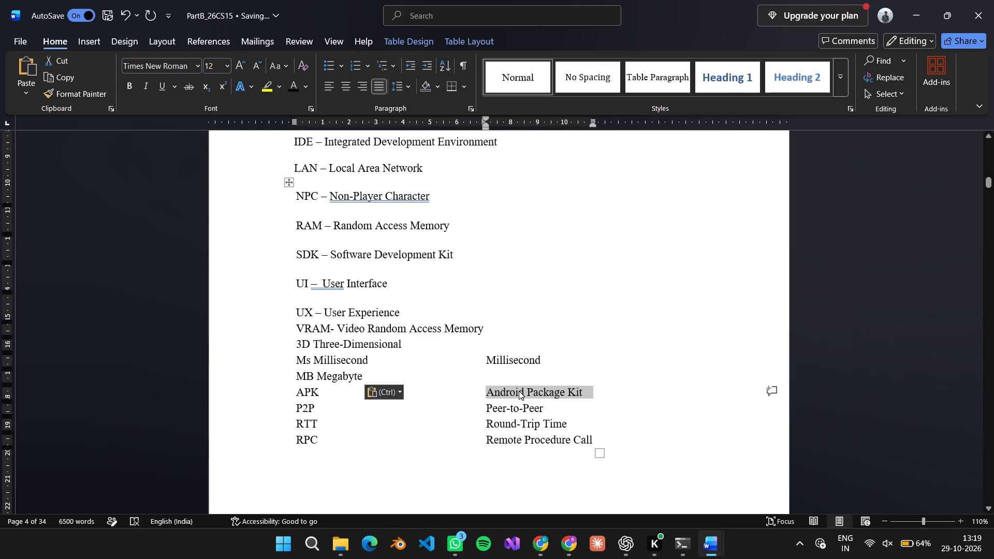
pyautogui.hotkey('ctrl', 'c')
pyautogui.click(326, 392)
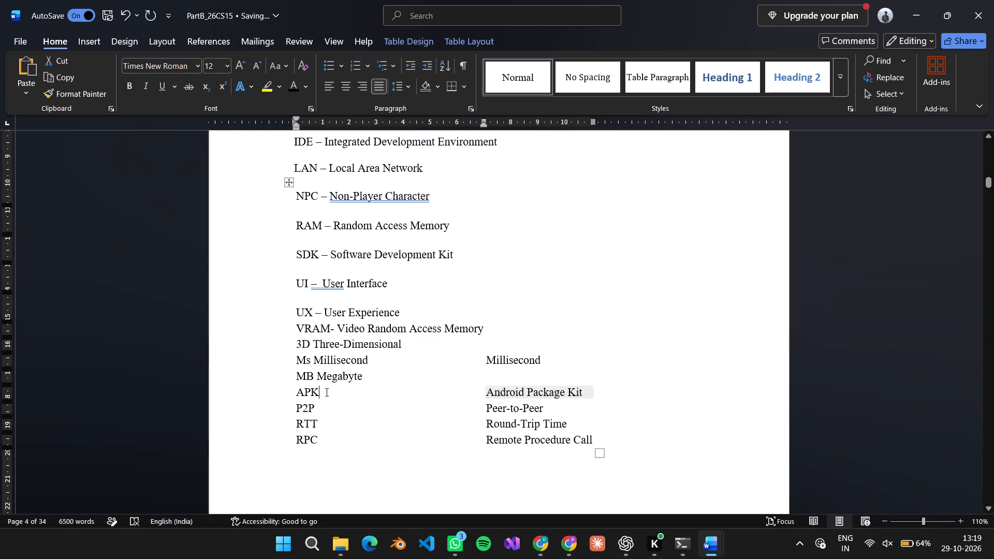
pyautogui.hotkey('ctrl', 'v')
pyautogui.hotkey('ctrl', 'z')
# Move the Android Package Kit text from the second column to after APK in the first-column cell.
pyautogui.moveTo(581, 393); pyautogui.dragTo(568, 393)
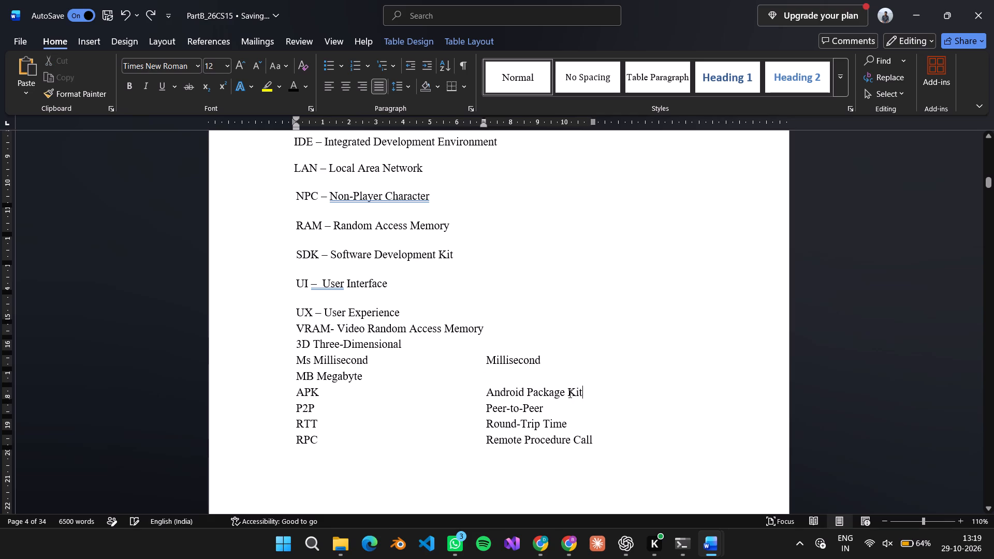
pyautogui.moveTo(568, 393); pyautogui.dragTo(501, 396)
pyautogui.hotkey('ctrl', 'x')
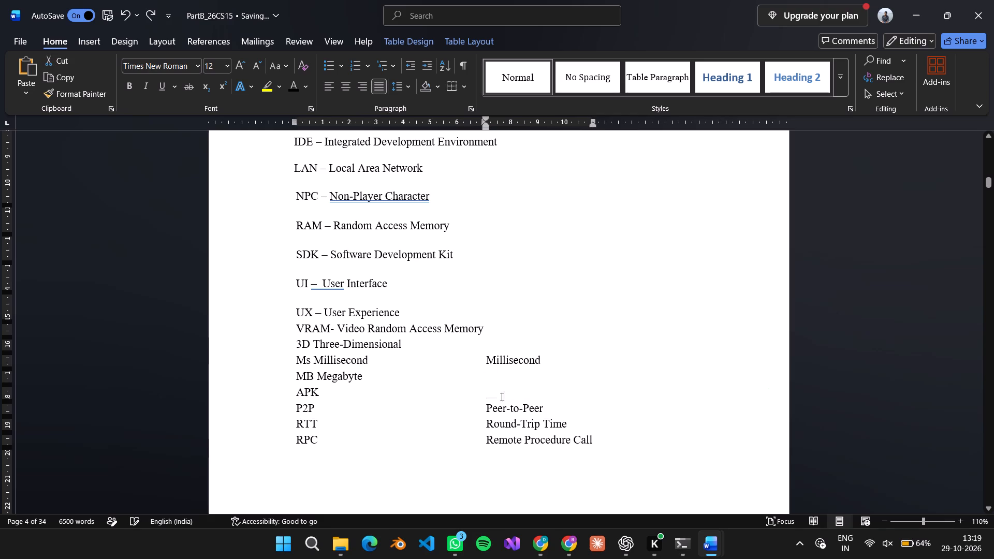
pyautogui.click(339, 396)
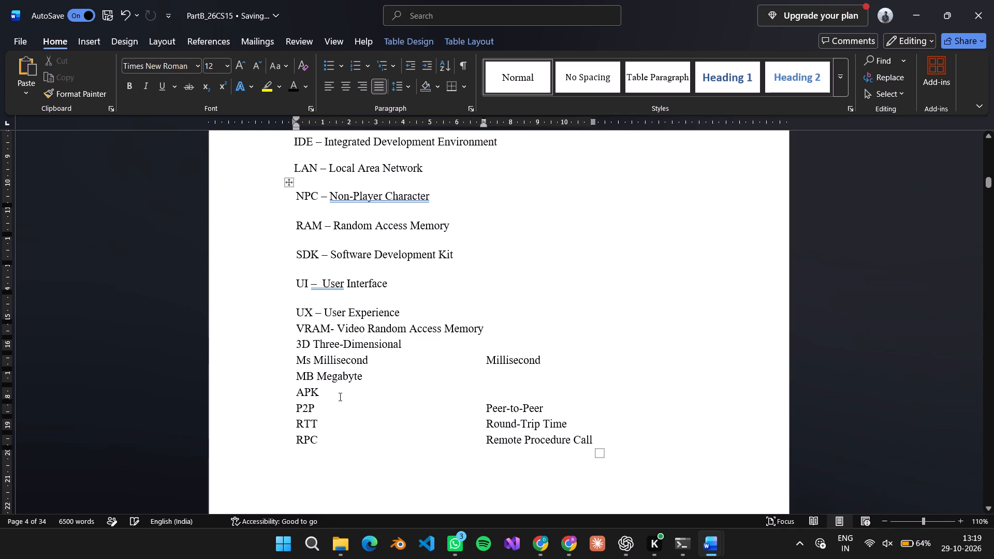
pyautogui.hotkey('ctrl', 'v')
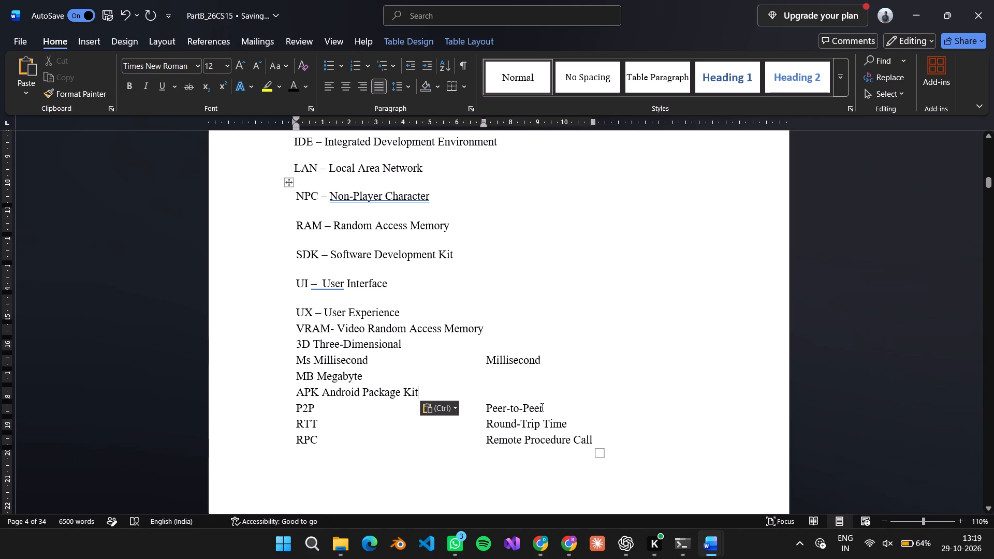
# Move the Peer-to-Peer, Round-Trip Time and Remote Procedure Call texts from the second column to after P2P, RTT and RPC in the first column.
pyautogui.moveTo(542, 406); pyautogui.dragTo(492, 406)
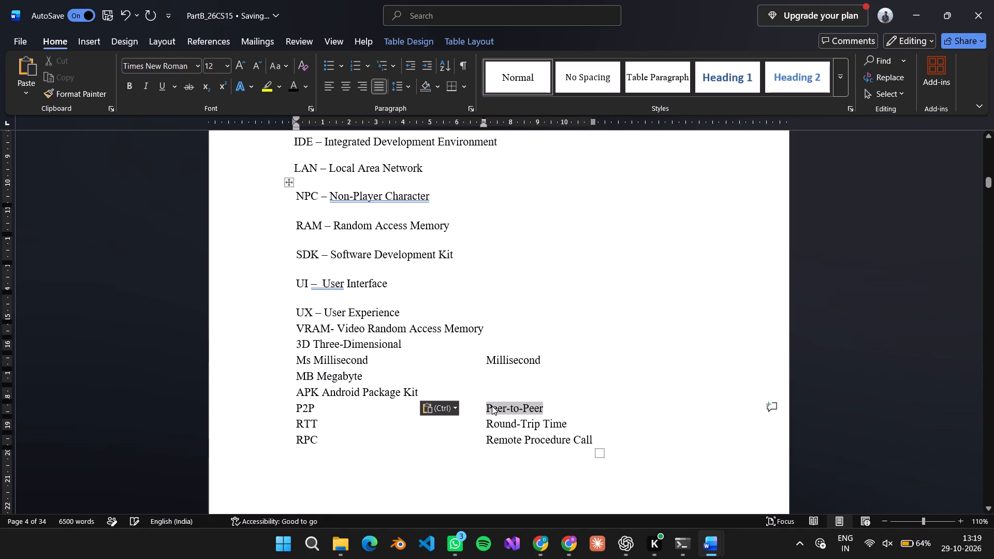
pyautogui.hotkey('ctrl', 'x')
pyautogui.click(359, 410)
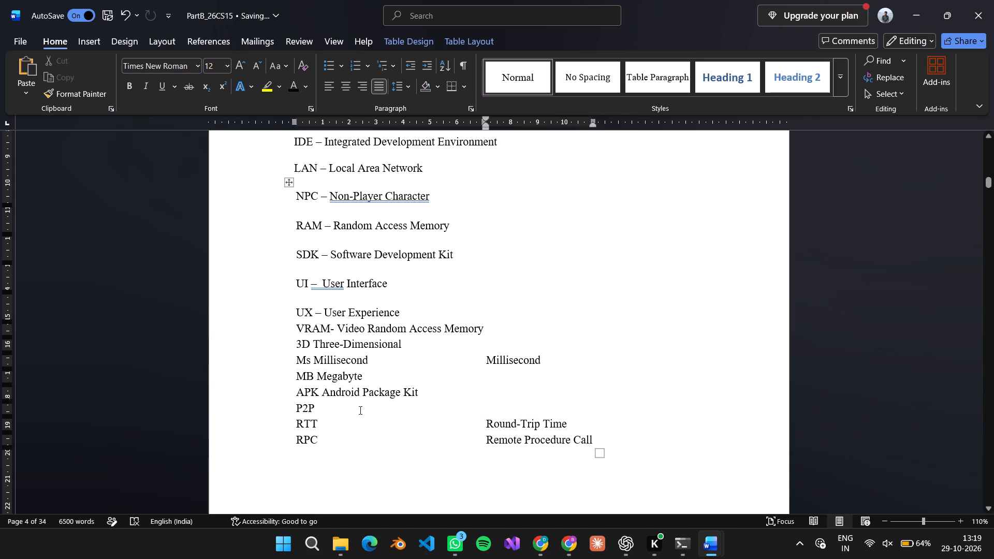
pyautogui.hotkey('ctrl', 'v')
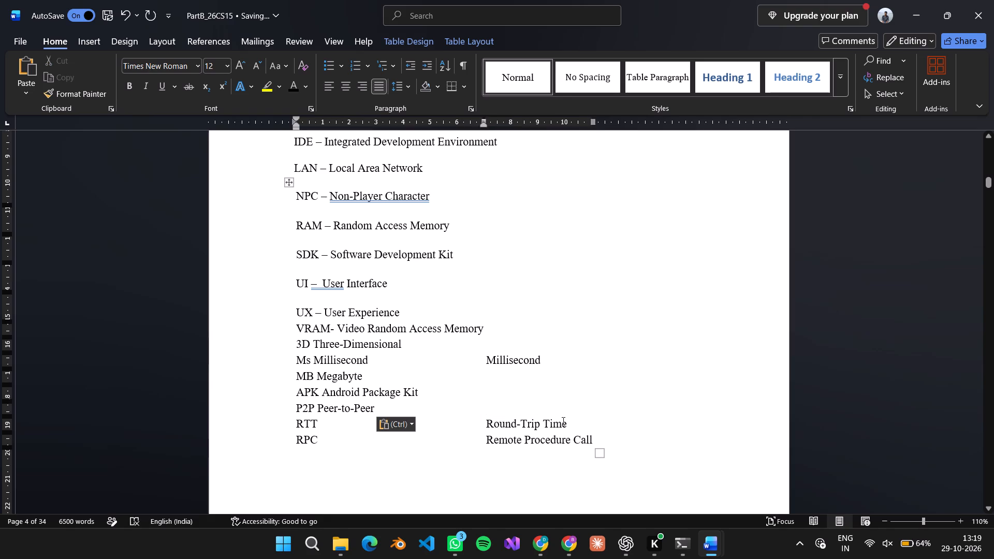
pyautogui.moveTo(566, 424); pyautogui.dragTo(495, 422)
pyautogui.hotkey('ctrl', 'x')
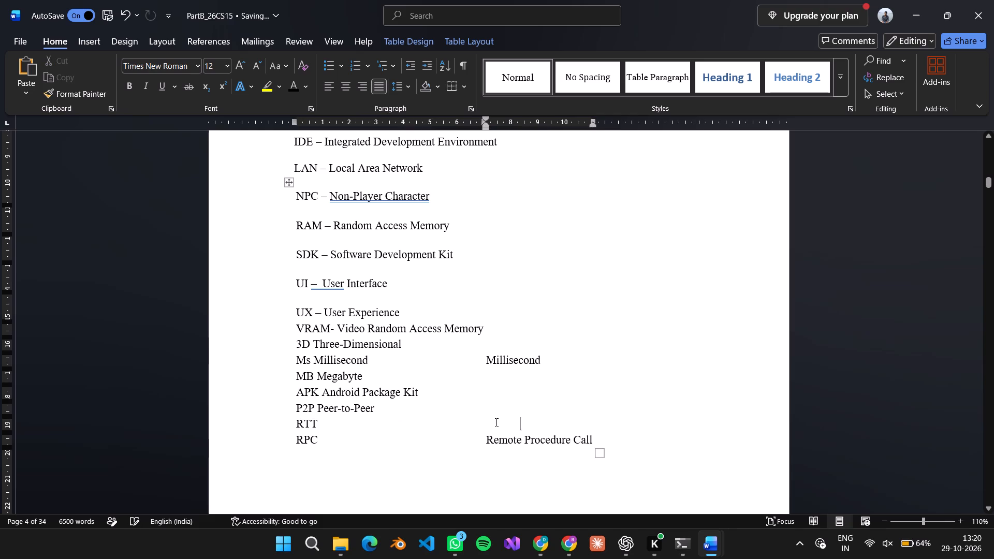
pyautogui.click(344, 422)
pyautogui.hotkey('ctrl', 'v')
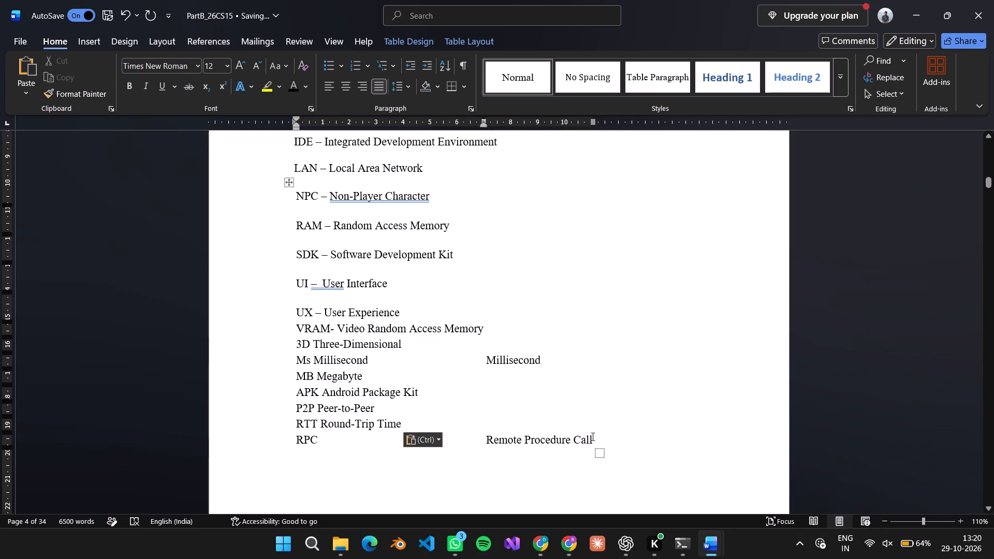
pyautogui.moveTo(590, 439); pyautogui.dragTo(500, 439)
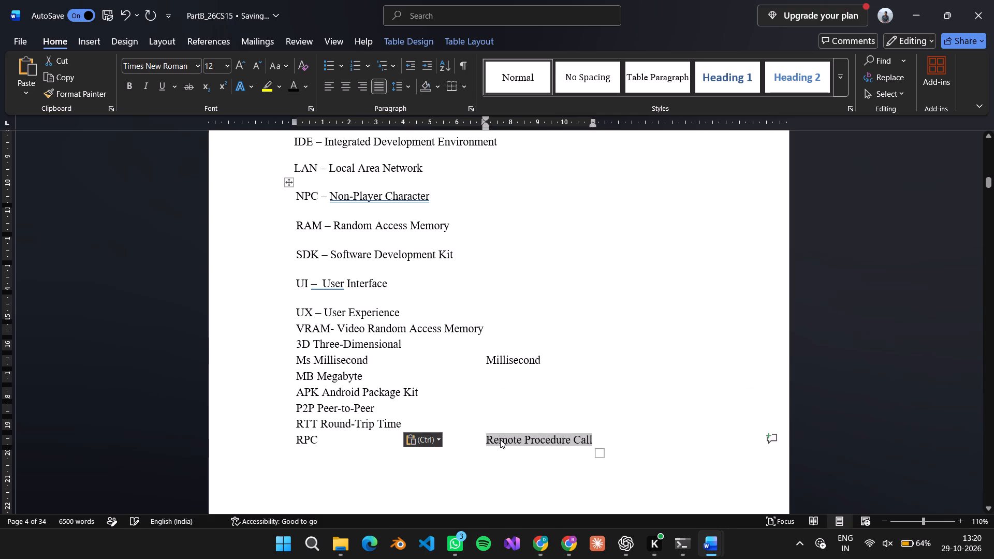
pyautogui.hotkey('ctrl', 'x')
pyautogui.click(360, 439)
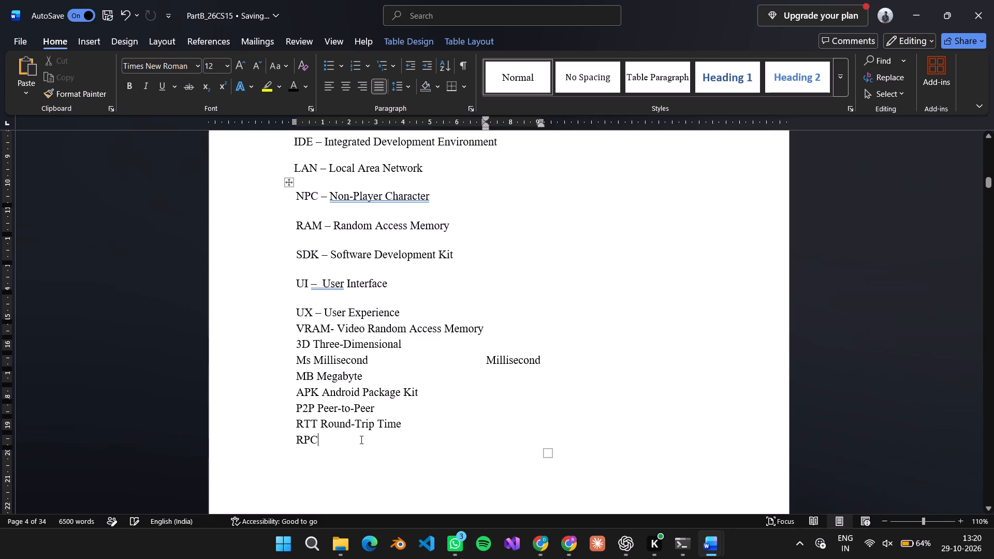
pyautogui.hotkey('ctrl', 'v')
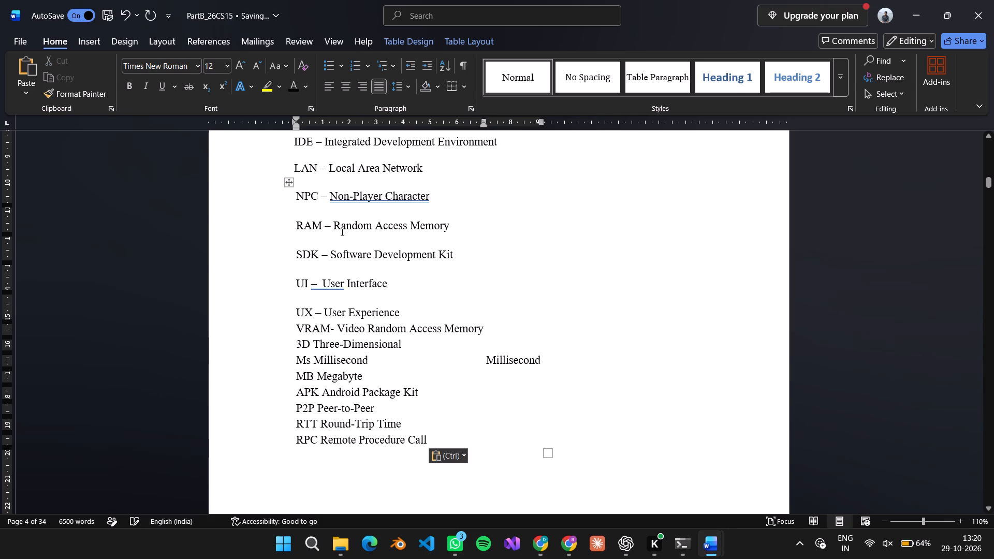
# Replace the hyphen in the VRAM entry with the dash copied from the RAM entry, with a space on each side.
pyautogui.doubleClick(327, 226)
pyautogui.hotkey('ctrl', 'c')
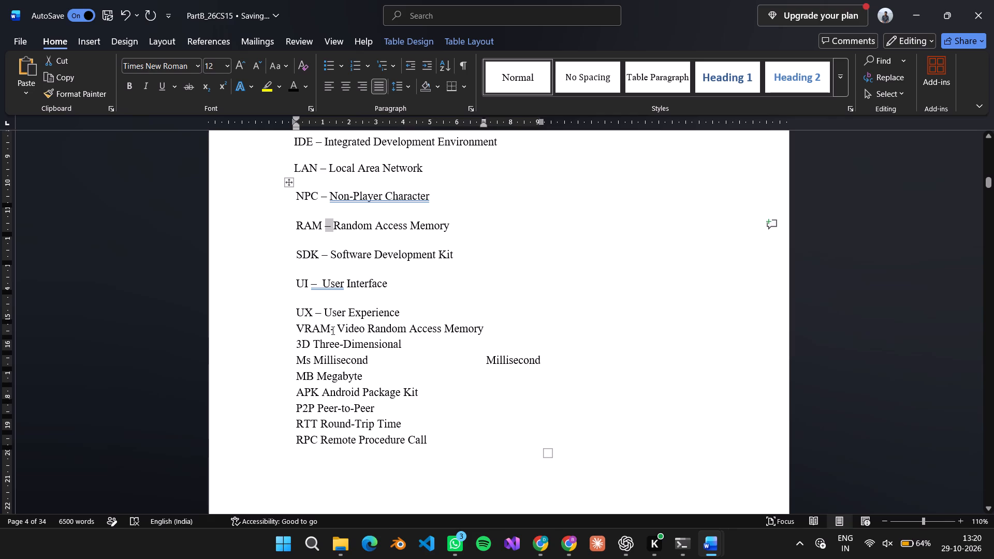
pyautogui.doubleClick(332, 330)
pyautogui.hotkey('ctrl', 'v')
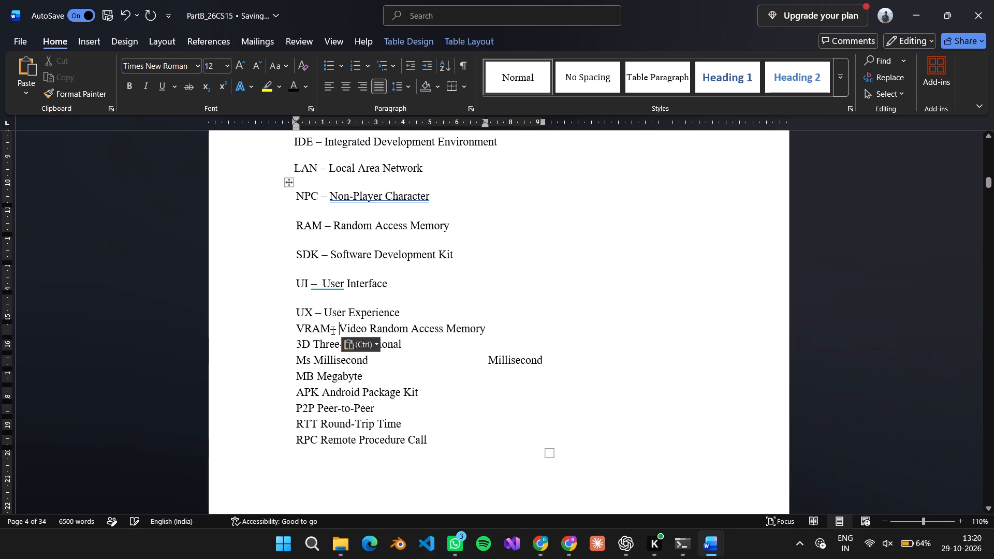
pyautogui.press('Left')
pyautogui.press('Left')
pyautogui.press('Left')
pyautogui.press('Right')
pyautogui.press('space')
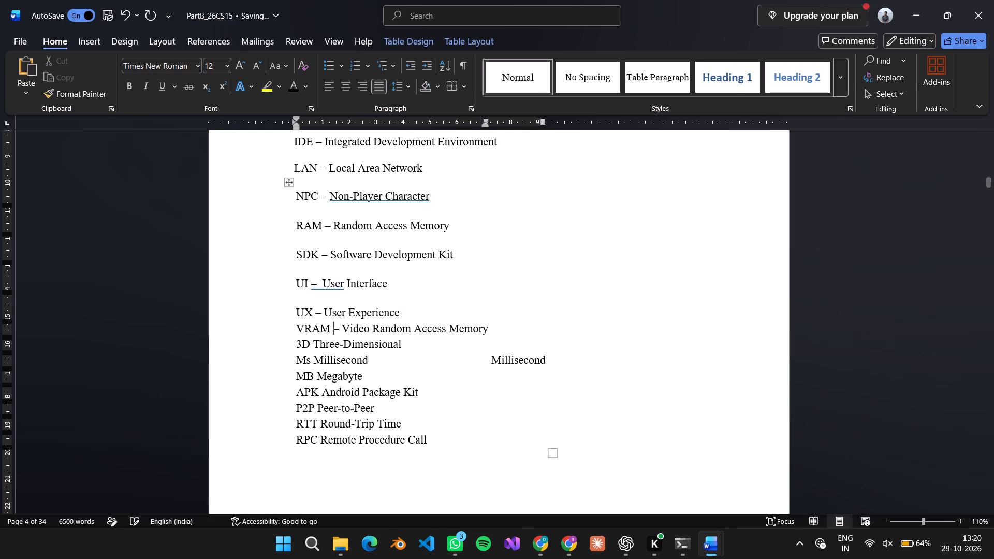
# Insert the copied dash between 3D and Three-Dimensional, with a single space on each side.
pyautogui.press('Down')
pyautogui.press('Left')
pyautogui.press('Up')
pyautogui.press('Left')
pyautogui.press('Down')
pyautogui.press('Left')
pyautogui.press('Left')
pyautogui.press('space')
pyautogui.hotkey('ctrl', 'v')
pyautogui.press('Right')
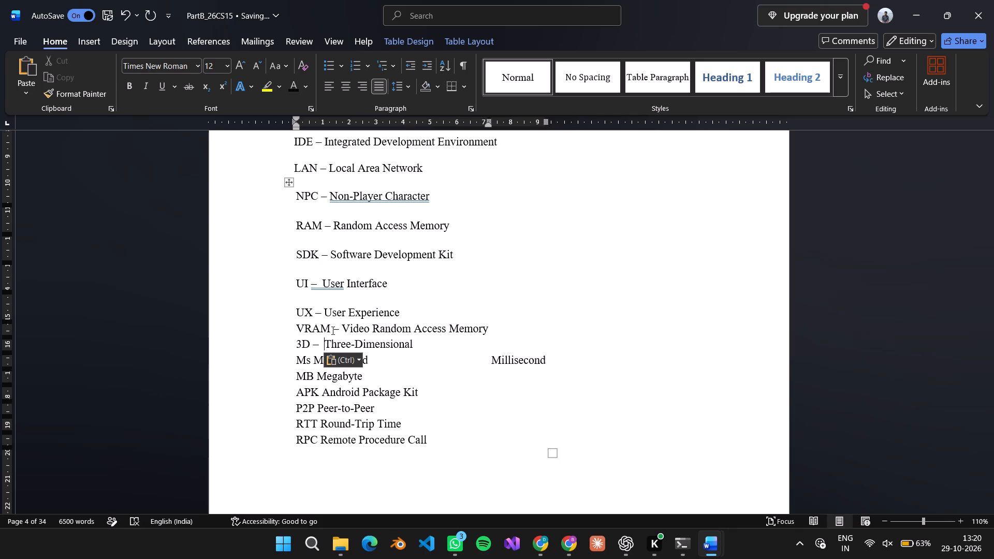
pyautogui.press('BackSpace')
# Insert the copied dash between abbreviation and full form in the Ms, MB and APK entries.
pyautogui.press('Down')
pyautogui.press('Left')
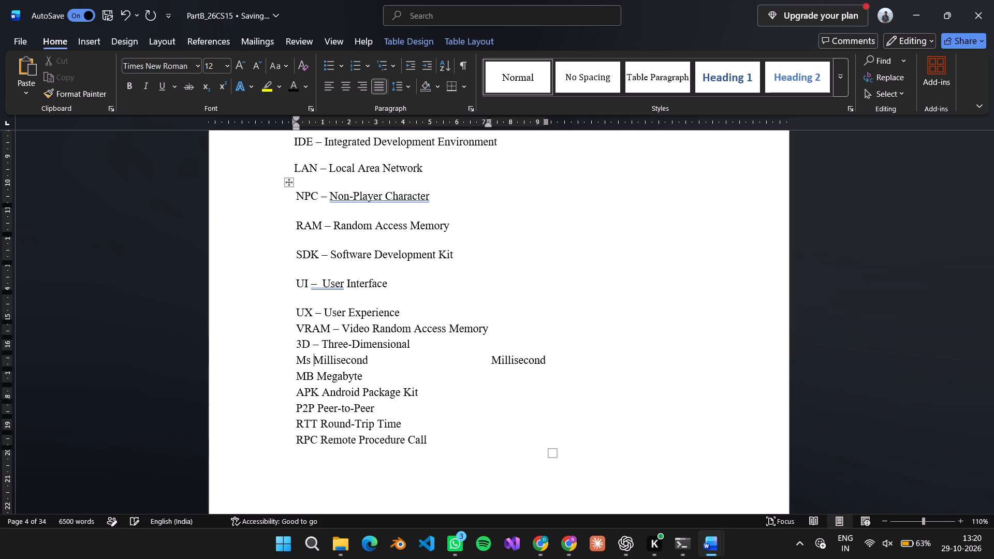
pyautogui.hotkey('ctrl', 'v')
pyautogui.press('Down')
pyautogui.press('Left')
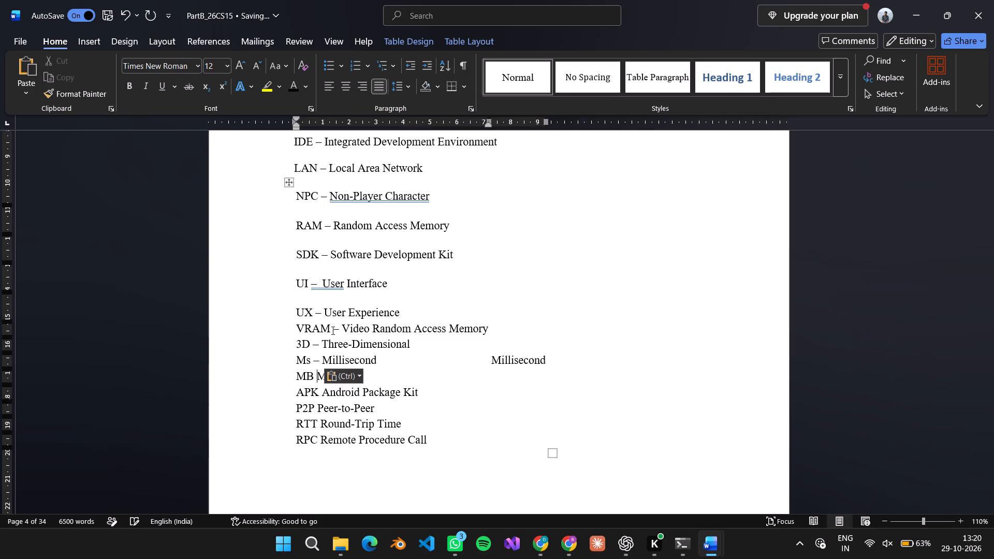
pyautogui.hotkey('ctrl', 'v')
pyautogui.press('Down')
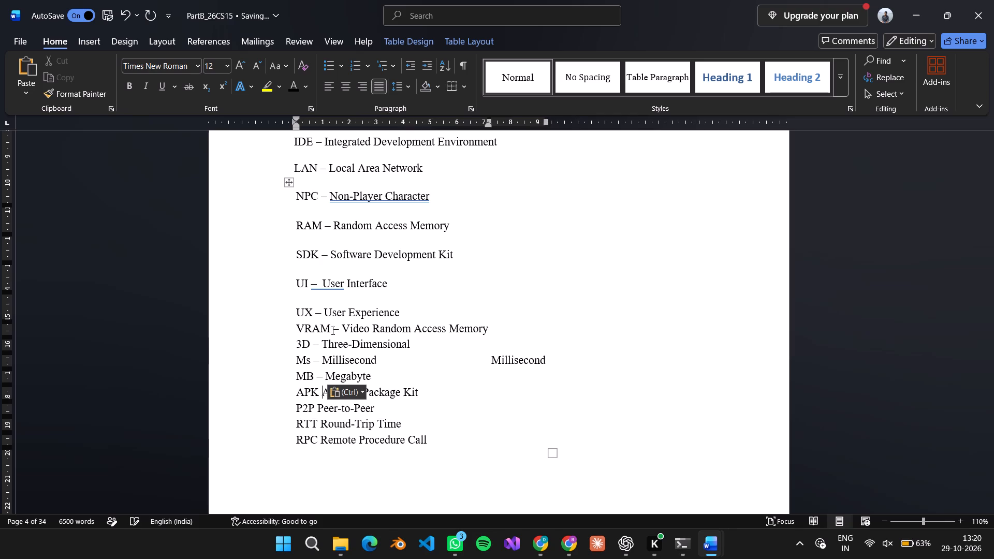
pyautogui.hotkey('ctrl', 'v')
# Insert the copied dash between abbreviation and full form in the P2P, RTT and RPC entries.
pyautogui.press('Down')
pyautogui.press('Left')
pyautogui.press('Left')
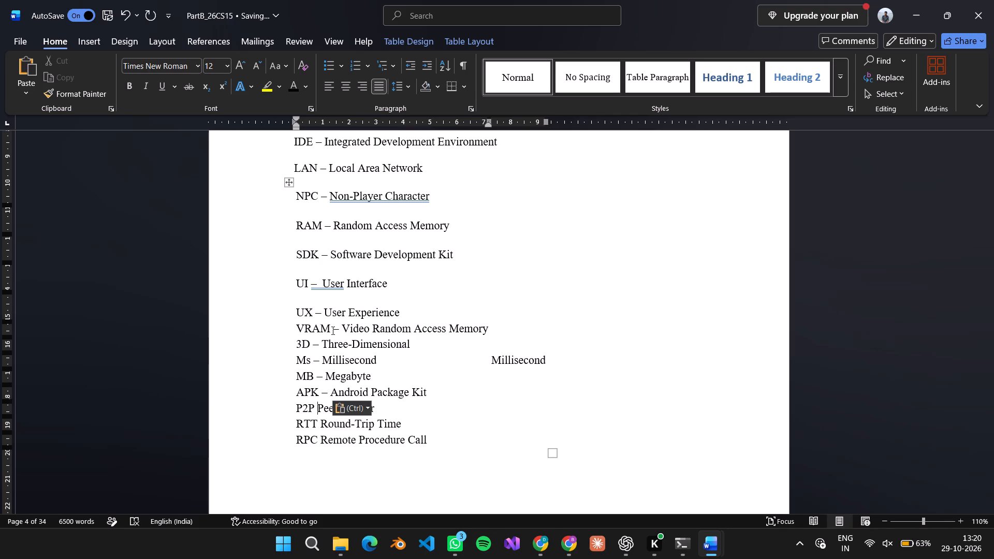
pyautogui.hotkey('ctrl', 'v')
pyautogui.press('Down')
pyautogui.press('Left')
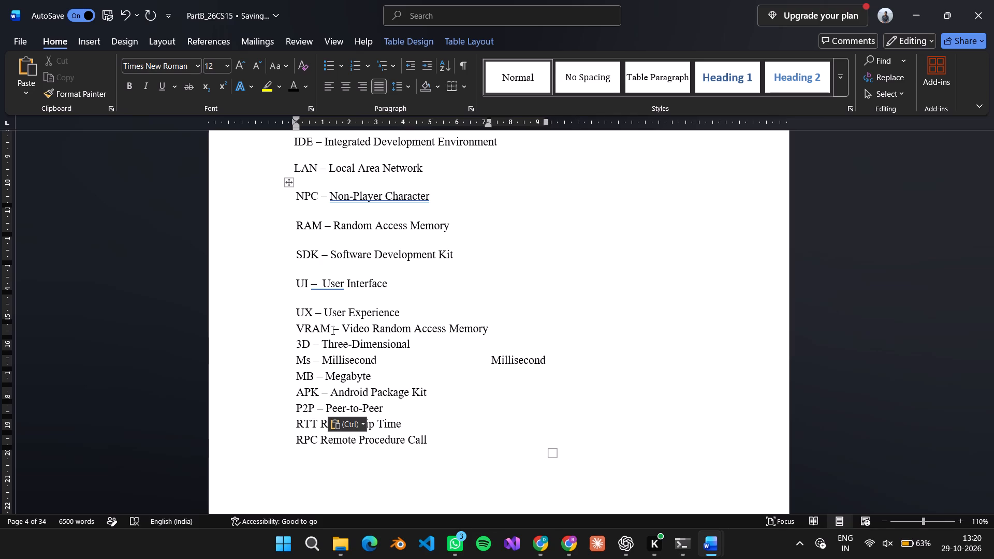
pyautogui.hotkey('ctrl', 'v')
pyautogui.press('Down')
pyautogui.press('Left')
pyautogui.hotkey('ctrl', 'v')
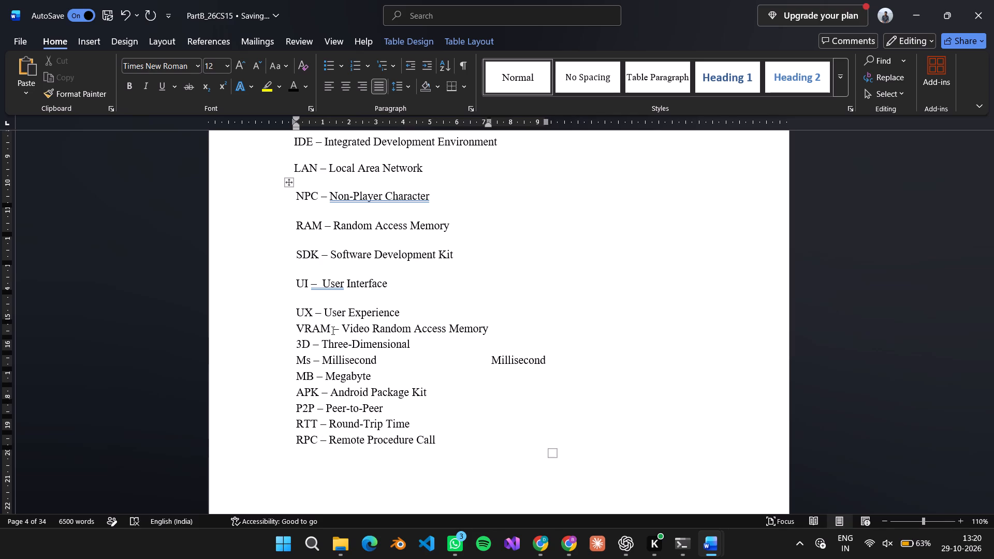
# Delete the leftover Millisecond text from the second column of the Ms row.
pyautogui.press('Down')
pyautogui.press('Down')
pyautogui.press('Down')
pyautogui.press('Down')
pyautogui.press('Down')
pyautogui.press('Up')
pyautogui.press('Up')
pyautogui.press('Up')
pyautogui.press('Up')
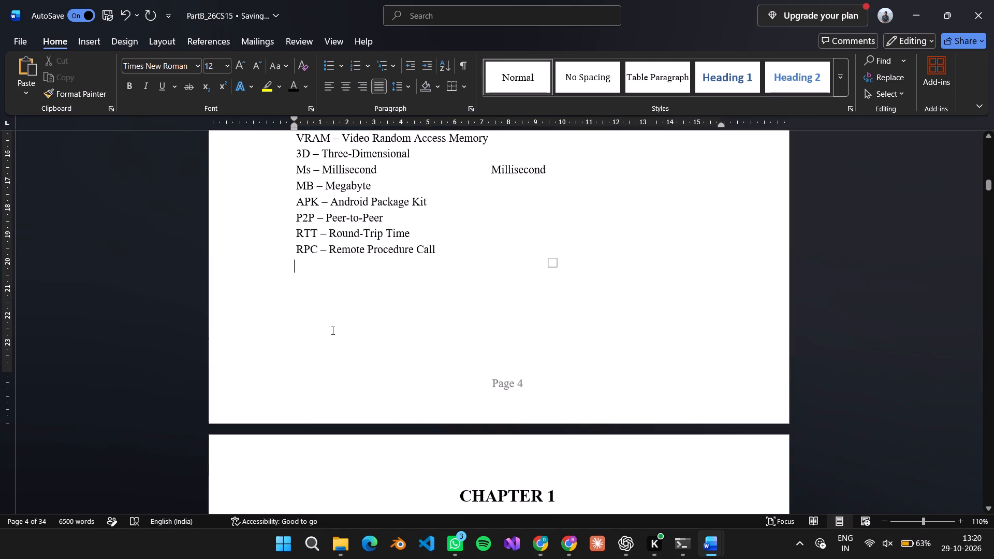
pyautogui.press('Up')
pyautogui.doubleClick(531, 168)
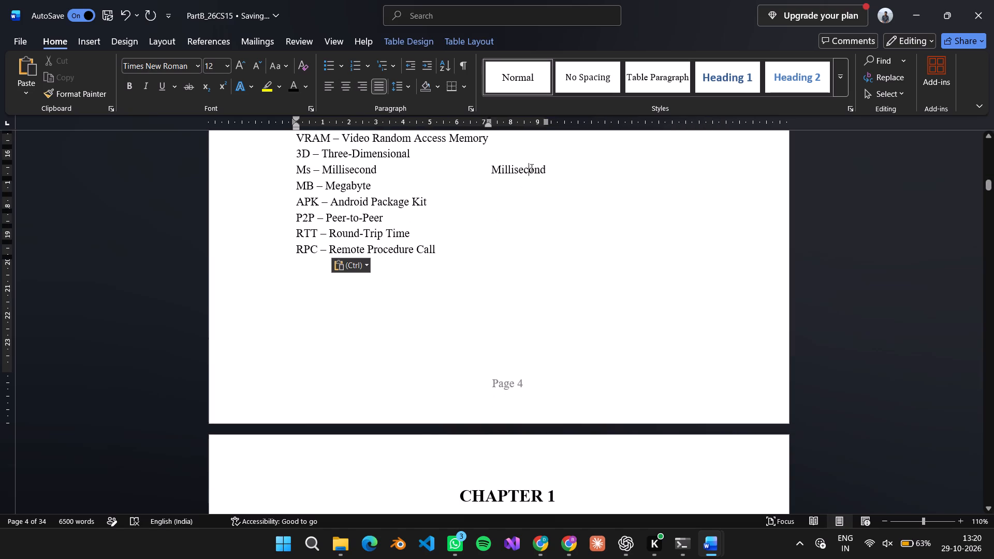
pyautogui.press('Delete')
# Add a blank line after each of the UX, VRAM and 3D entries in the abbreviations list.
pyautogui.scroll(1, 531, 168)
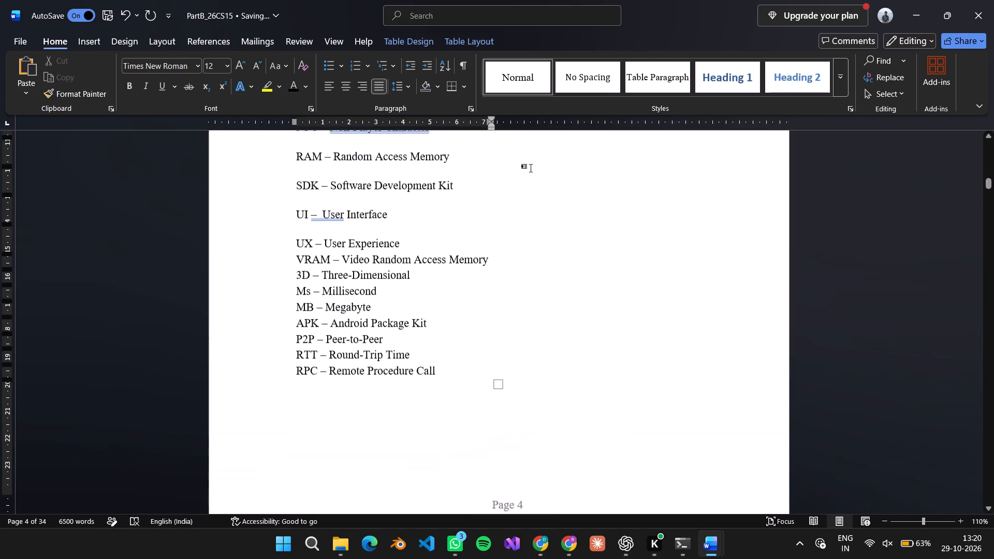
pyautogui.scroll(1, 531, 168)
pyautogui.click(414, 258)
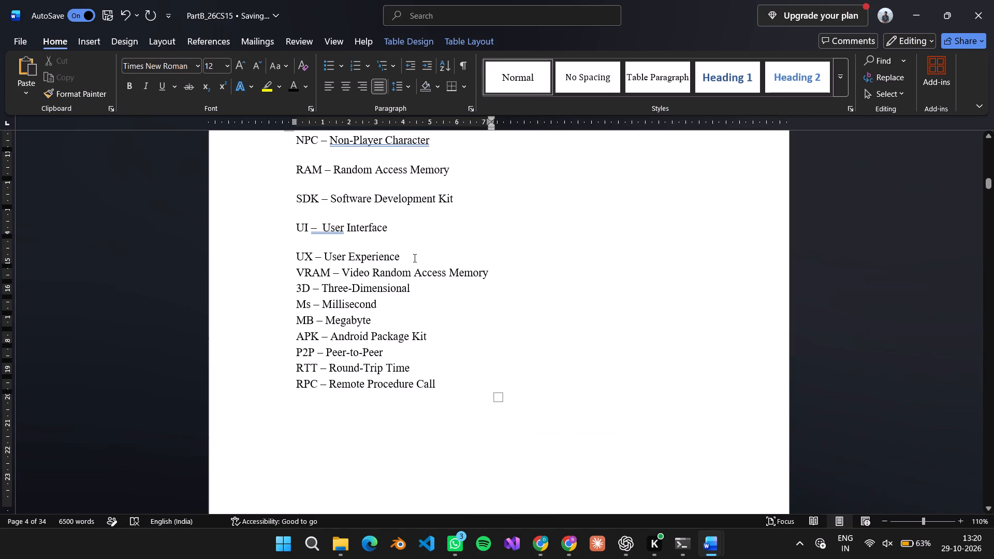
pyautogui.press('Return')
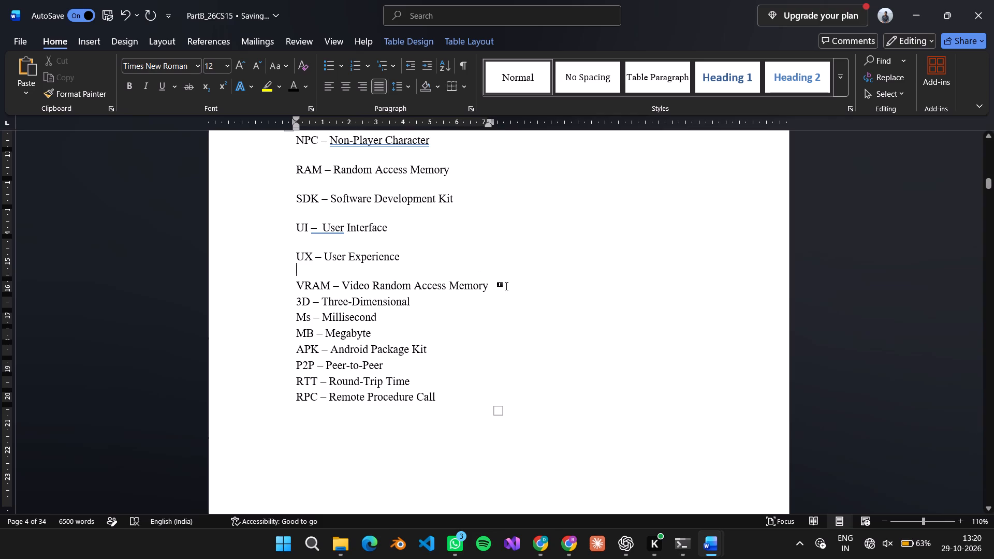
pyautogui.click(506, 286)
pyautogui.press('Return')
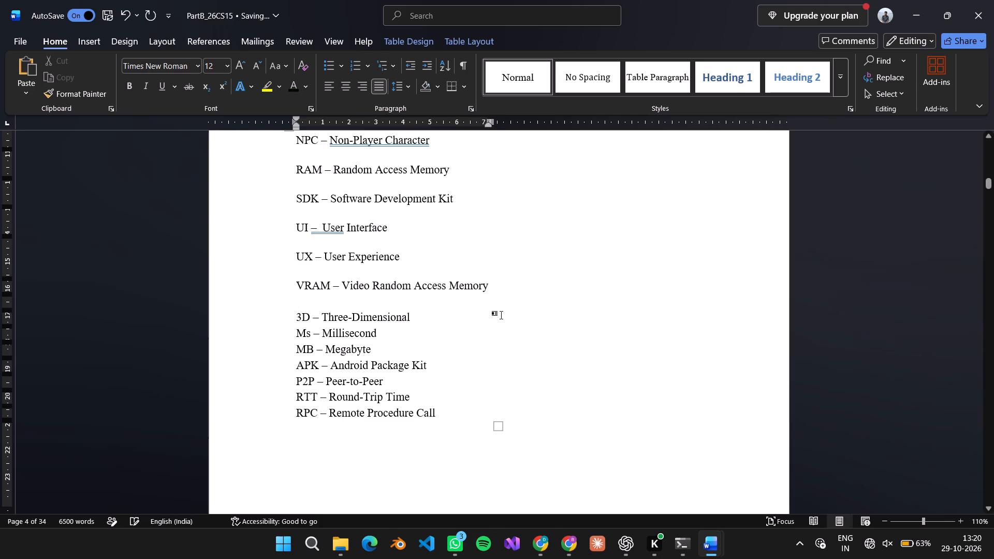
pyautogui.press('Down')
pyautogui.press('Left')
pyautogui.press('Down')
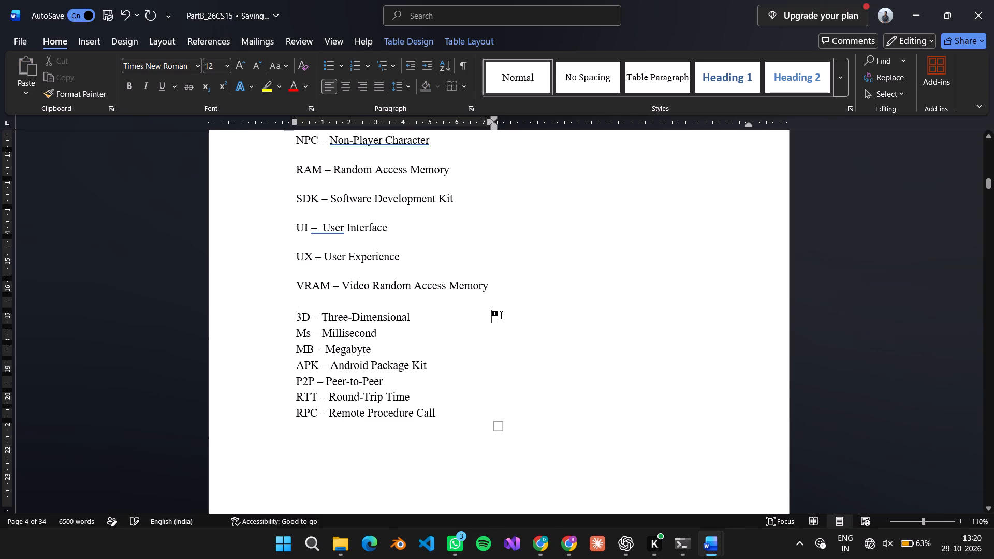
pyautogui.press('Right')
pyautogui.press('Right')
pyautogui.press('Return')
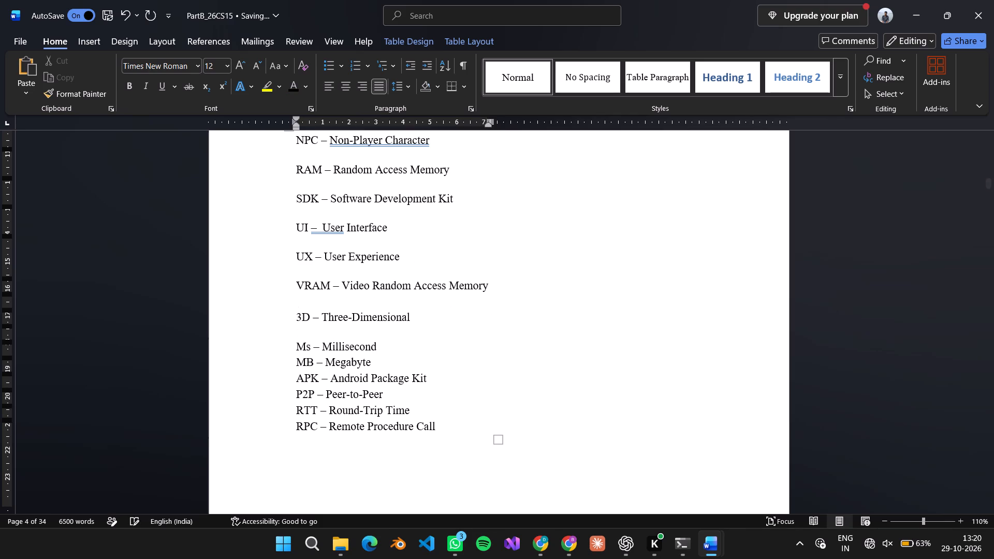
# Add a blank line after each of the Ms, MB, APK, P2P and RTT entries in the abbreviations list.
pyautogui.press('Down')
pyautogui.press('Return')
pyautogui.press('Left')
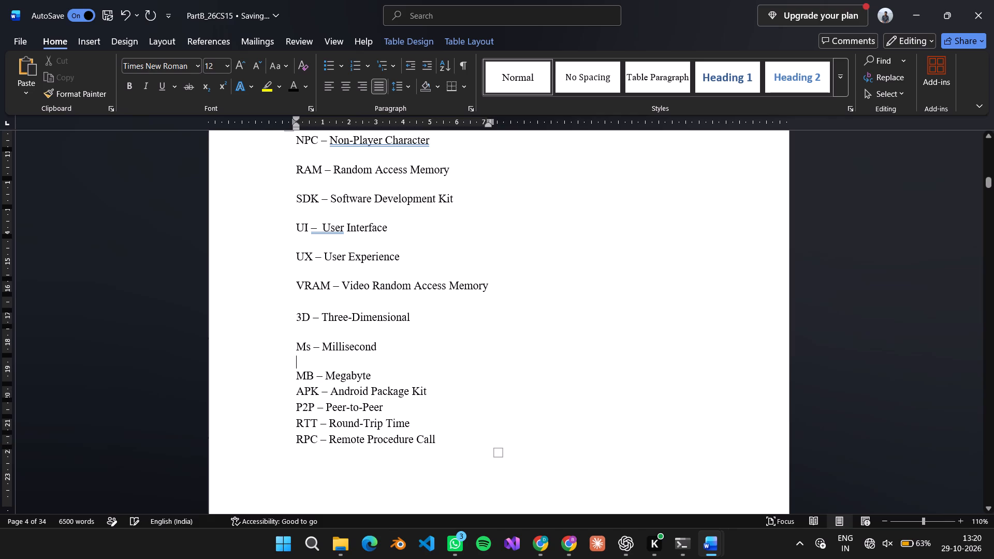
pyautogui.press('Down')
pyautogui.press('Down')
pyautogui.press('Return')
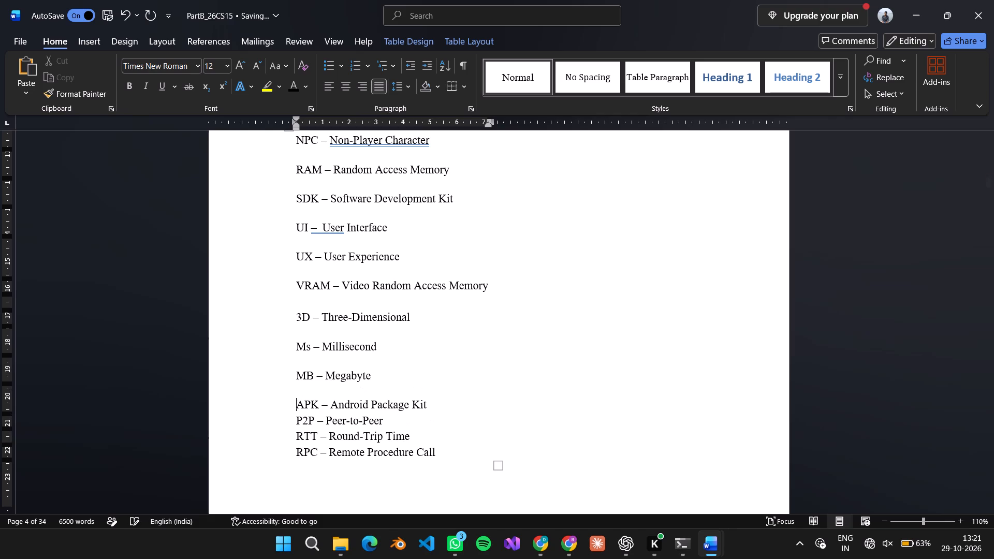
pyautogui.press('Down')
pyautogui.press('Return')
pyautogui.press('Down')
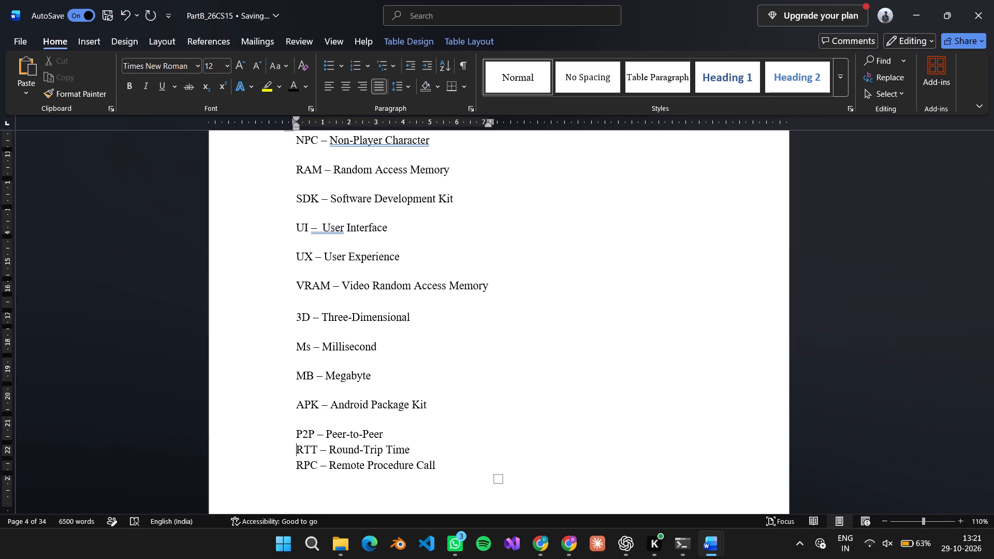
pyautogui.press('Return')
pyautogui.press('Down')
pyautogui.press('Return')
# Examine the page layout between the end of the abbreviations list and the CHAPTER 1 heading.
pyautogui.scroll(-2, 501, 315)
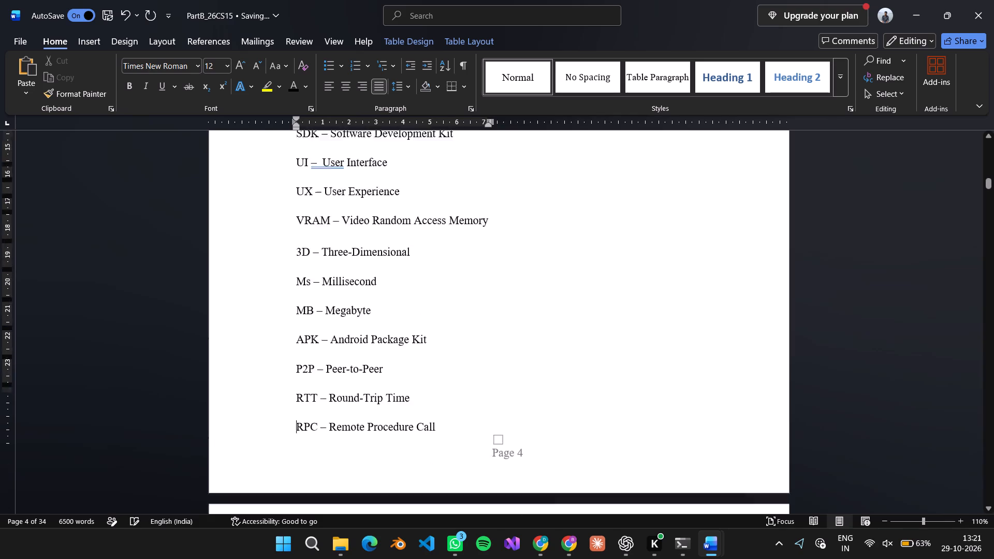
pyautogui.scroll(-13, 501, 315)
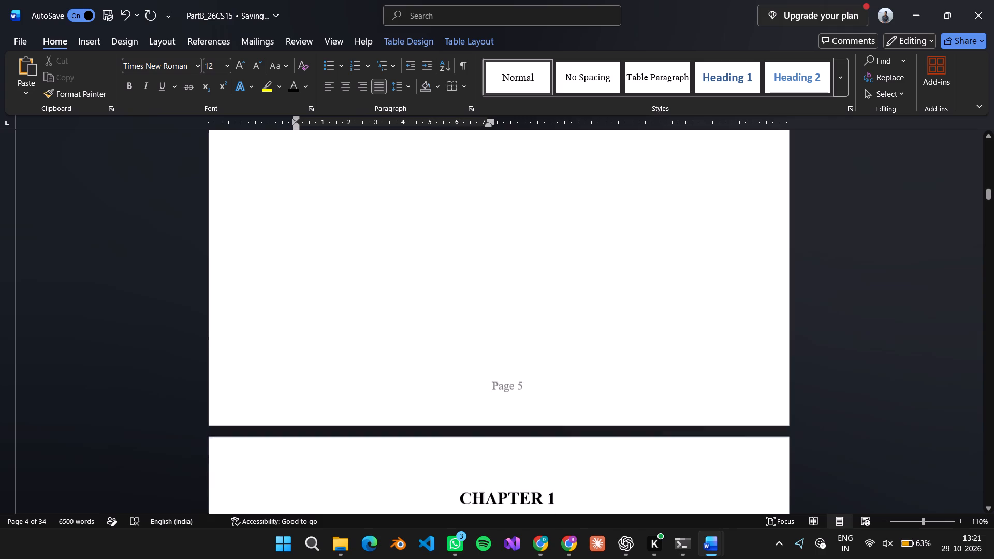
pyautogui.scroll(-1, 501, 315)
pyautogui.scroll(2, 501, 315)
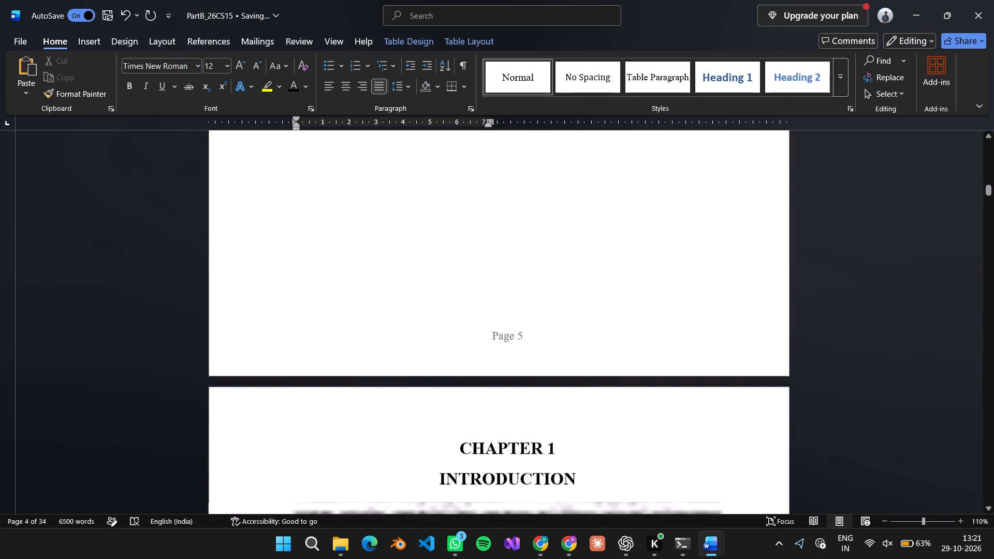
pyautogui.scroll(4, 501, 315)
pyautogui.scroll(-2, 501, 315)
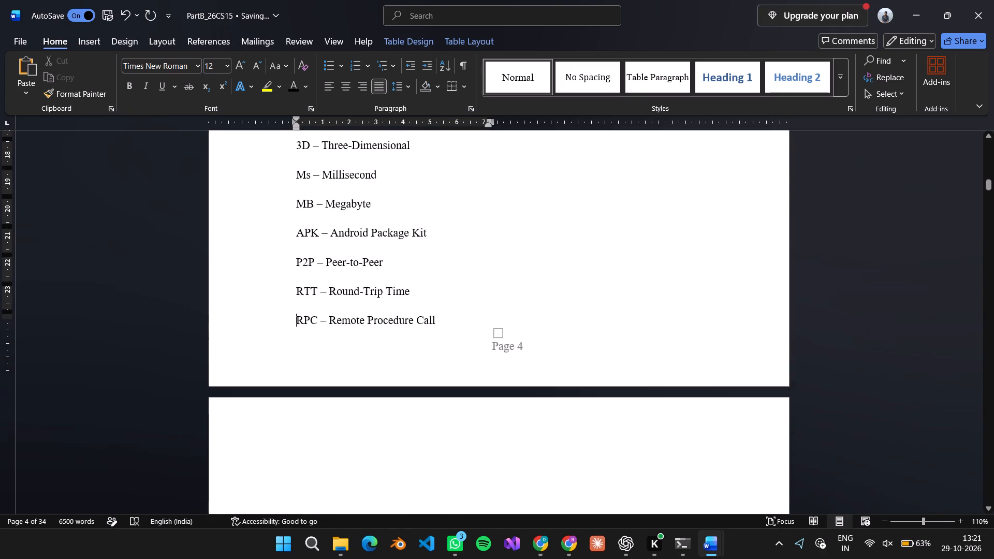
pyautogui.scroll(-4, 501, 315)
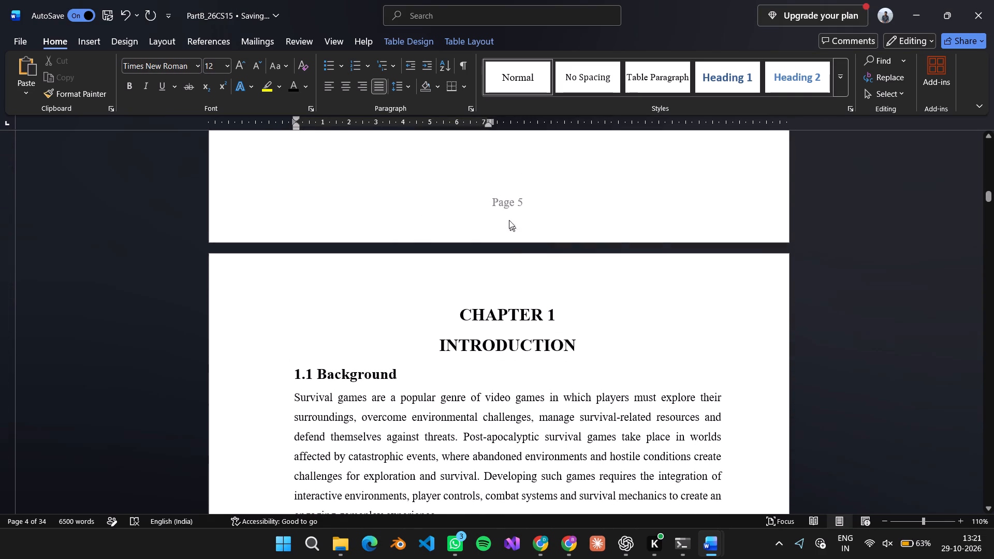
pyautogui.click(505, 183)
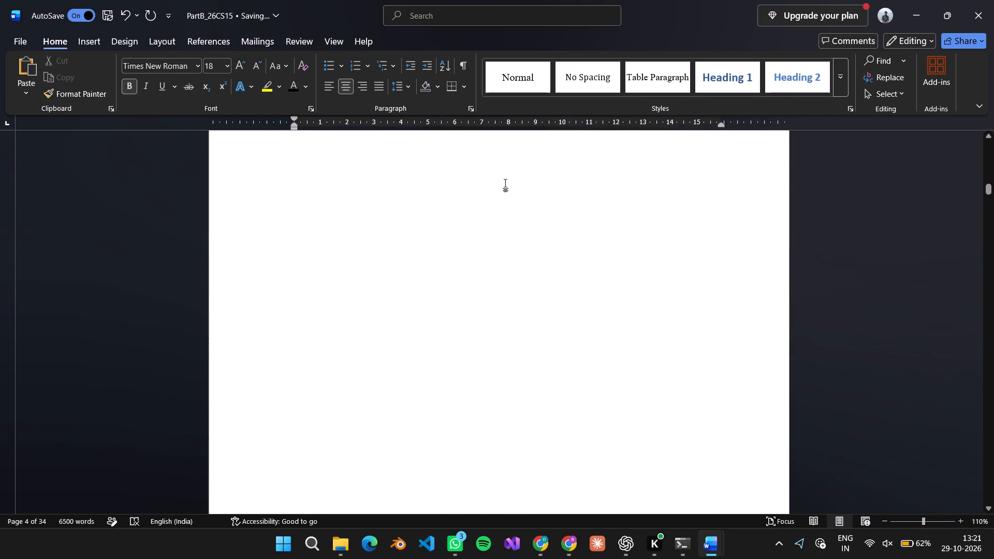
pyautogui.scroll(-2, 505, 183)
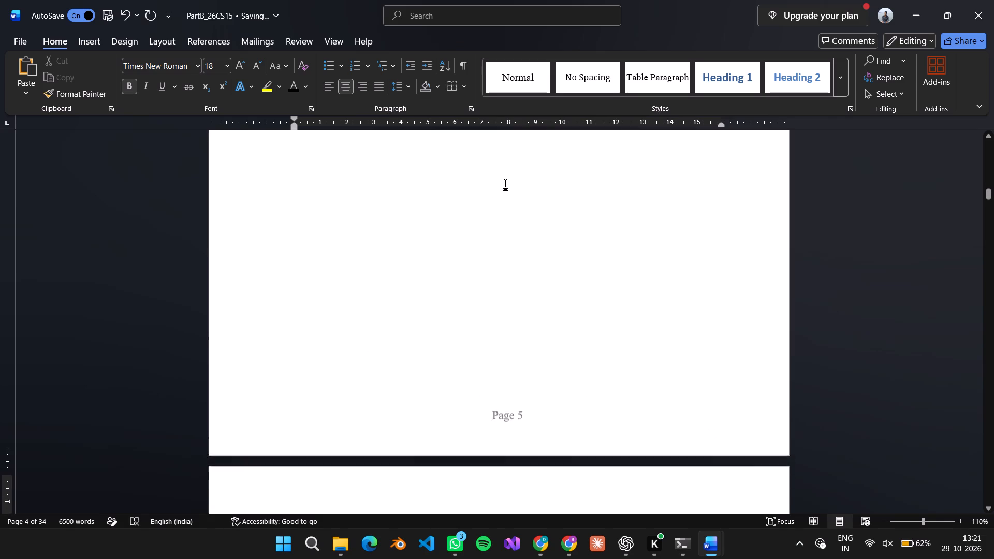
pyautogui.scroll(-2, 505, 183)
pyautogui.click(500, 360)
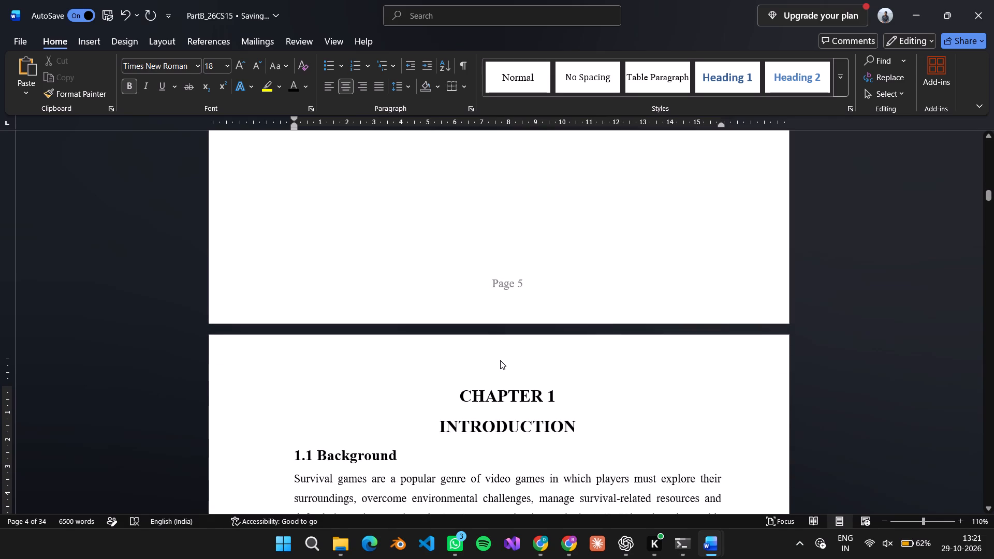
pyautogui.click(509, 367)
pyautogui.scroll(4, 504, 241)
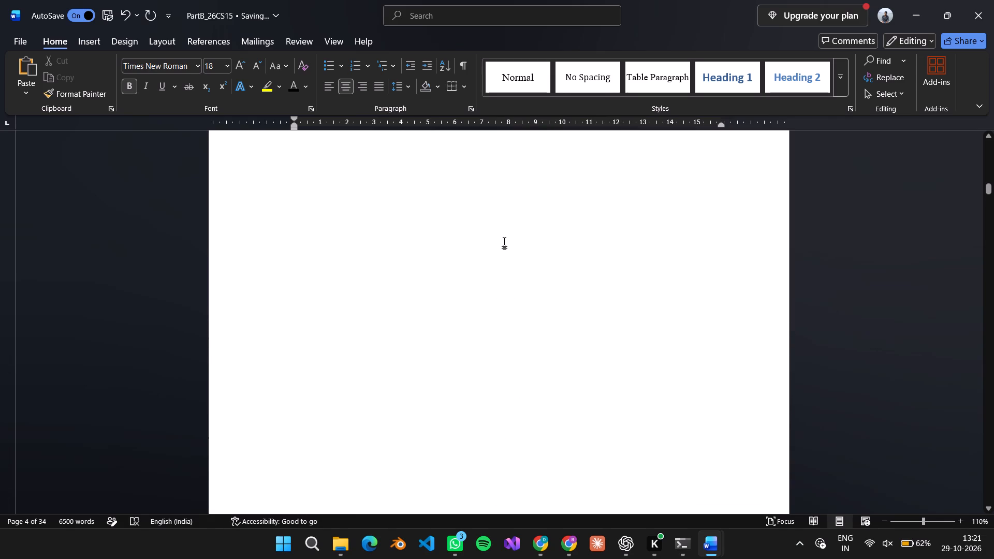
pyautogui.scroll(3, 504, 241)
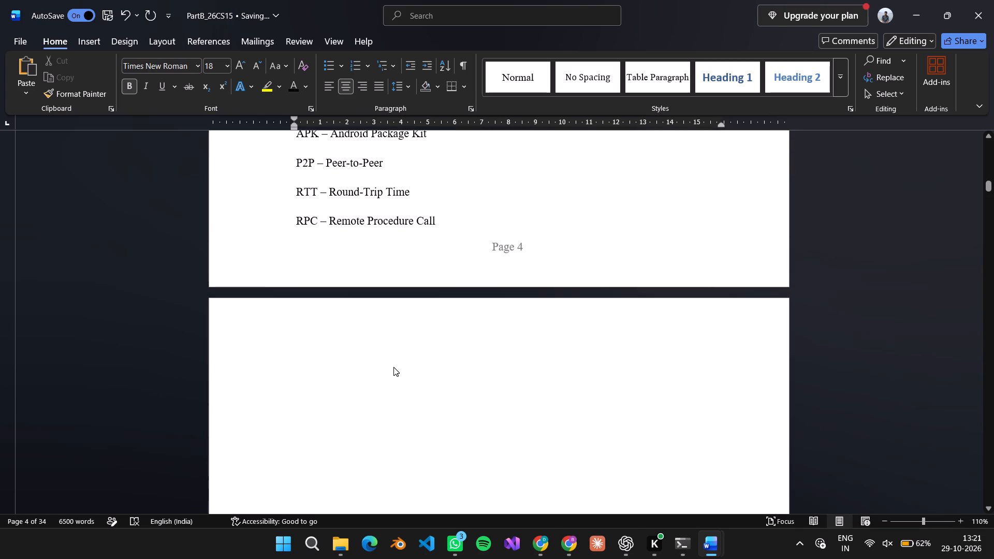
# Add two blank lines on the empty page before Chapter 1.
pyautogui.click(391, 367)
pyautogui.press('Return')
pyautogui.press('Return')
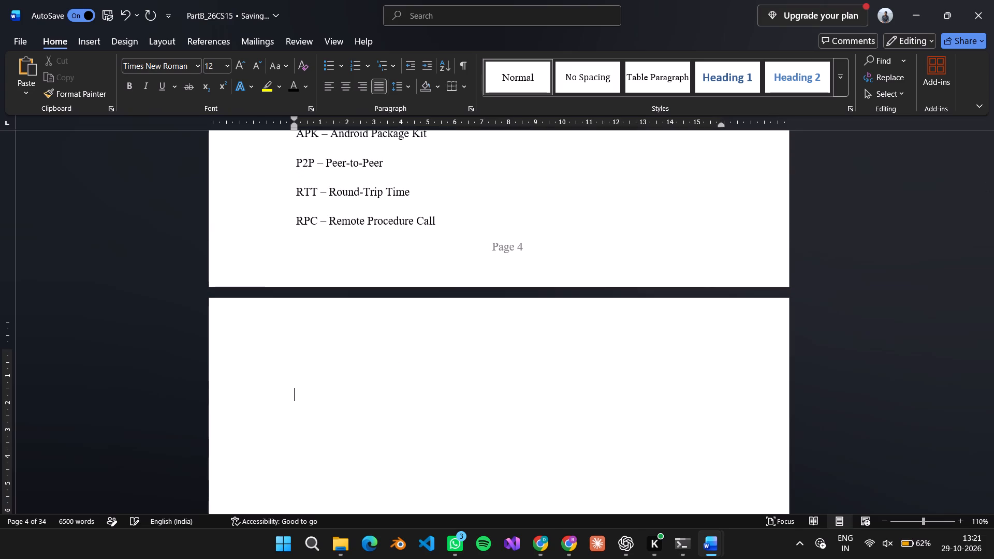
# Remove the blank page and empty lines before the CHAPTER 1 heading so it starts the page after the abbreviations.
pyautogui.scroll(-7, 391, 367)
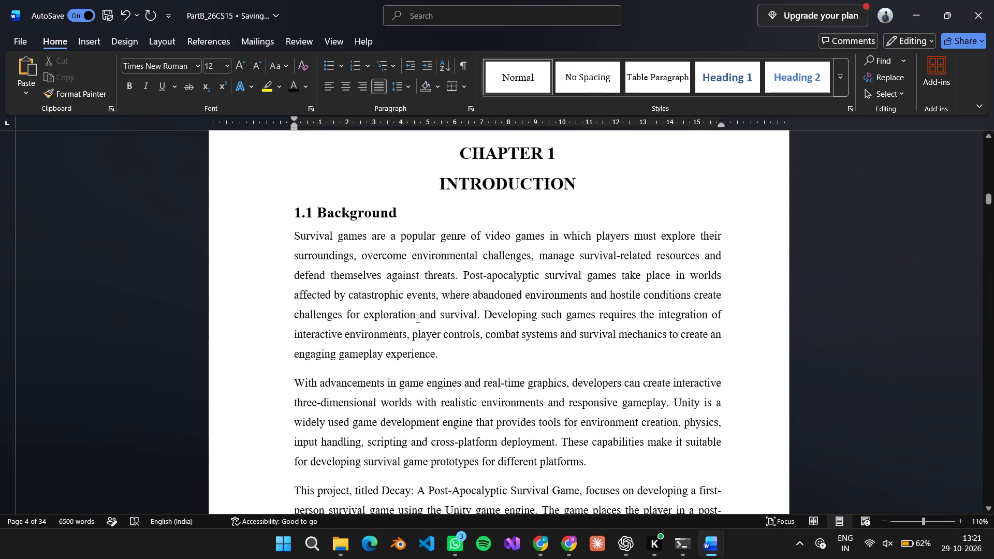
pyautogui.scroll(1, 422, 305)
pyautogui.click(460, 218)
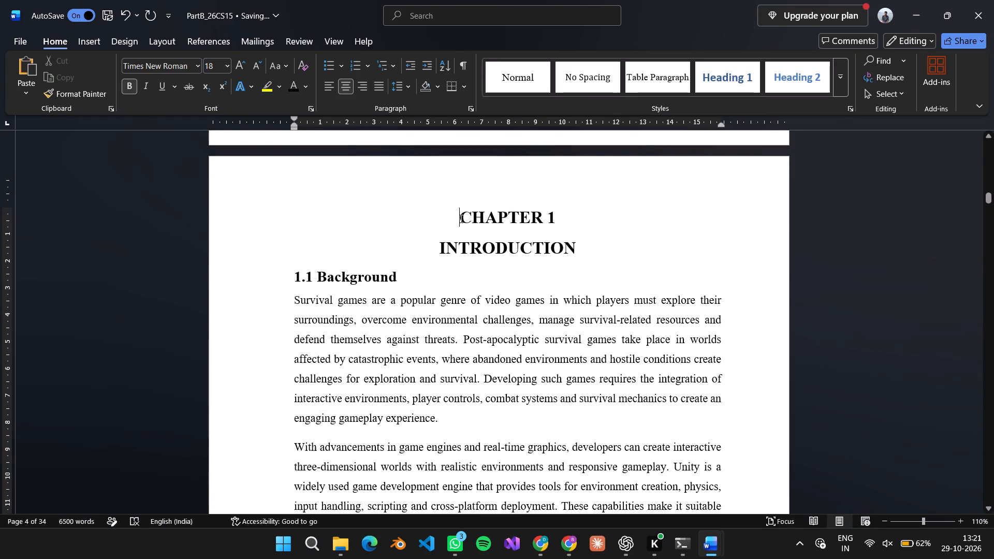
pyautogui.press('BackSpace')
pyautogui.press('BackSpace')
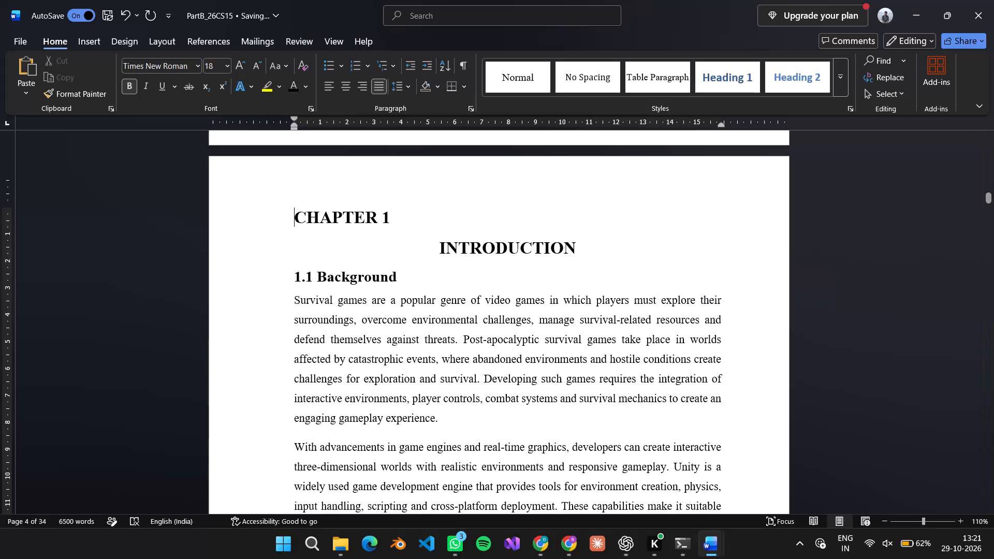
pyautogui.press('BackSpace')
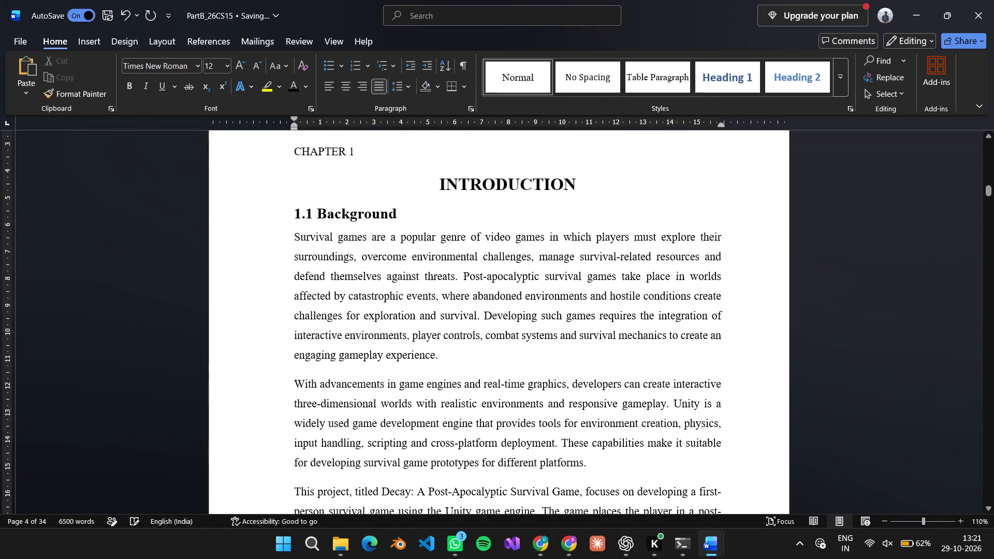
pyautogui.scroll(4, 460, 218)
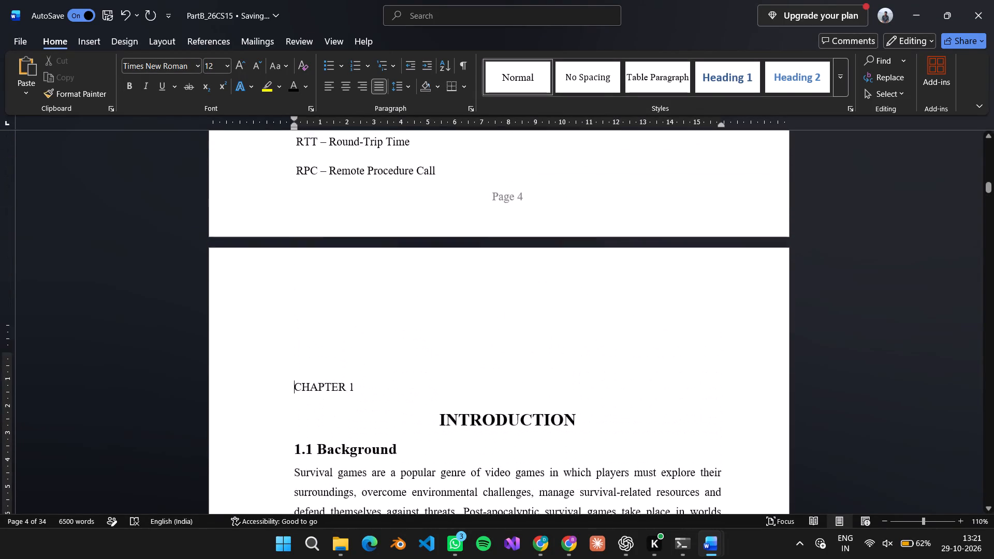
pyautogui.press('BackSpace')
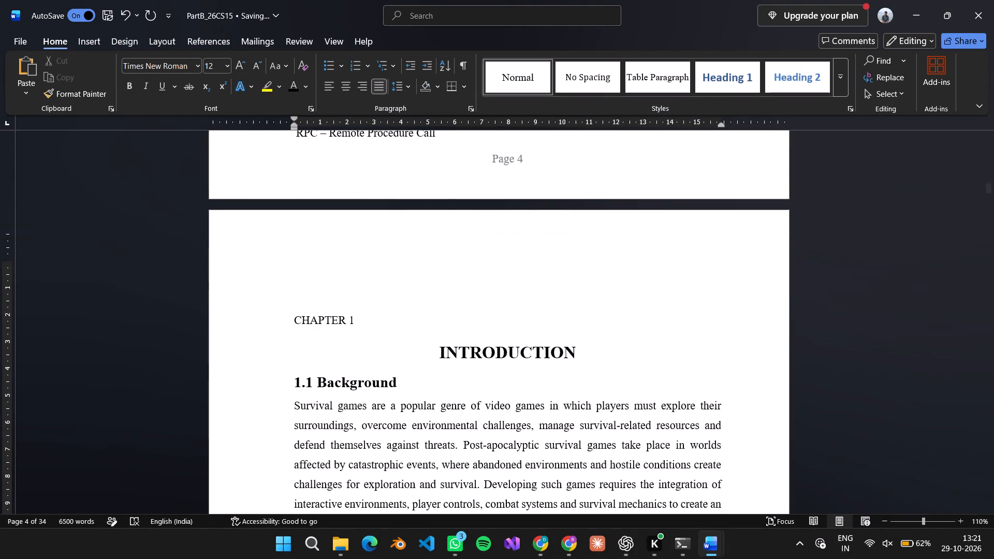
pyautogui.press('BackSpace')
pyautogui.press('BackSpace')
pyautogui.press('BackSpace')
pyautogui.press('BackSpace')
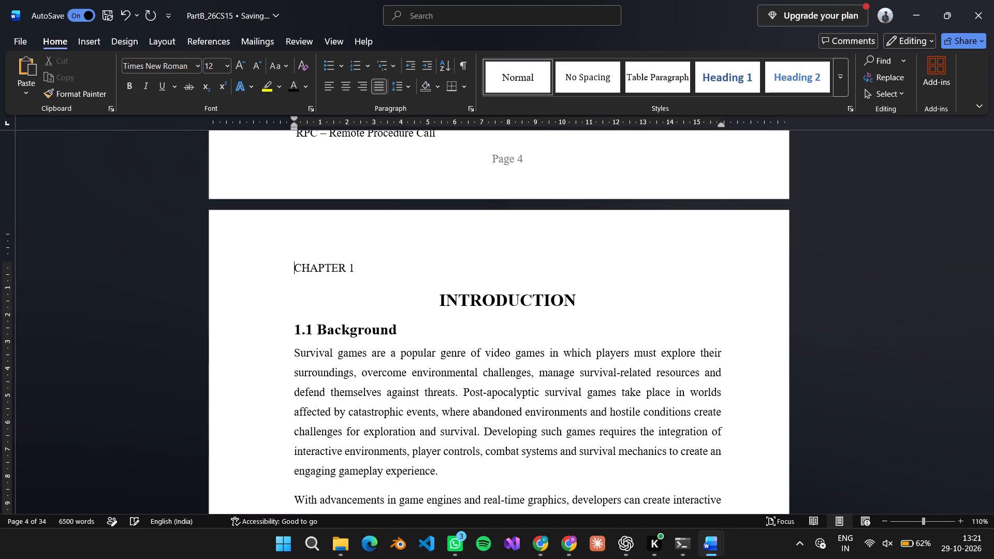
pyautogui.press('BackSpace')
pyautogui.press('BackSpace')
# Centre the CHAPTER 1 heading and make it bold.
pyautogui.doubleClick(344, 264)
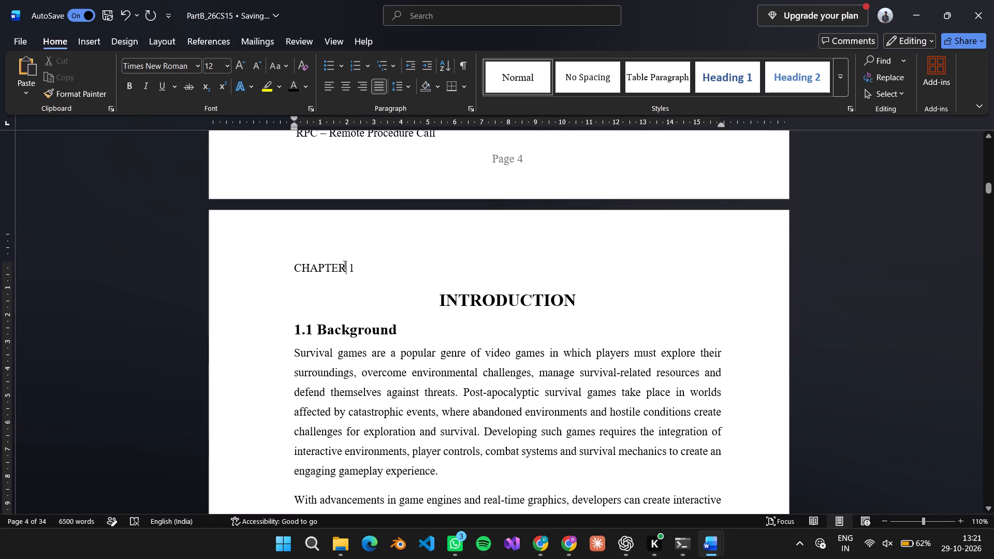
pyautogui.tripleClick(371, 272)
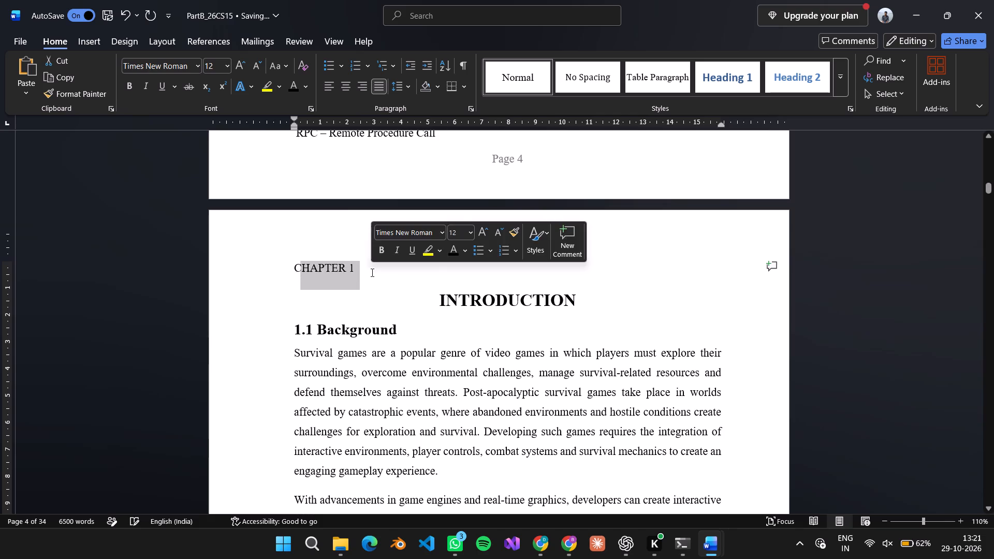
pyautogui.click(371, 272)
pyautogui.doubleClick(371, 272)
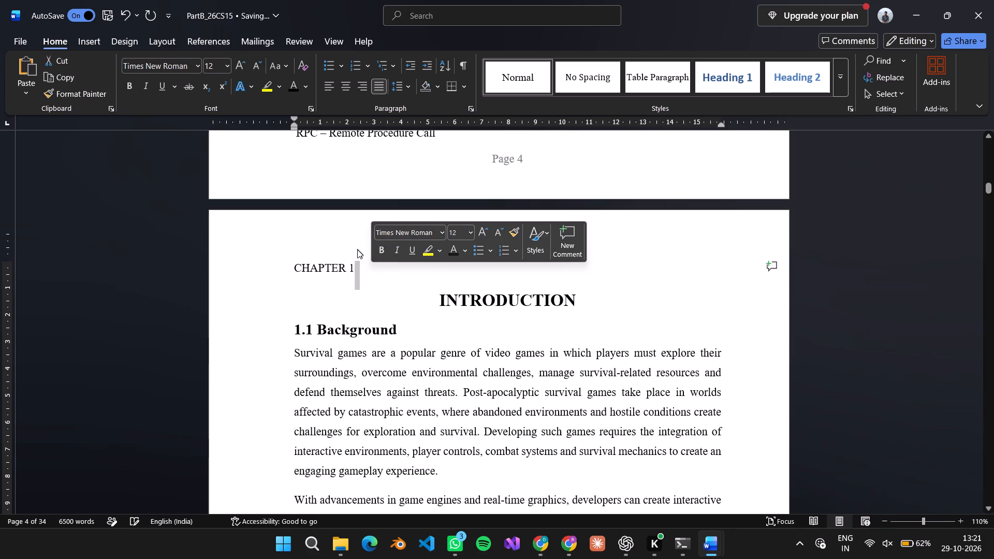
pyautogui.doubleClick(366, 268)
pyautogui.click(366, 268)
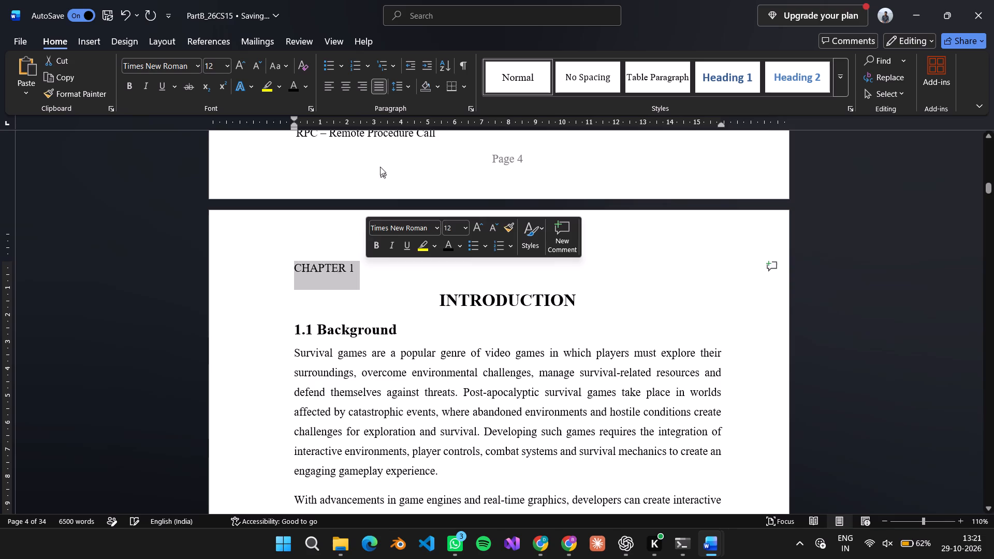
pyautogui.click(349, 84)
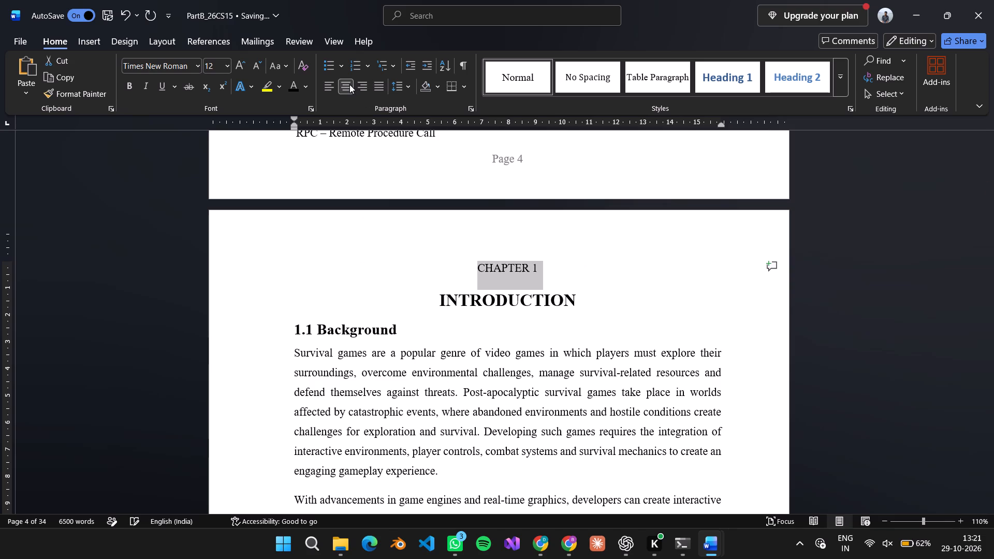
pyautogui.click(131, 84)
# Check the font size of the CHAPTER 2 heading as a reference for the chapter heading format.
pyautogui.scroll(-7, 481, 308)
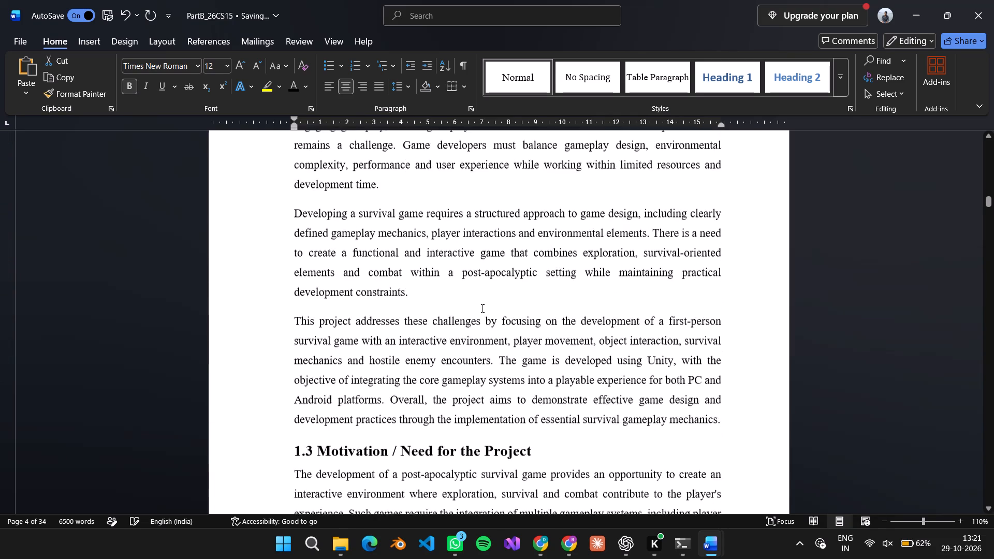
pyautogui.scroll(-9, 481, 308)
pyautogui.scroll(1, 481, 308)
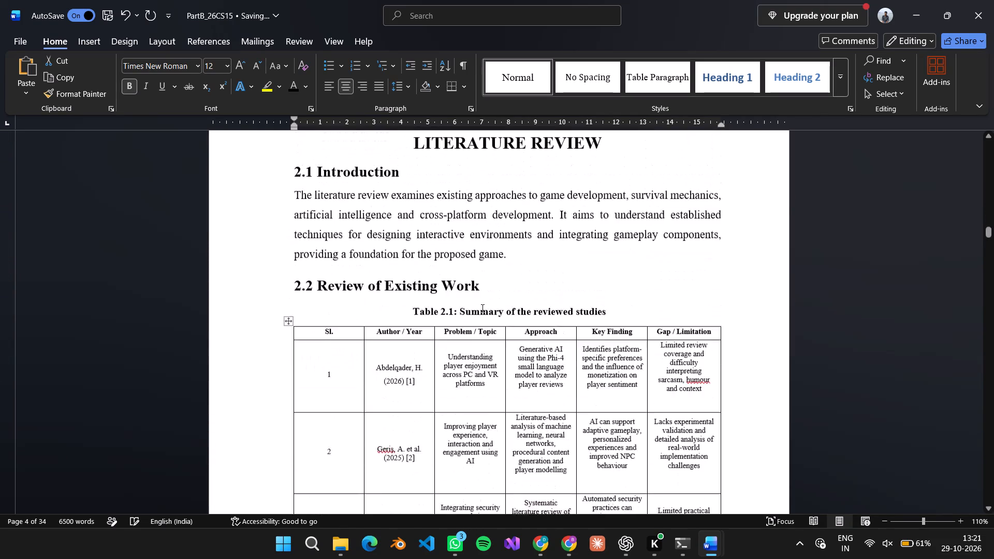
pyautogui.scroll(1, 481, 308)
pyautogui.click(506, 293)
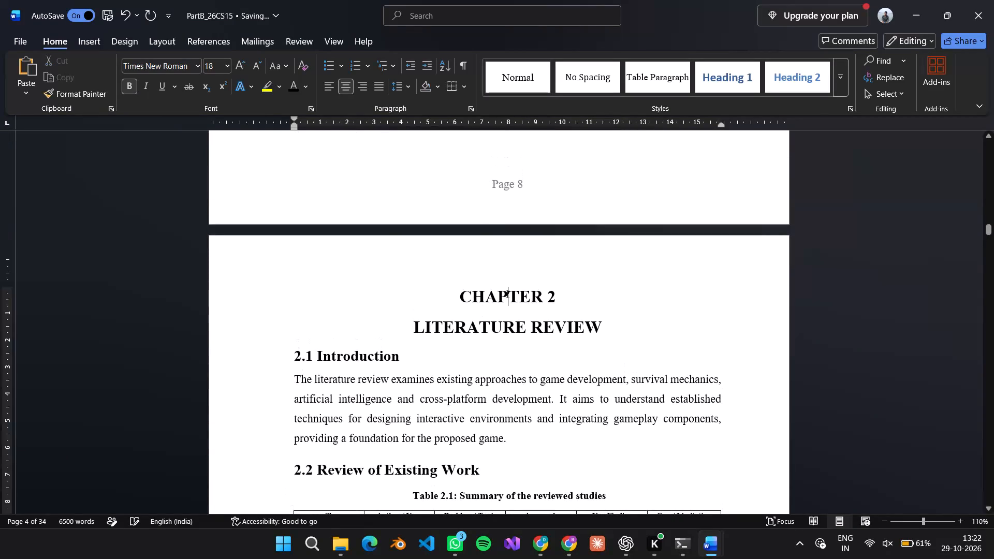
# Set the font size of the CHAPTER 1 heading to 18.
pyautogui.scroll(5, 506, 293)
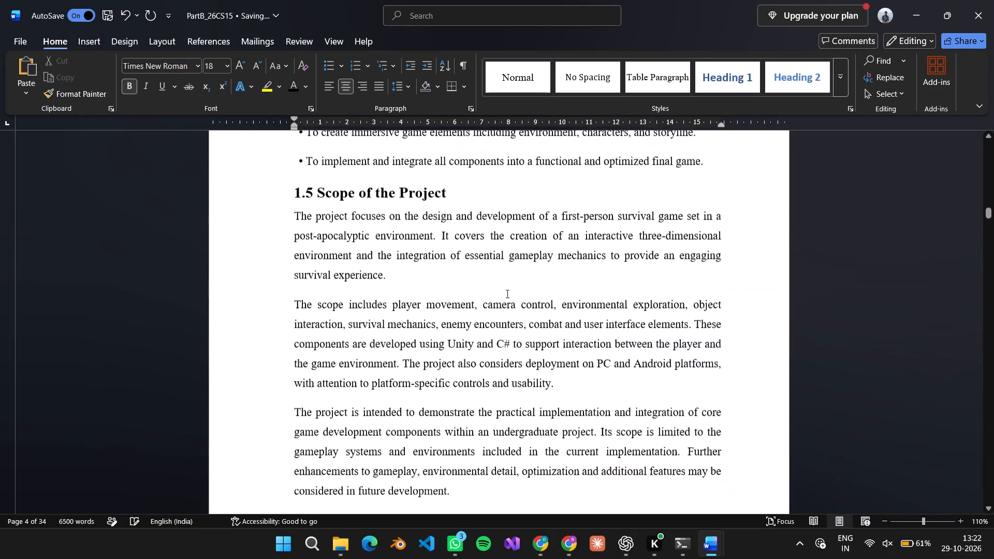
pyautogui.scroll(7, 506, 293)
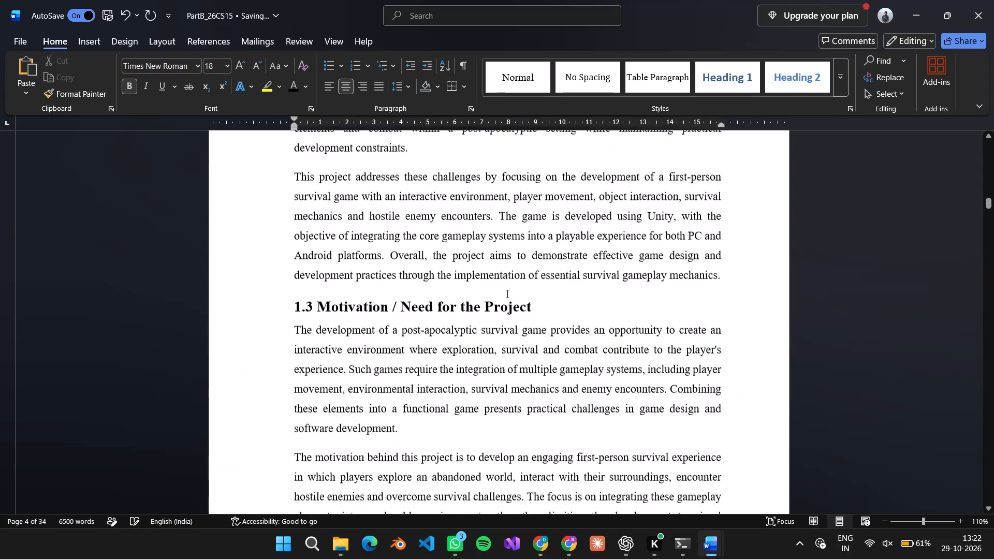
pyautogui.scroll(7, 506, 293)
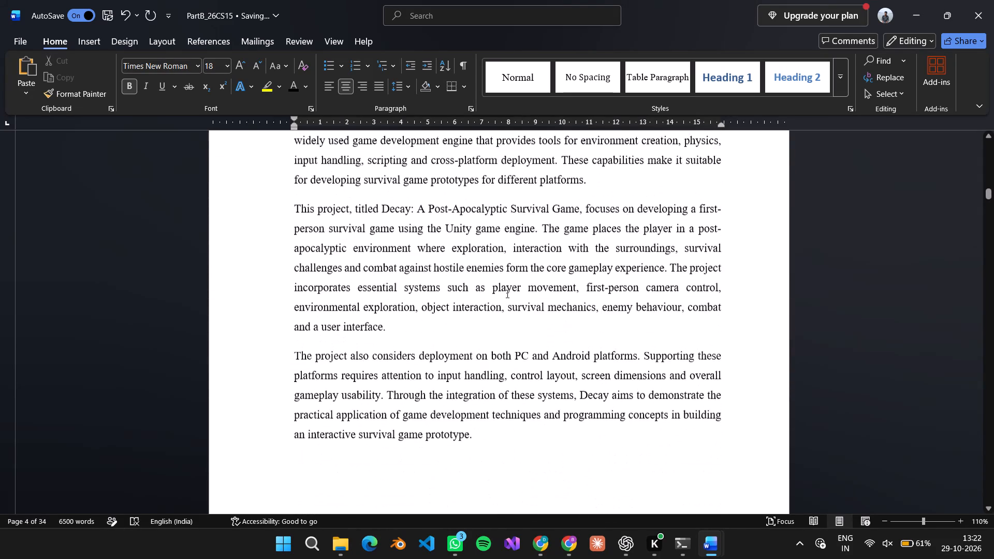
pyautogui.scroll(3, 506, 293)
pyautogui.scroll(-1, 502, 361)
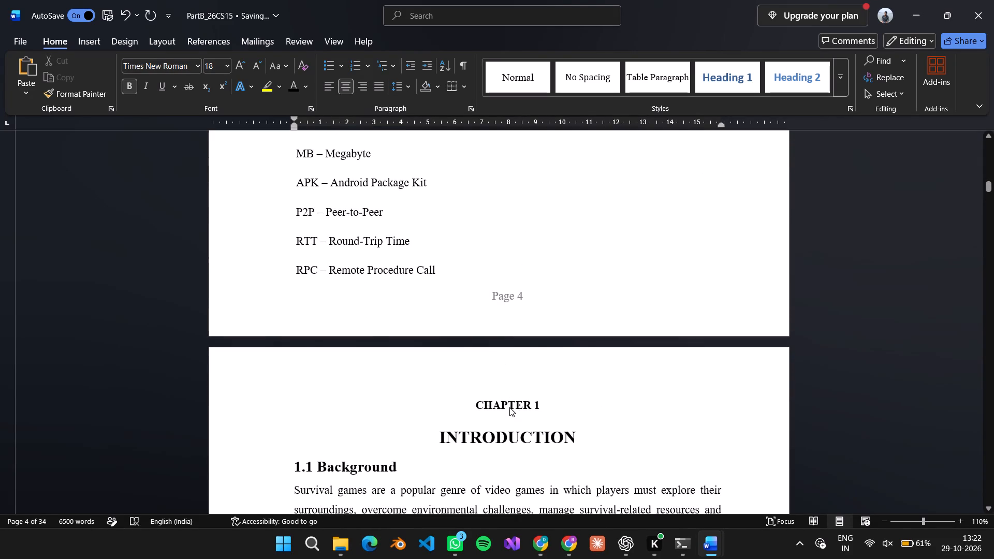
pyautogui.tripleClick(509, 409)
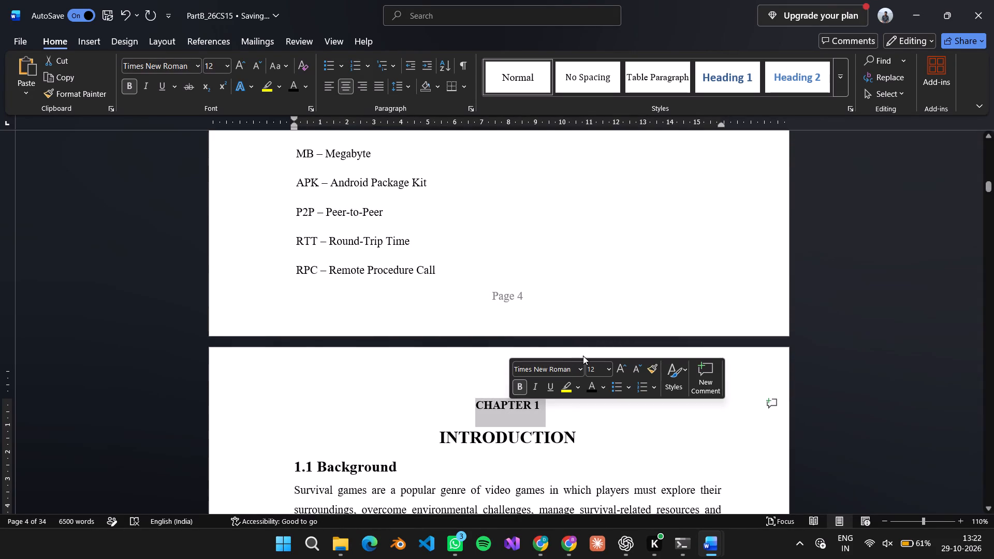
pyautogui.click(592, 372)
pyautogui.write('18')
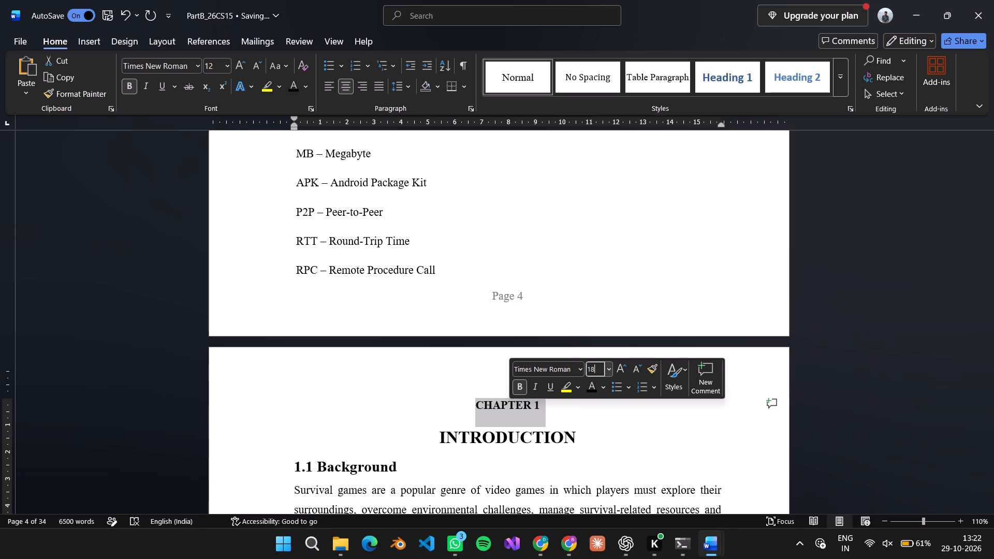